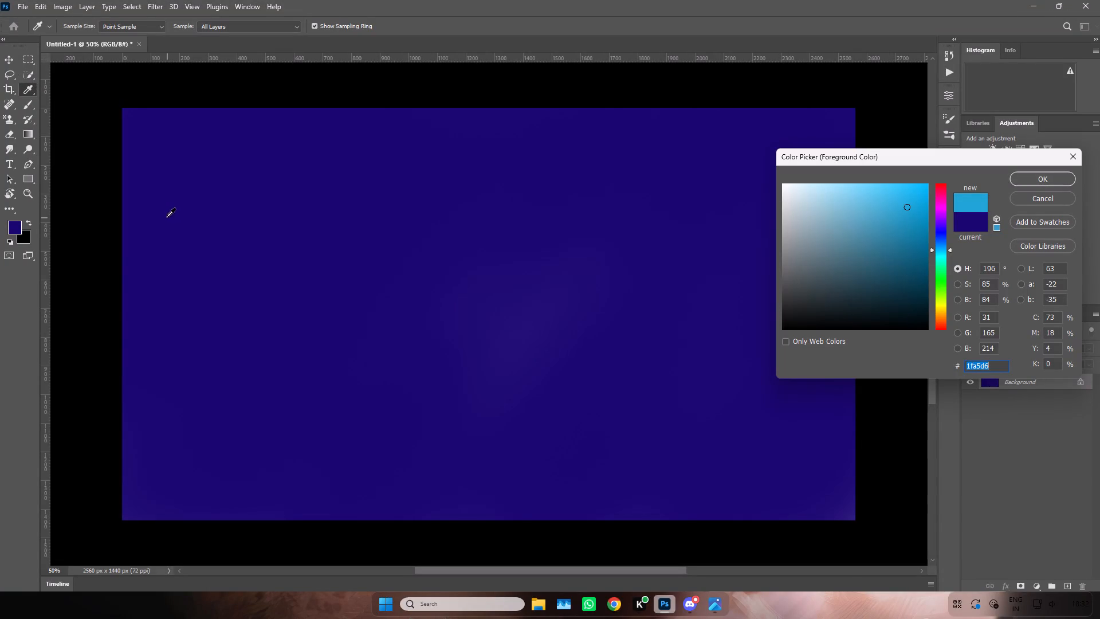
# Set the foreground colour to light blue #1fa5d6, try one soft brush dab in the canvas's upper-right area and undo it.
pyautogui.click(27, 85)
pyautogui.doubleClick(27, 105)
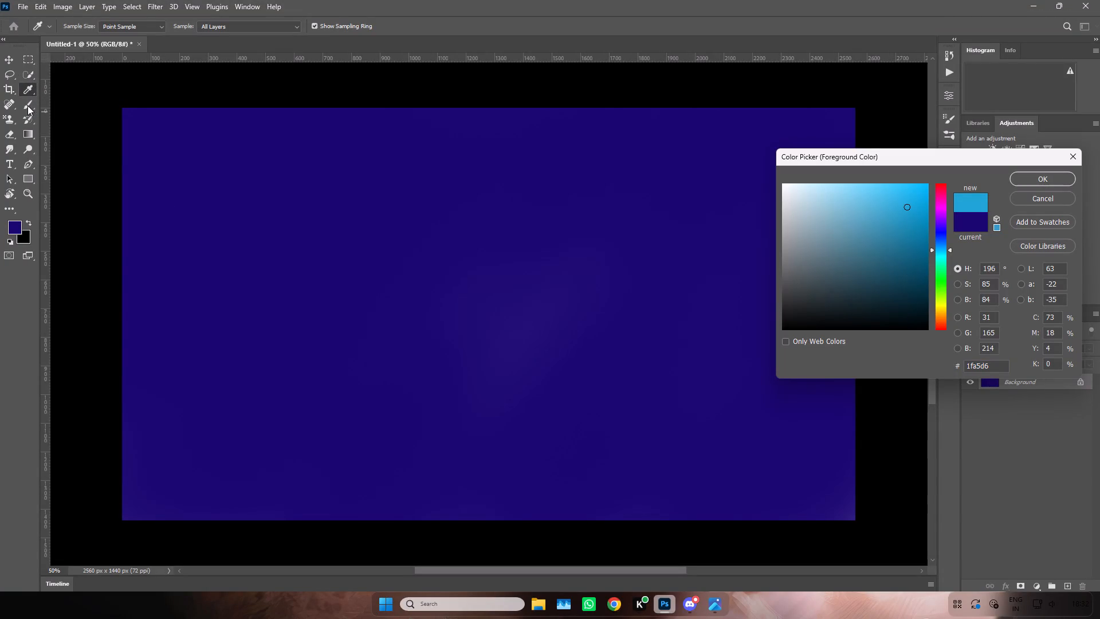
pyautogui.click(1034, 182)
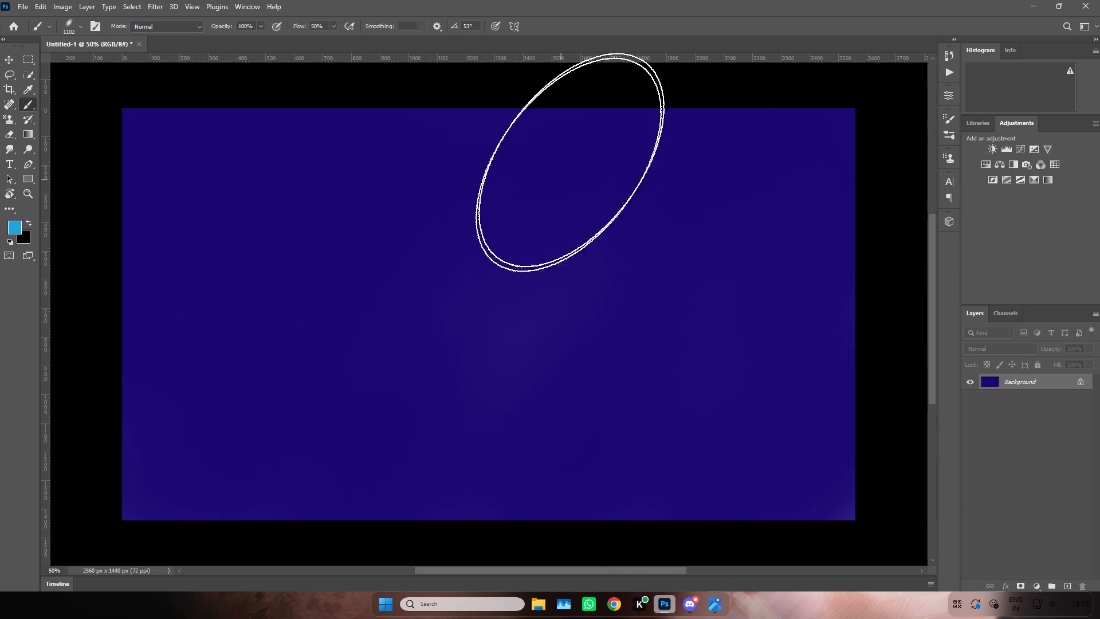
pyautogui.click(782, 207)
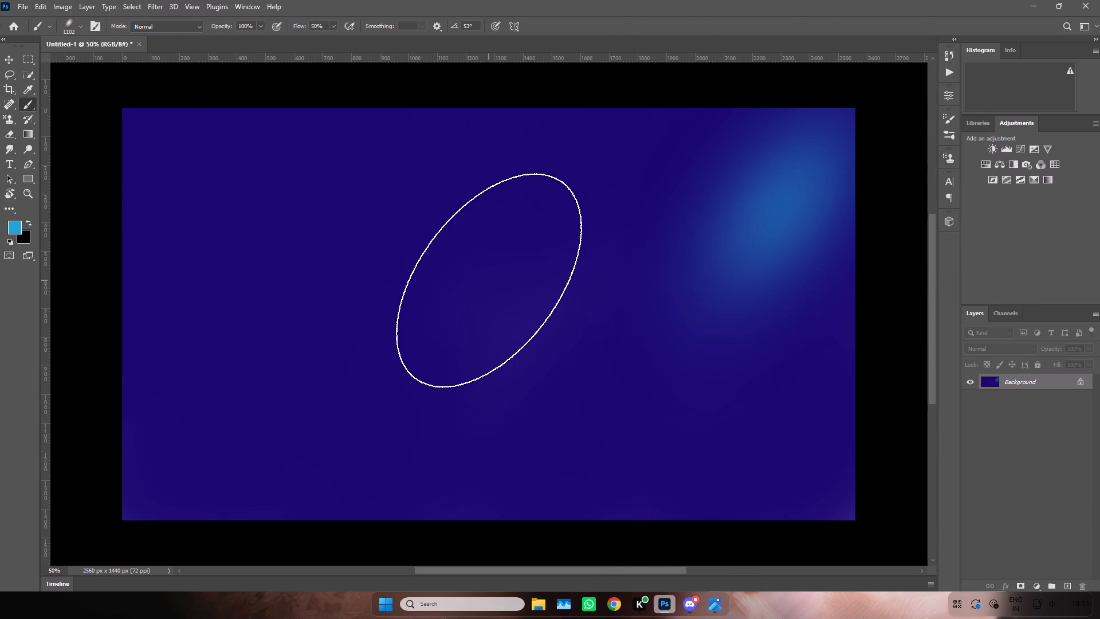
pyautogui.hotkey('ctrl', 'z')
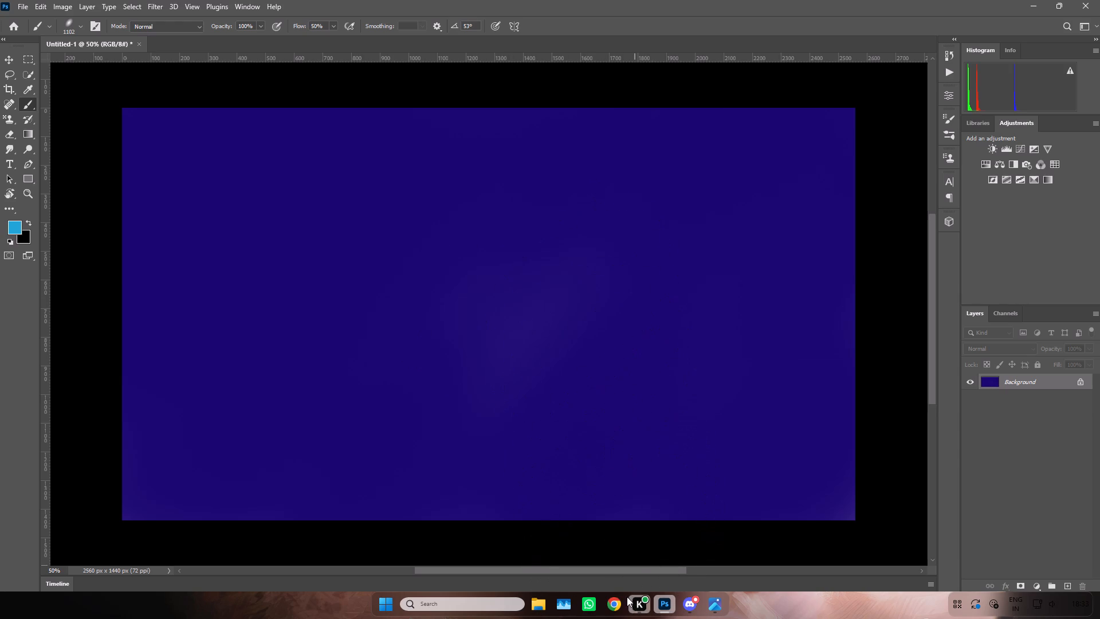
# Switch to Chrome and reload the Reddit thread about the earning cap to check its replies.
pyautogui.click(615, 601)
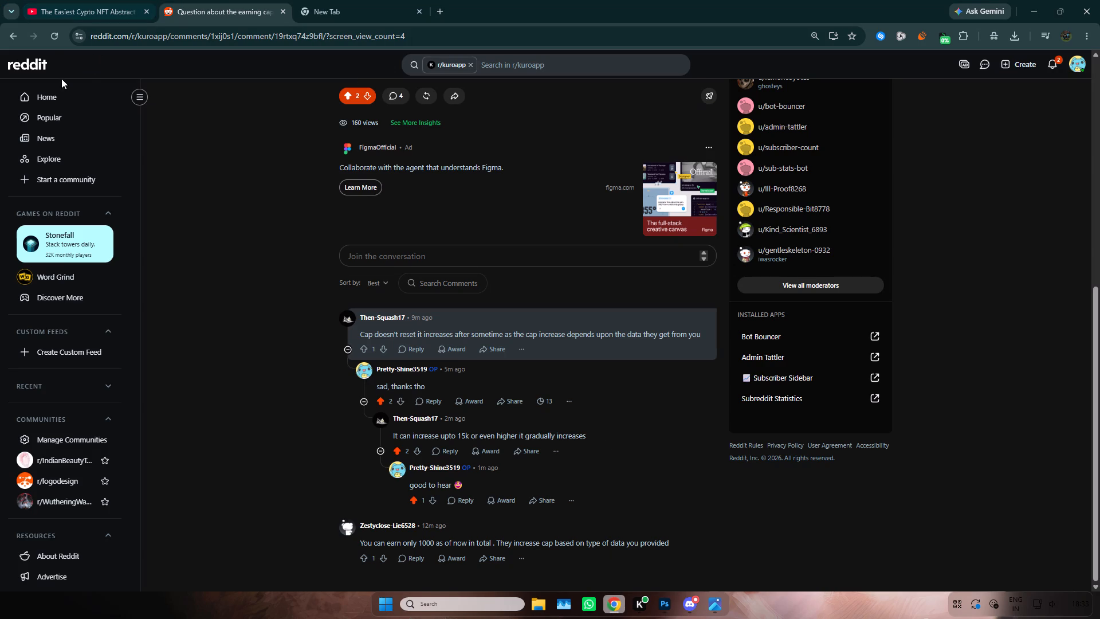
pyautogui.click(43, 33)
pyautogui.click(48, 33)
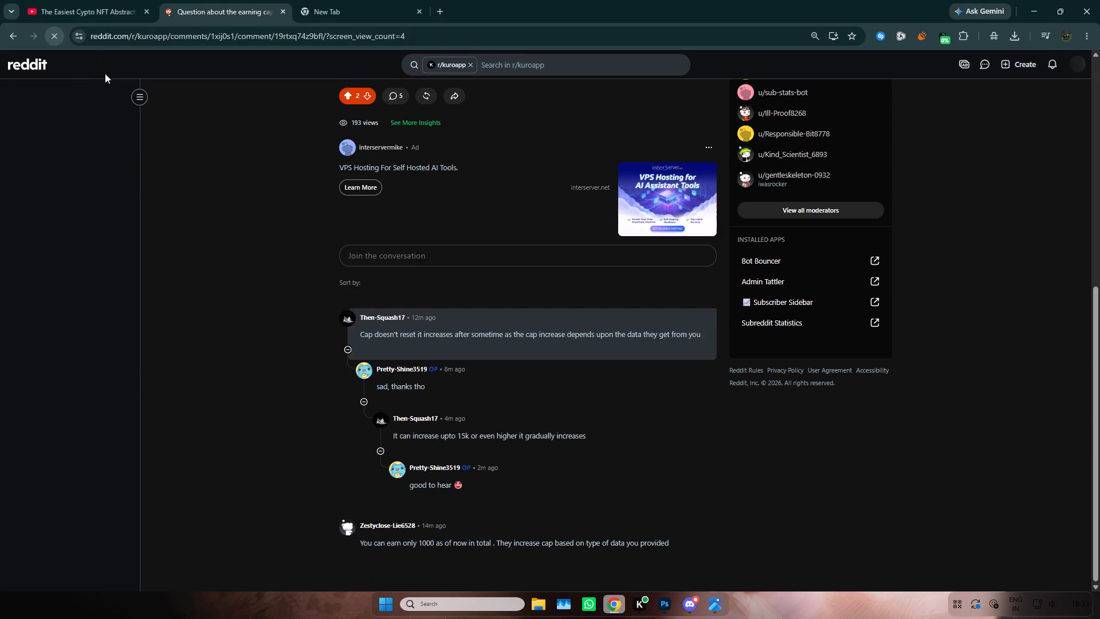
pyautogui.scroll(1, 192, 135)
pyautogui.scroll(-2, 192, 135)
pyautogui.middleClick(192, 135)
pyautogui.scroll(1, 211, 167)
pyautogui.doubleClick(218, 186)
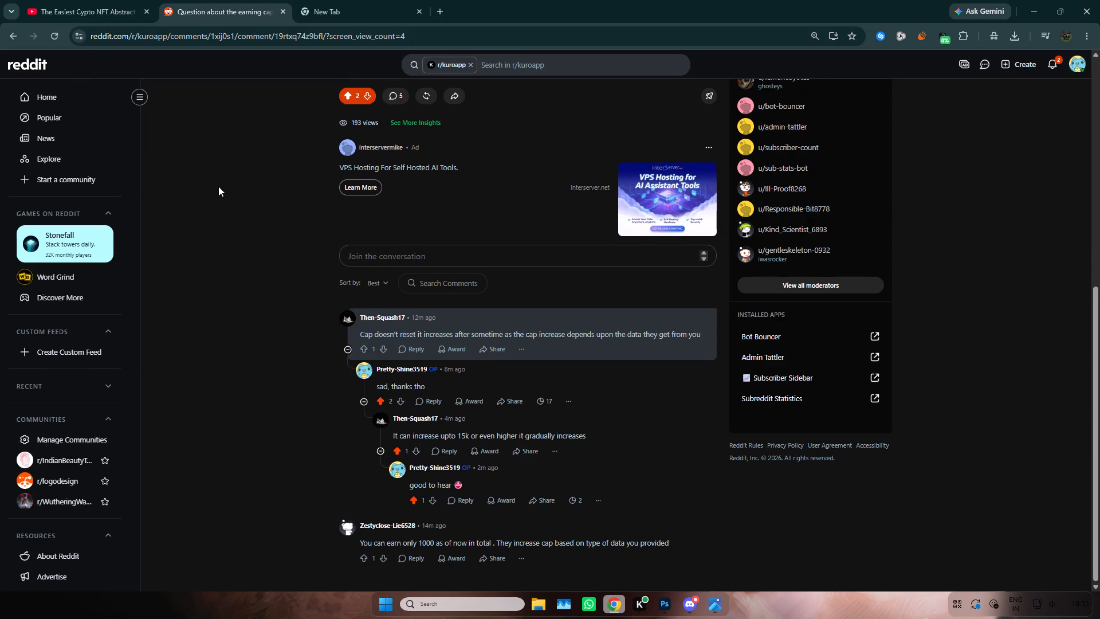
pyautogui.click(88, 0)
pyautogui.click(200, 7)
pyautogui.scroll(1, 295, 222)
pyautogui.scroll(-6, 294, 218)
pyautogui.scroll(1, 136, 56)
# Play the YouTube liquid background tutorial, skip ahead to the light blue foreground colour selection and pause there.
pyautogui.click(92, 2)
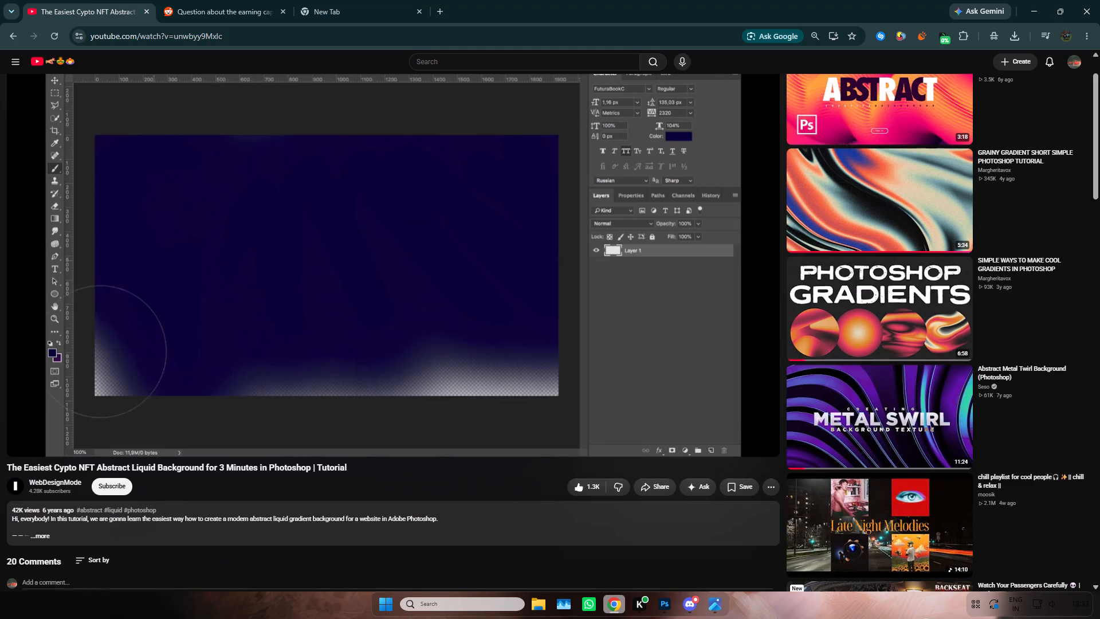
pyautogui.press('space')
pyautogui.press('space')
pyautogui.press('space')
pyautogui.press('space')
pyautogui.press('space')
pyautogui.press('space')
pyautogui.press('space')
pyautogui.press('space')
pyautogui.press('space')
pyautogui.press('space')
pyautogui.press('space')
pyautogui.press('space')
pyautogui.press('space')
pyautogui.press('space')
pyautogui.press('space')
pyautogui.press('space')
pyautogui.press('space')
pyautogui.press('space')
pyautogui.press('space')
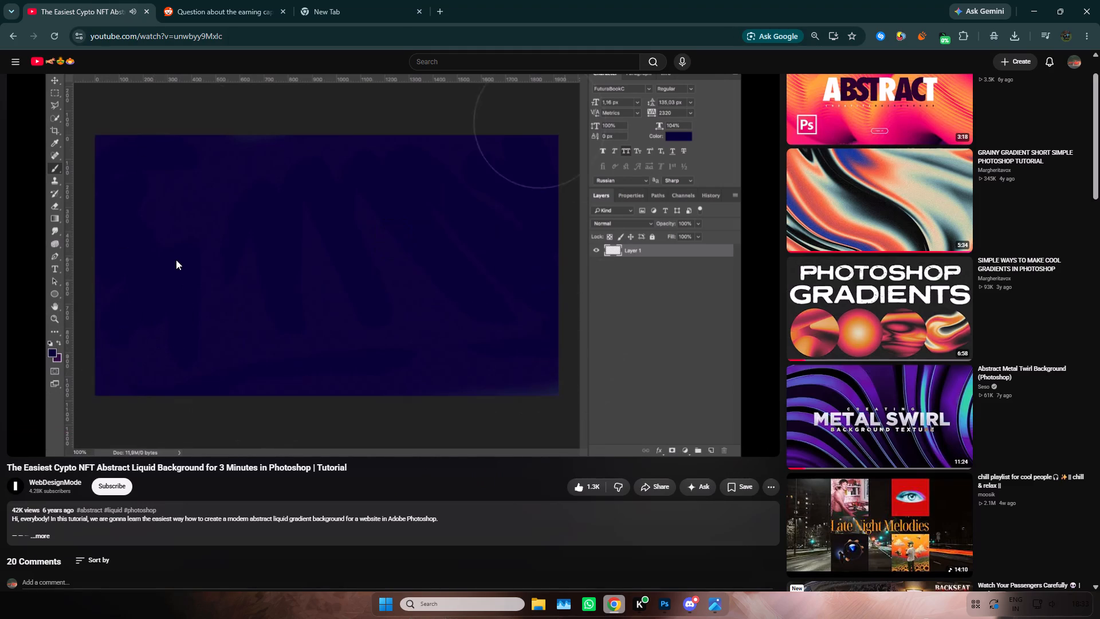
pyautogui.press('Right')
pyautogui.press('Right')
pyautogui.press('Right')
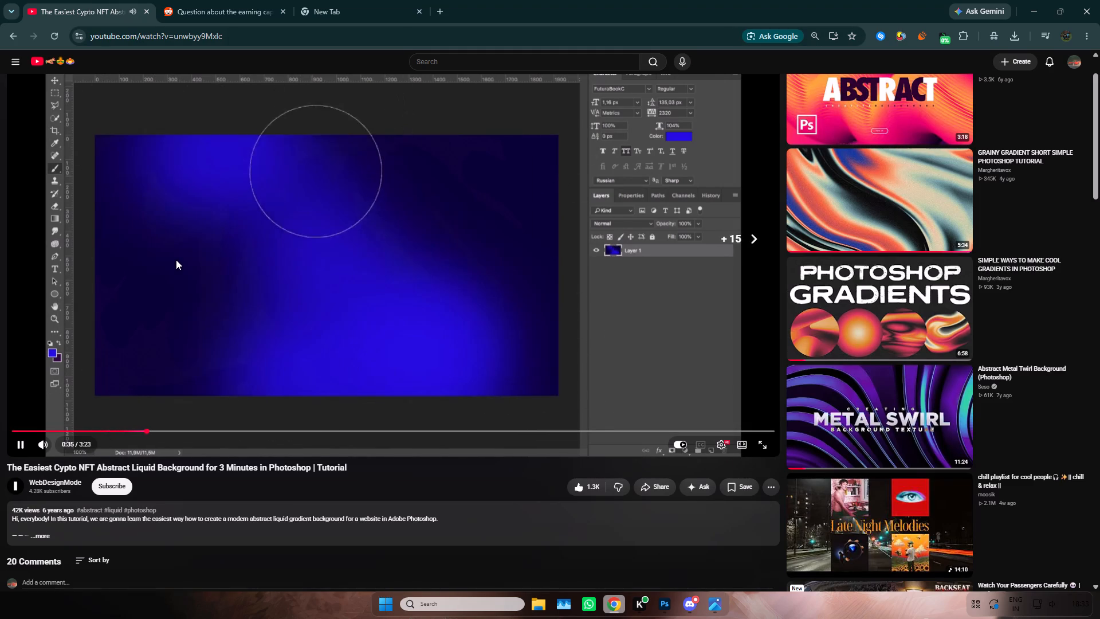
pyautogui.press('Right')
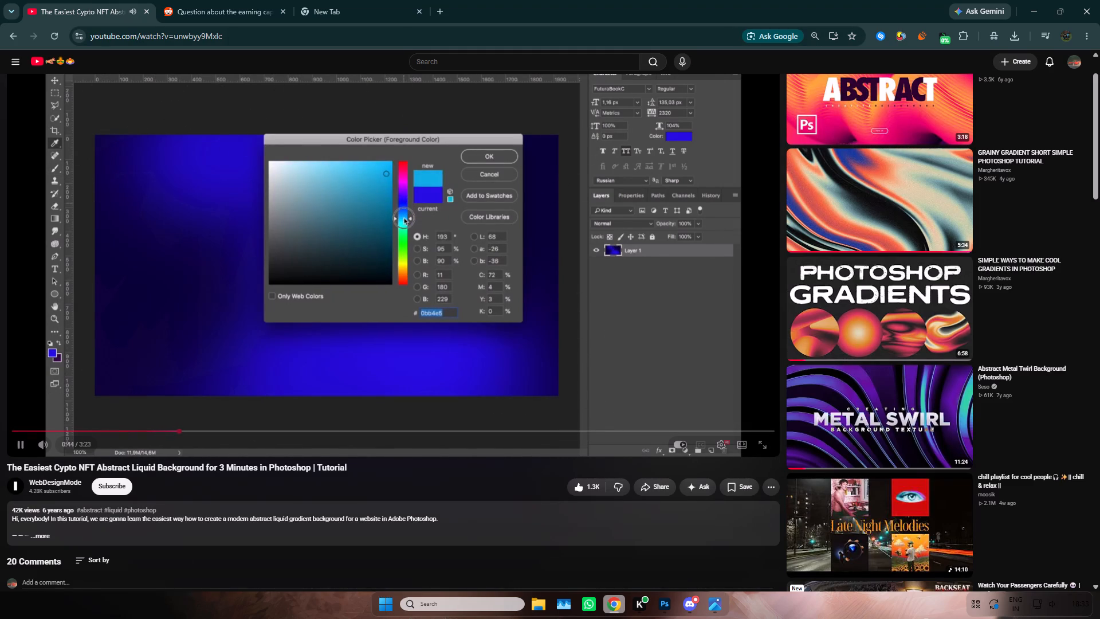
pyautogui.click(223, 242)
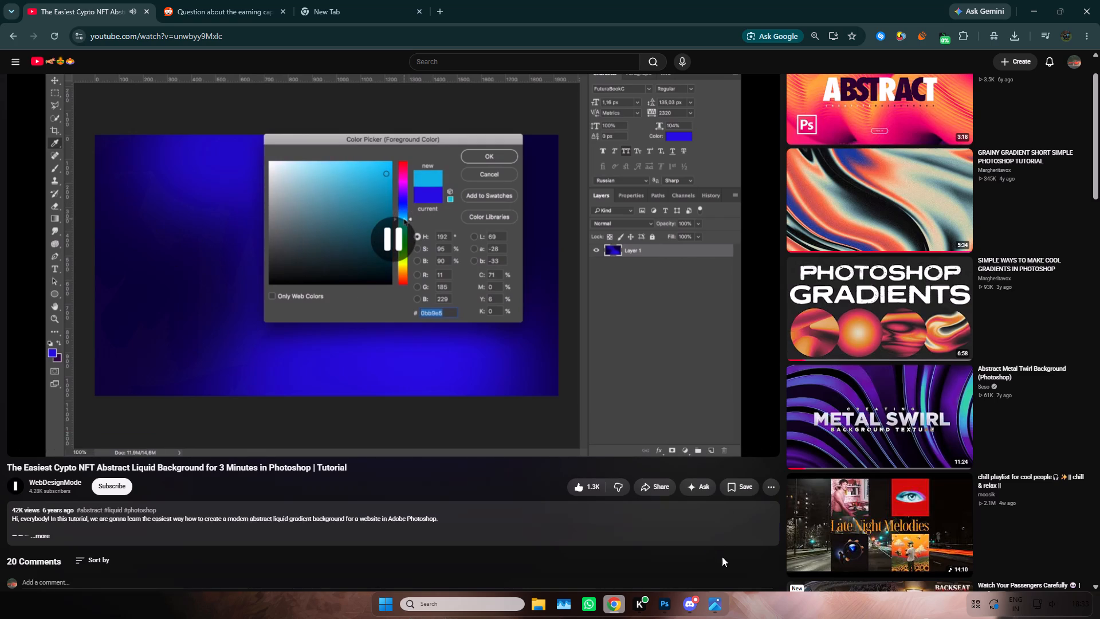
# Switch back to Photoshop and set the foreground colour to bright blue #2146e6.
pyautogui.click(667, 606)
pyautogui.scroll(2, 667, 606)
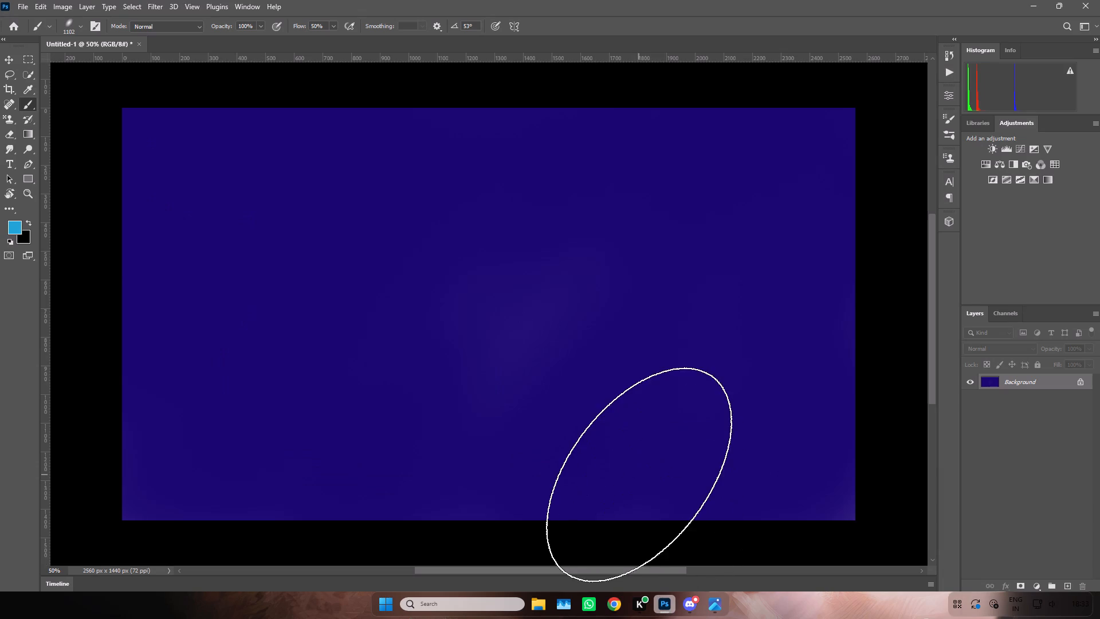
pyautogui.click(15, 225)
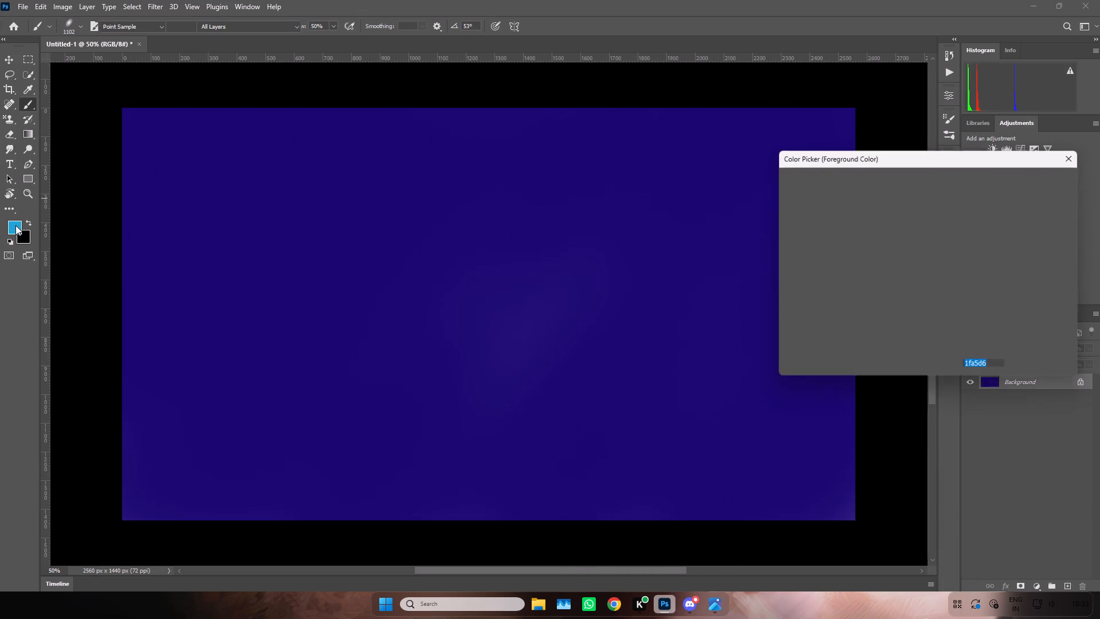
pyautogui.moveTo(945, 246); pyautogui.dragTo(960, 237)
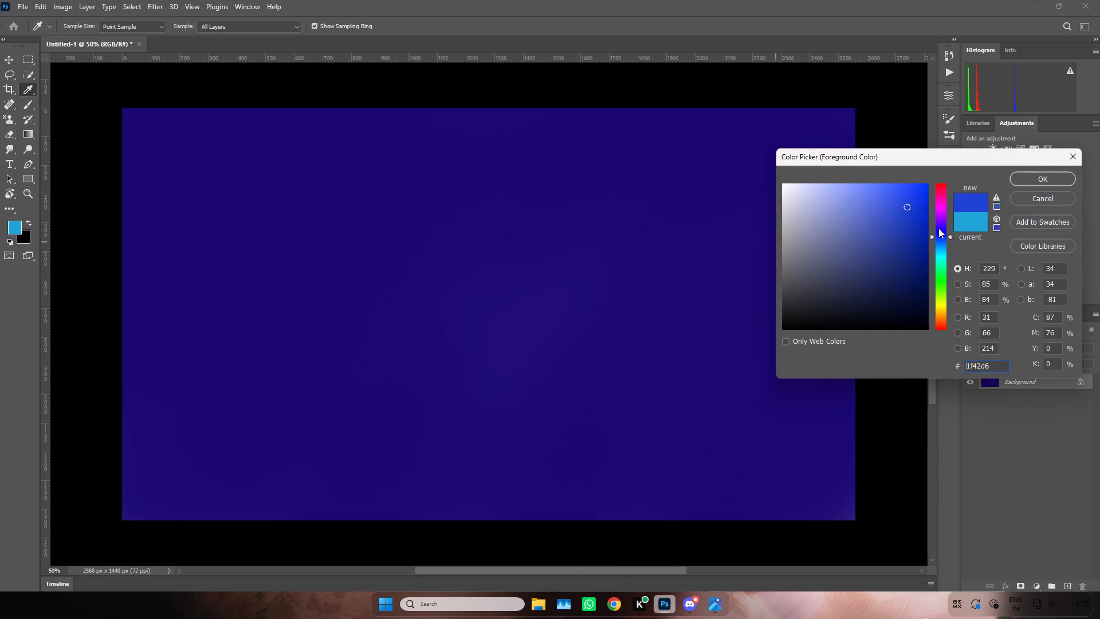
pyautogui.moveTo(911, 209); pyautogui.dragTo(907, 198)
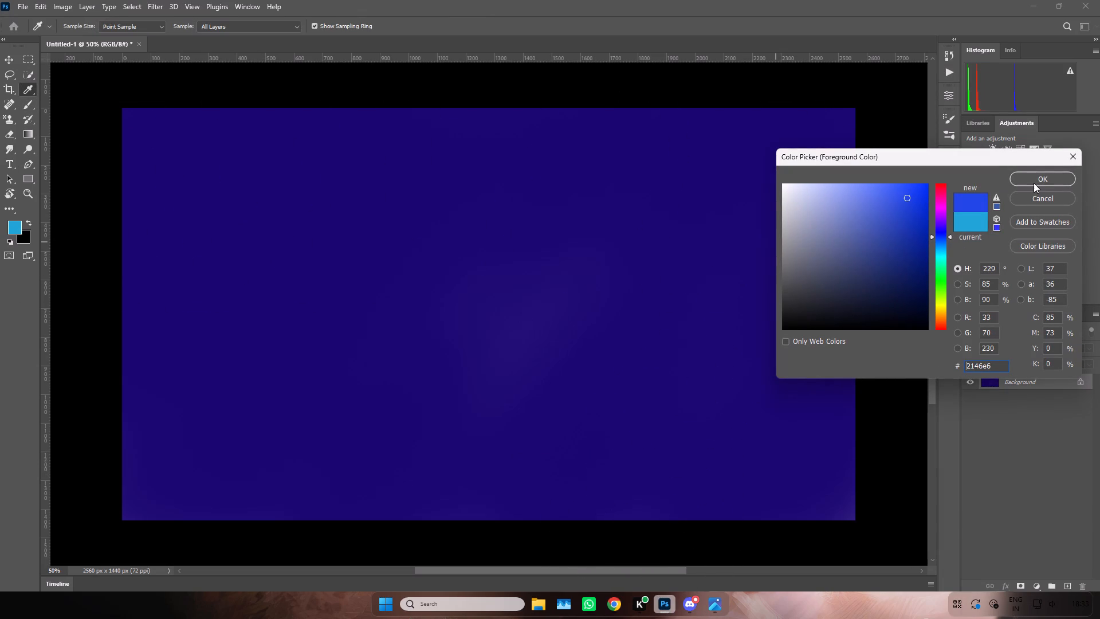
pyautogui.click(1034, 182)
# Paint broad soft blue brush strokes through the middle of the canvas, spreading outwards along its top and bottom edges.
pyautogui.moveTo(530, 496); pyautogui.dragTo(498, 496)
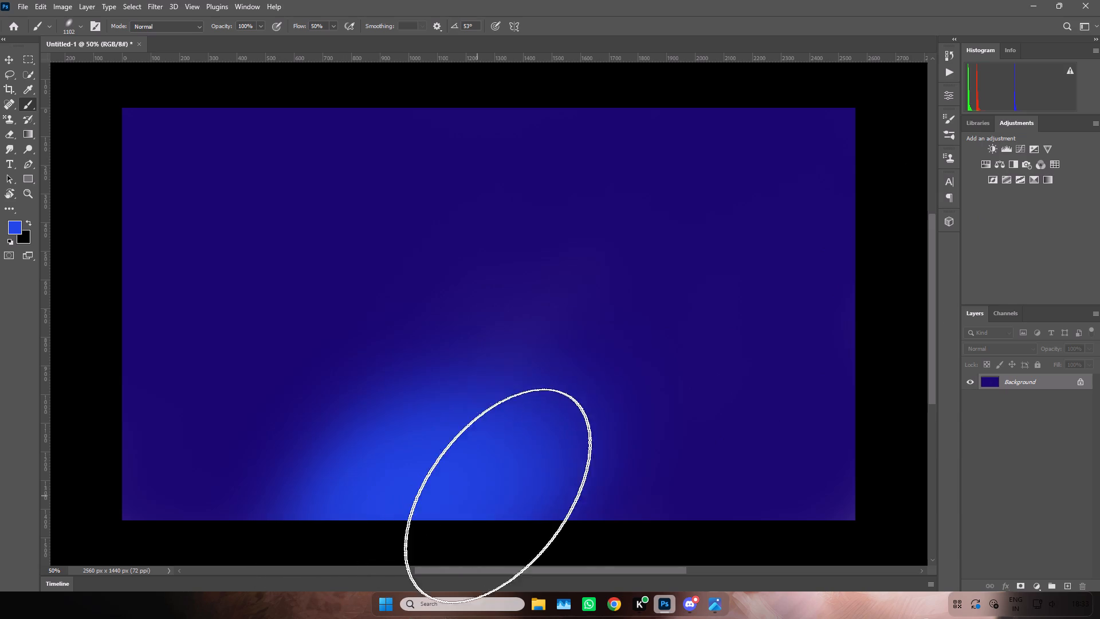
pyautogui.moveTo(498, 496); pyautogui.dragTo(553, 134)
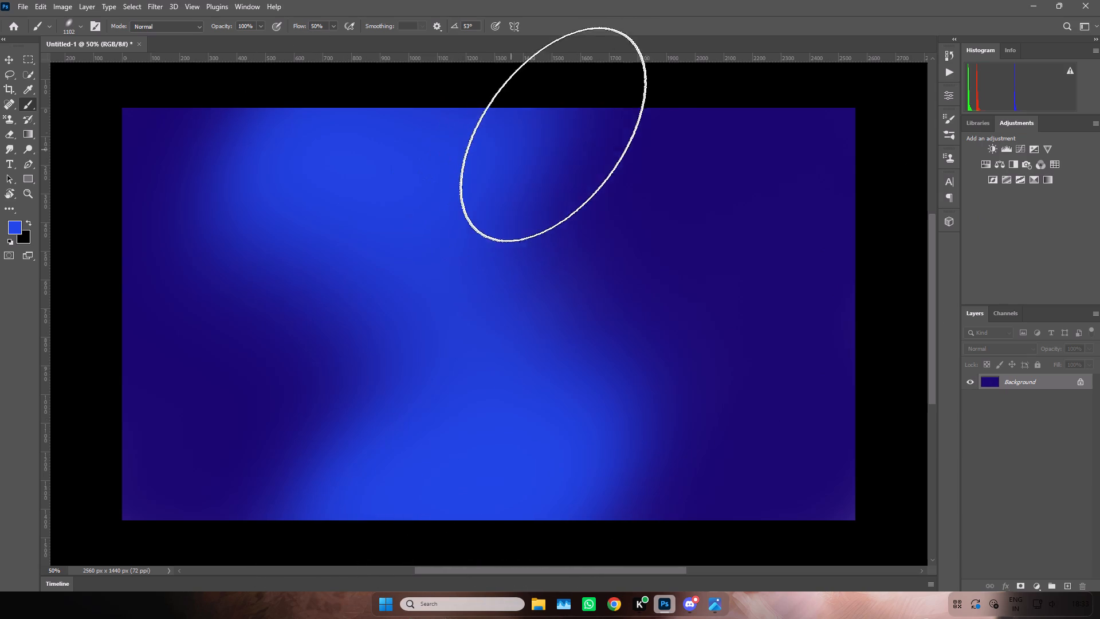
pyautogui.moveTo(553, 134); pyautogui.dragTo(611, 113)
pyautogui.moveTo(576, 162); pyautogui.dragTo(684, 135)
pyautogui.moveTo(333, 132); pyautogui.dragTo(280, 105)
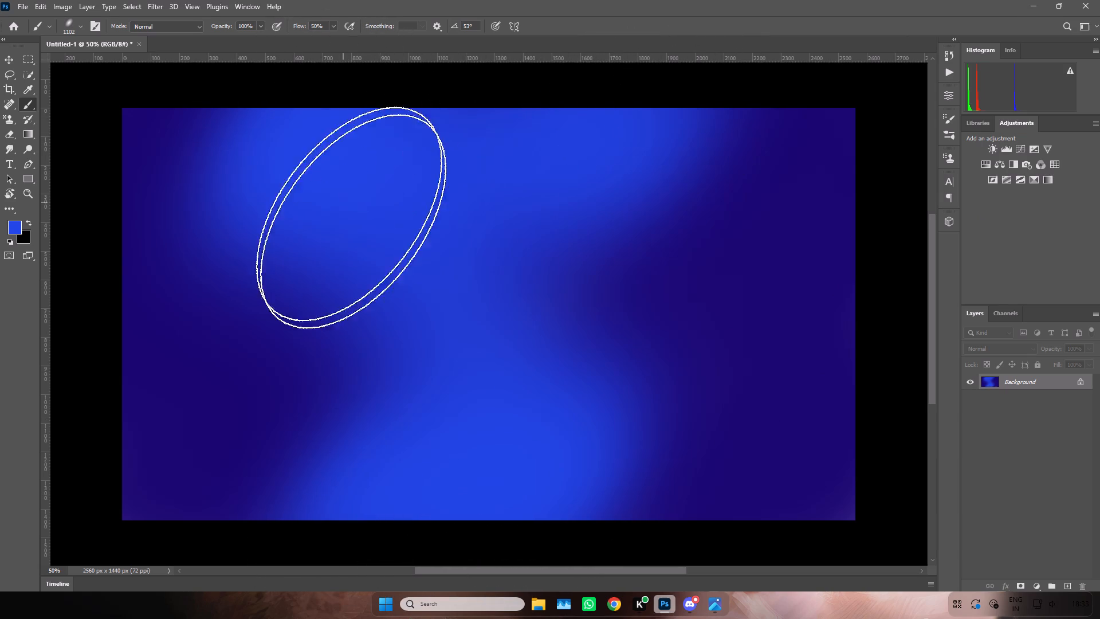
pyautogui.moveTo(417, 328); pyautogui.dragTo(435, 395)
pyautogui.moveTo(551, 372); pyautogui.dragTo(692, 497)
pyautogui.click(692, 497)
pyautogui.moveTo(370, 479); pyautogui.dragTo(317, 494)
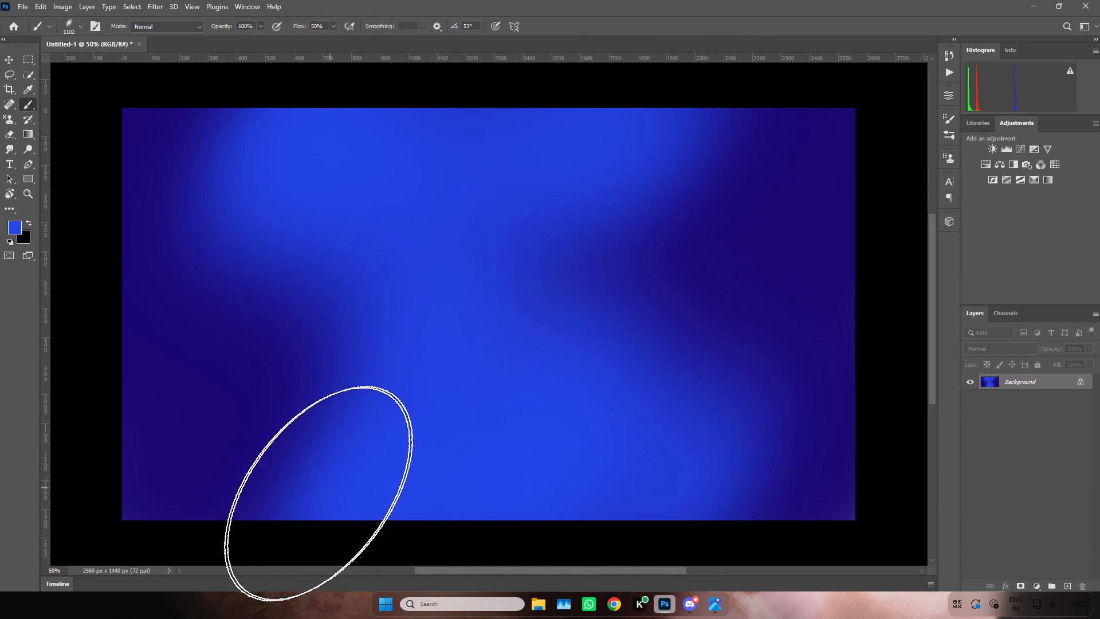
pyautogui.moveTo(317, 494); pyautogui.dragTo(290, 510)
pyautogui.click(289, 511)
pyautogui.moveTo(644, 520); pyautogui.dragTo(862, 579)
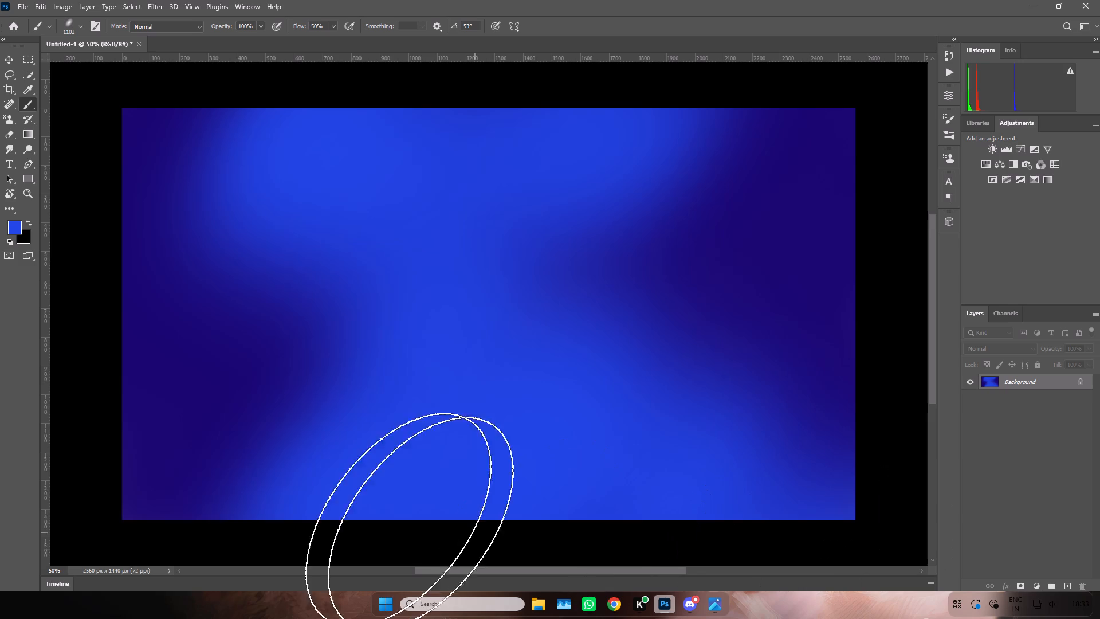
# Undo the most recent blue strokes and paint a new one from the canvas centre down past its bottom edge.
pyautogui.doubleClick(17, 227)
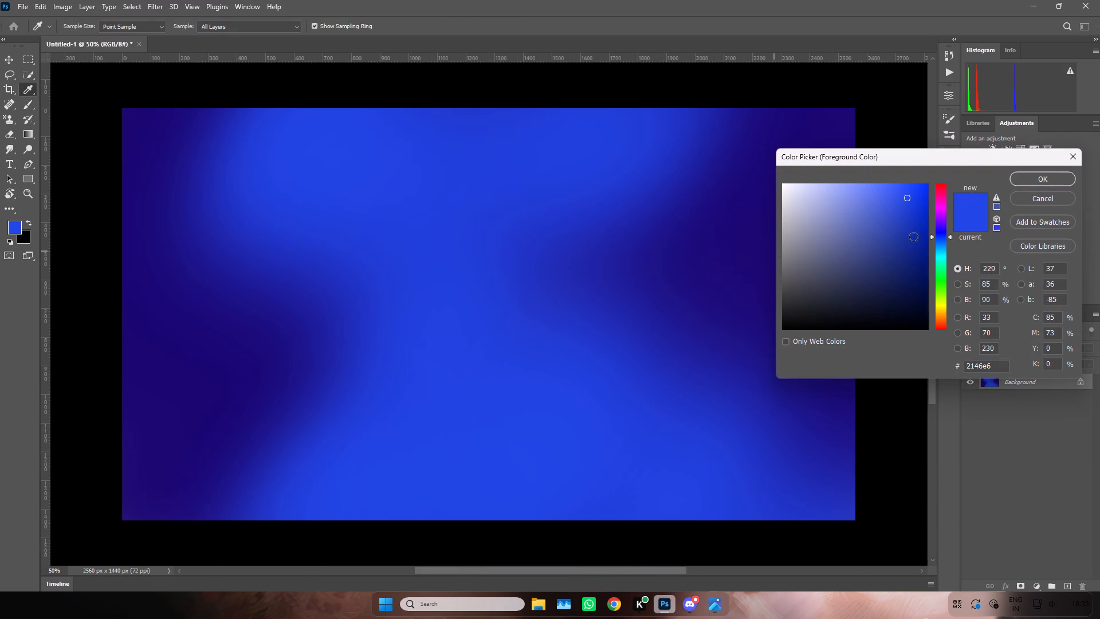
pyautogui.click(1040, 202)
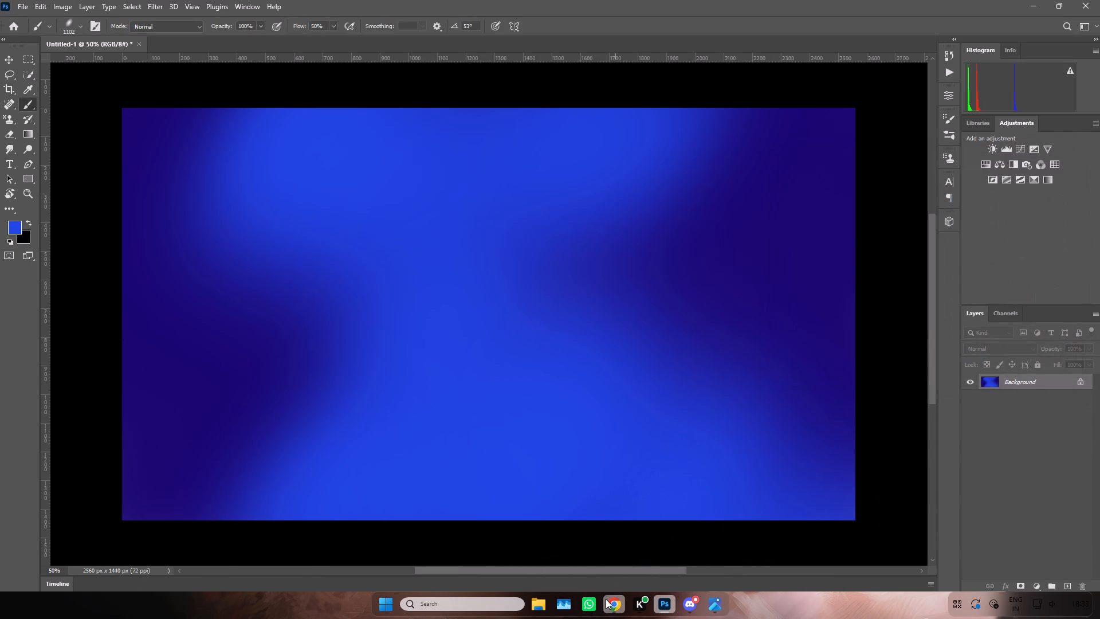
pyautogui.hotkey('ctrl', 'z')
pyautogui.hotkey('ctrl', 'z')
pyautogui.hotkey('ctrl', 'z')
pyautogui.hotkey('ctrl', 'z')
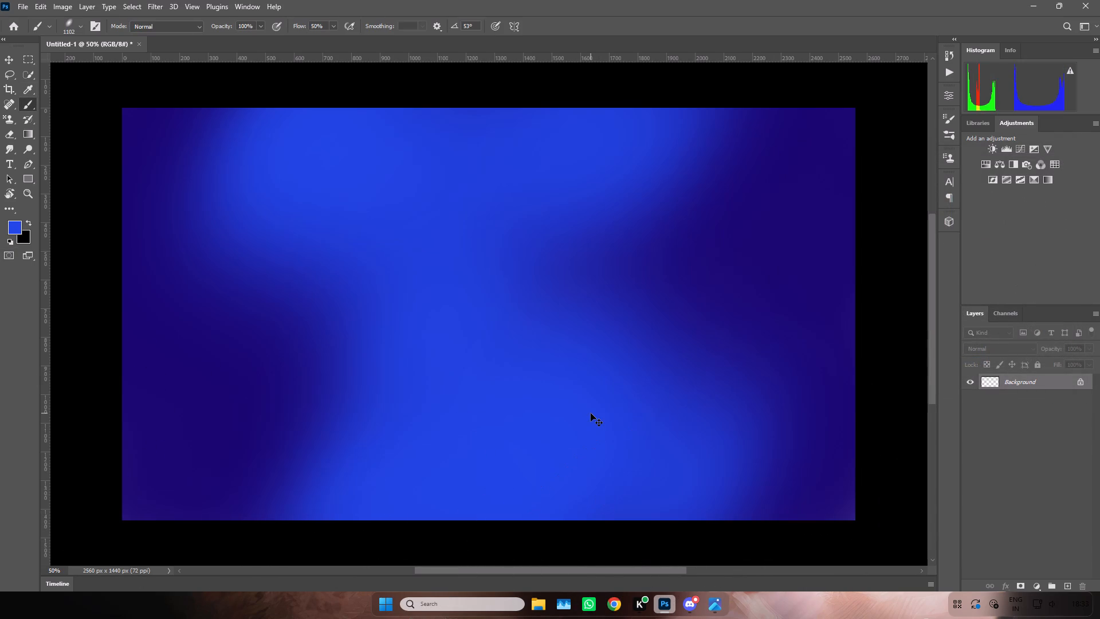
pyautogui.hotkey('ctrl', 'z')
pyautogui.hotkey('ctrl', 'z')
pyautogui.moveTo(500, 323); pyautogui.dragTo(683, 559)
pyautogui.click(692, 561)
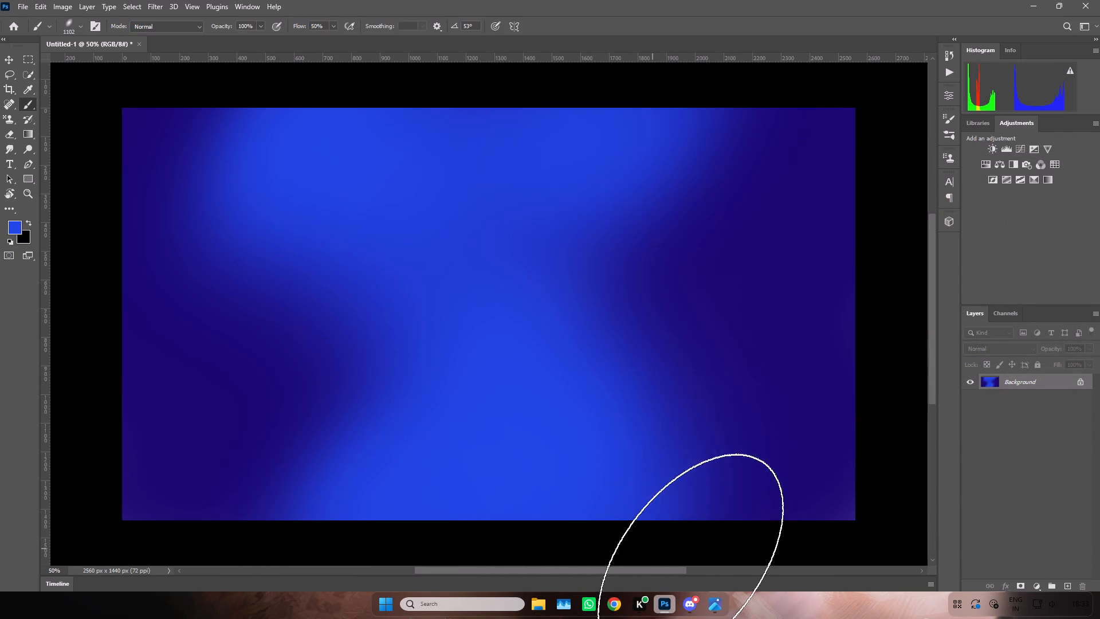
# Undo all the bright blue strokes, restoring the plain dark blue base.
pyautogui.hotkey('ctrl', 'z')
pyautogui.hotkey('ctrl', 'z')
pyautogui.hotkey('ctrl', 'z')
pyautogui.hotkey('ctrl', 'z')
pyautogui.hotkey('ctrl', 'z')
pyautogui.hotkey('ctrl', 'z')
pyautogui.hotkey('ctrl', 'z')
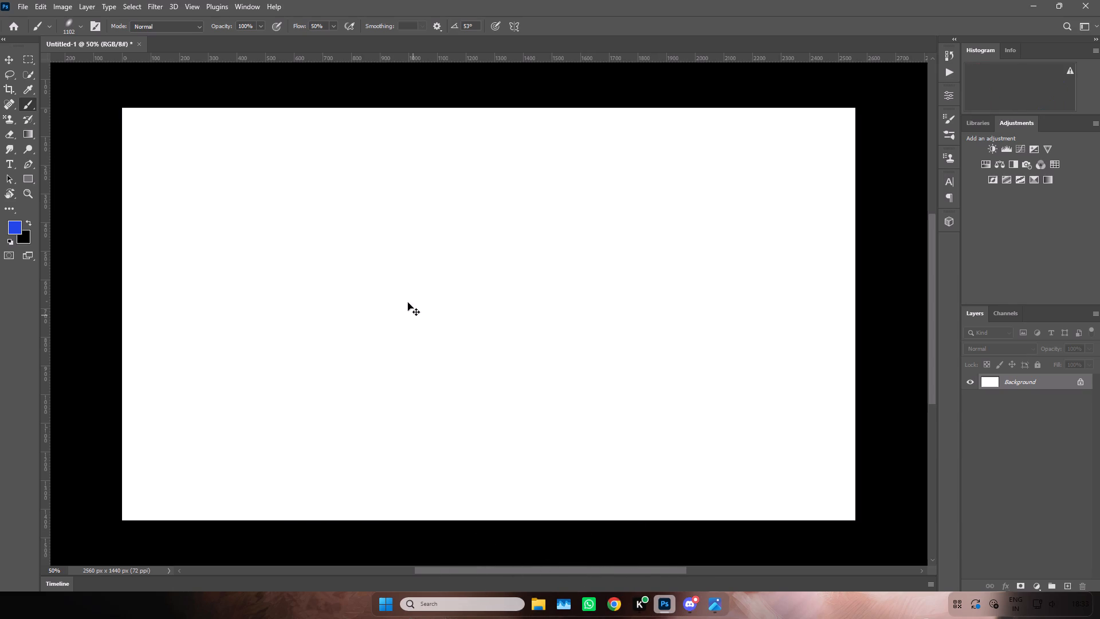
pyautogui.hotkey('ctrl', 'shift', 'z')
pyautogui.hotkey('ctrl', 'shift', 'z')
# Set the brush flow to 12%.
pyautogui.click(334, 28)
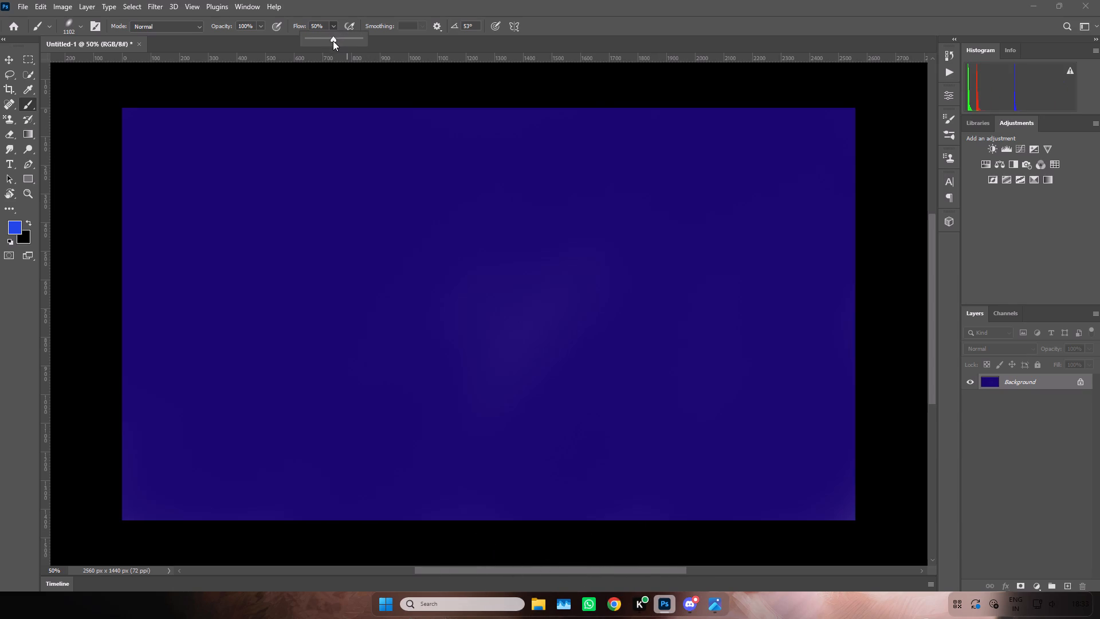
pyautogui.moveTo(333, 41); pyautogui.dragTo(312, 42)
pyautogui.moveTo(312, 42); pyautogui.dragTo(313, 42)
pyautogui.click(333, 28)
# Brush soft bright blue back and forth across the upper part of the canvas.
pyautogui.moveTo(309, 128); pyautogui.dragTo(607, 191)
pyautogui.moveTo(604, 191); pyautogui.dragTo(274, 177)
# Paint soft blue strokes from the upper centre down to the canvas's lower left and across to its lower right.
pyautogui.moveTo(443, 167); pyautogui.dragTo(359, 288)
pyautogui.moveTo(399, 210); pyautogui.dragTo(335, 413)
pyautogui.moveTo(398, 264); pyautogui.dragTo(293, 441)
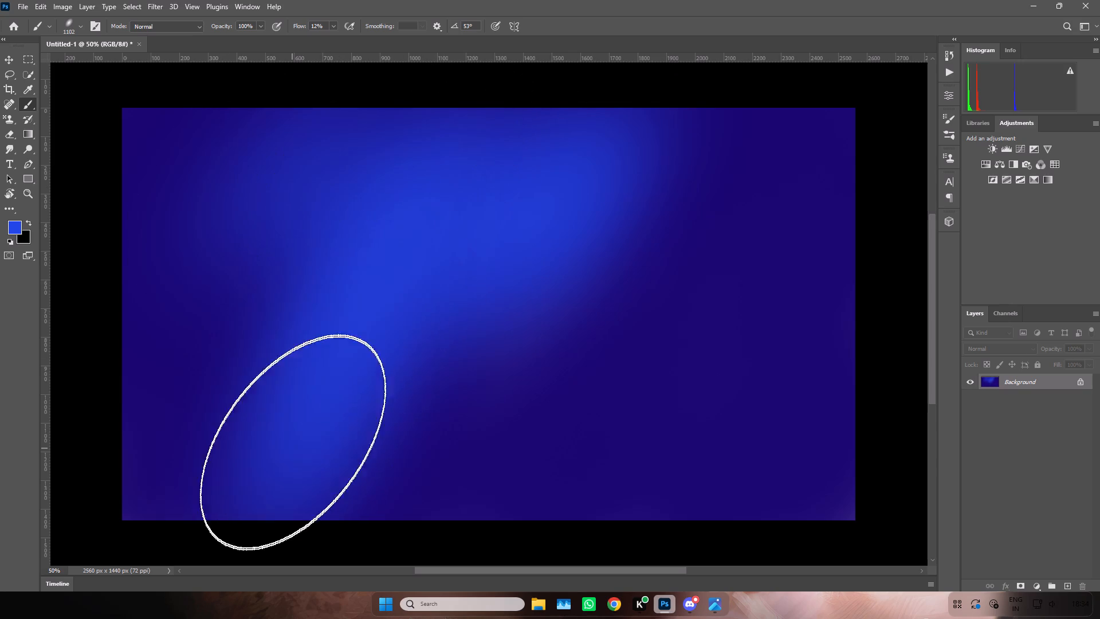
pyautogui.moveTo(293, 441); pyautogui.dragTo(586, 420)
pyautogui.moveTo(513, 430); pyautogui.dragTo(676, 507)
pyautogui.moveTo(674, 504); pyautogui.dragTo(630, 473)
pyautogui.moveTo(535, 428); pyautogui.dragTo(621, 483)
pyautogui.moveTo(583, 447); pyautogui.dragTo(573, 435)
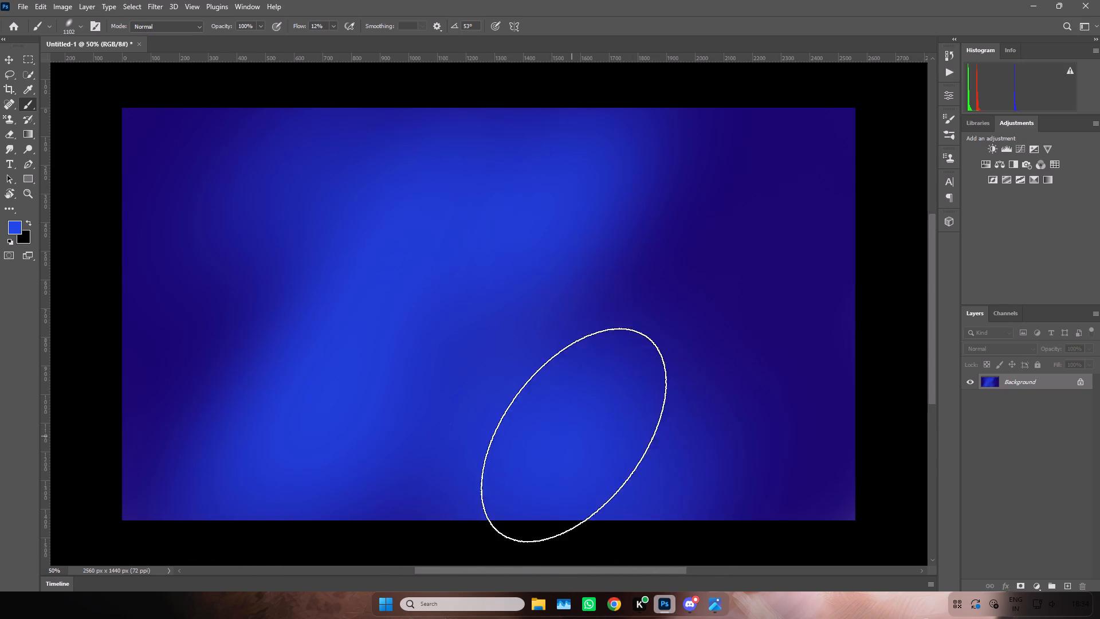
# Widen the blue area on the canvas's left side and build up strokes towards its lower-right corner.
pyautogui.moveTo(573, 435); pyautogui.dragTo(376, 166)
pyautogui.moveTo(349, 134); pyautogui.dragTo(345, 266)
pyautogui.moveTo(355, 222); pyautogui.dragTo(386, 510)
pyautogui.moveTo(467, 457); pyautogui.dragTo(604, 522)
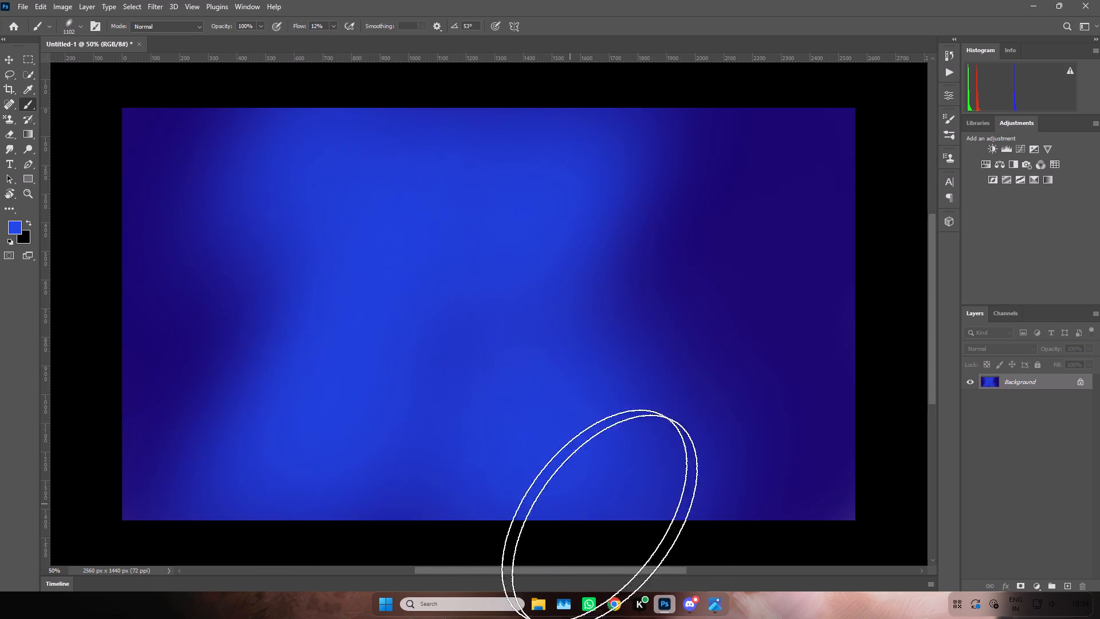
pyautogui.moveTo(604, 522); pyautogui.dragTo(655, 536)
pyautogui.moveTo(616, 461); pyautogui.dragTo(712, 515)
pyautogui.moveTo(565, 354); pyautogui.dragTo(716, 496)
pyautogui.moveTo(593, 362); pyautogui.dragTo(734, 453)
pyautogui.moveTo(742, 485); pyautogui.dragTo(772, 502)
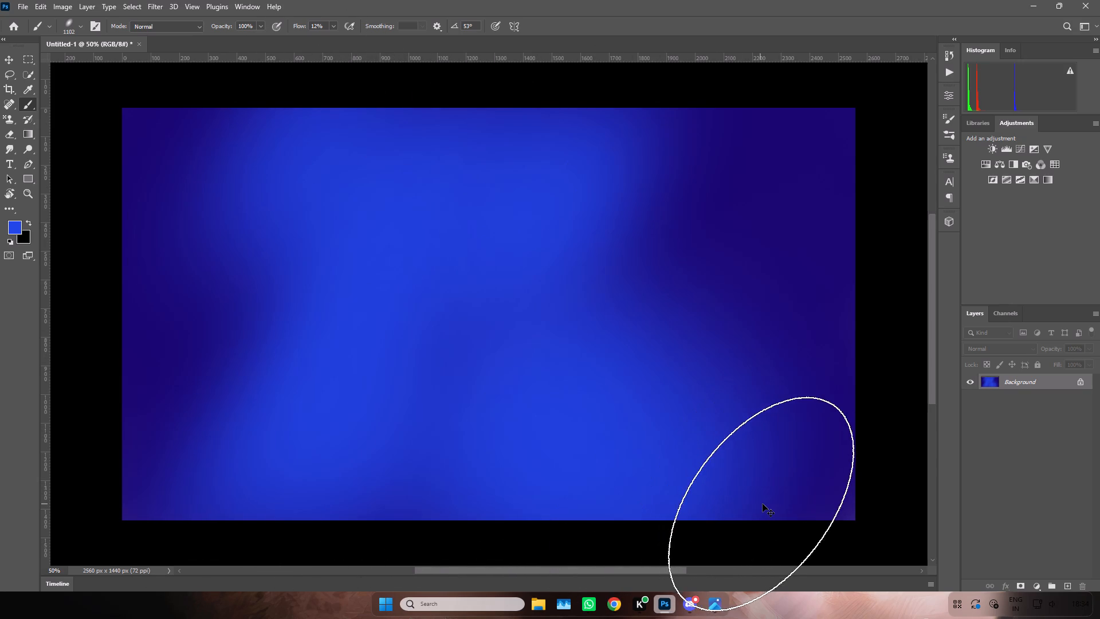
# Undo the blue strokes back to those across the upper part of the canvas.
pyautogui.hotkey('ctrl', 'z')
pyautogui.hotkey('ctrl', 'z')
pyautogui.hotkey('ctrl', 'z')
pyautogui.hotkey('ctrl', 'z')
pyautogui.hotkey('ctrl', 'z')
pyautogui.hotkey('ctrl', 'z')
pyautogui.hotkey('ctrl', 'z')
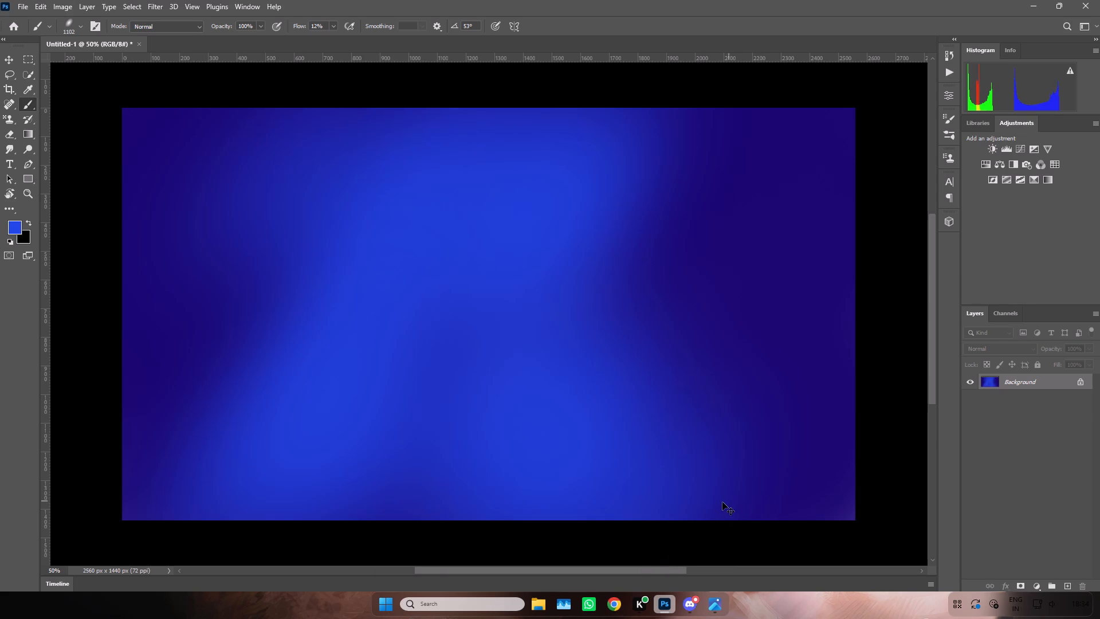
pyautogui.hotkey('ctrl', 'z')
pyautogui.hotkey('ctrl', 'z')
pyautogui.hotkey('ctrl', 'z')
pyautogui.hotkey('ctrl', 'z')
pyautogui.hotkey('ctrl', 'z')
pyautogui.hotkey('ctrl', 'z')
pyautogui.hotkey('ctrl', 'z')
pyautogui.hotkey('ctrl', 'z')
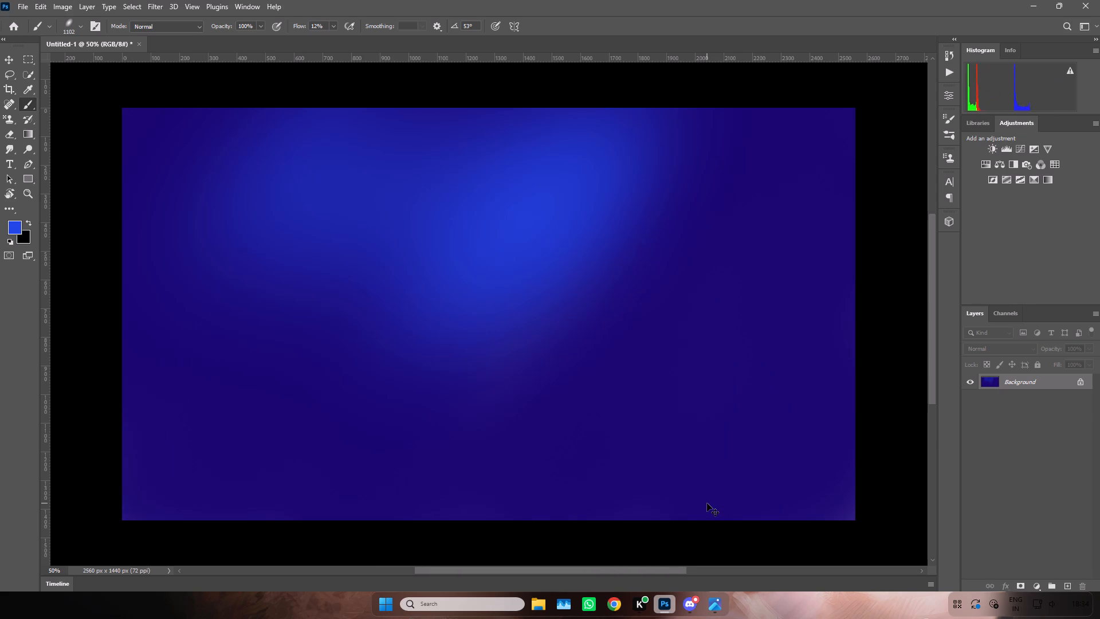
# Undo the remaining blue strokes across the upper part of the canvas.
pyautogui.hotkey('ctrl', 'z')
# Brush soft bright blue back and forth across the lower centre of the canvas.
pyautogui.moveTo(658, 502); pyautogui.dragTo(534, 437)
pyautogui.moveTo(444, 460); pyautogui.dragTo(326, 471)
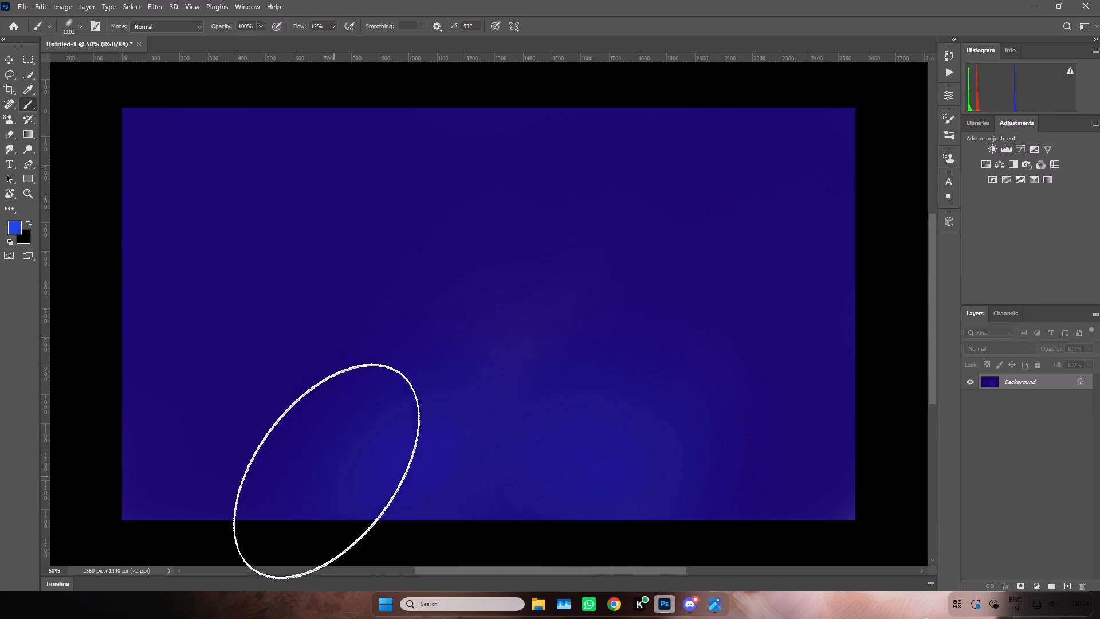
pyautogui.moveTo(326, 471); pyautogui.dragTo(280, 443)
pyautogui.moveTo(450, 487); pyautogui.dragTo(569, 492)
pyautogui.moveTo(565, 489); pyautogui.dragTo(355, 373)
# Paint soft blue strokes from the canvas's upper centre down through the middle to its bottom edge.
pyautogui.moveTo(348, 167); pyautogui.dragTo(368, 173)
pyautogui.moveTo(368, 171); pyautogui.dragTo(454, 213)
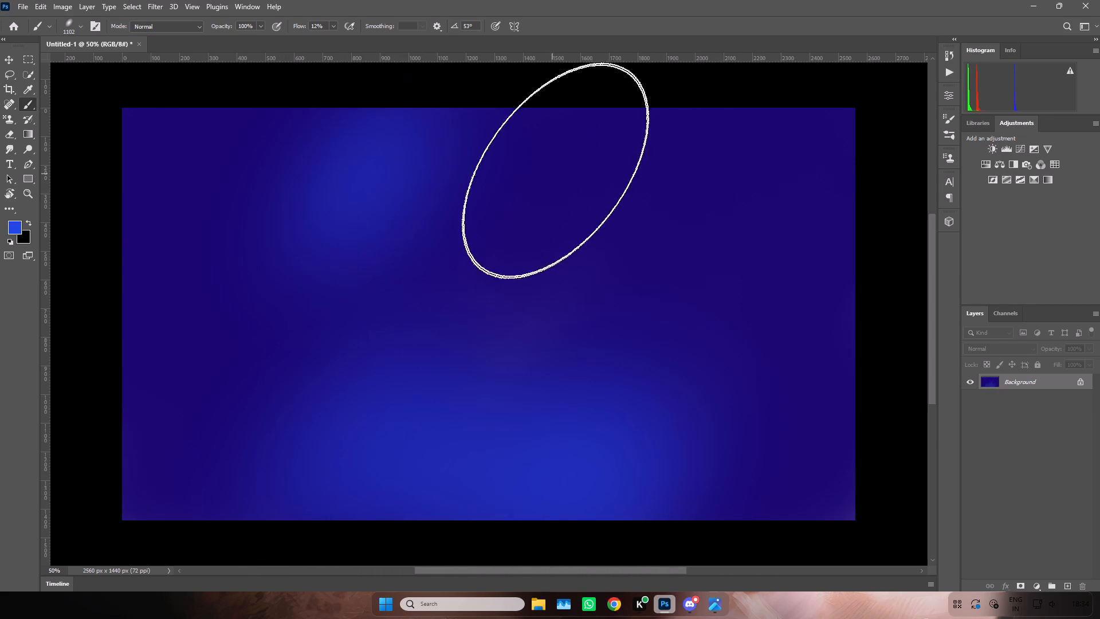
pyautogui.moveTo(559, 165); pyautogui.dragTo(565, 207)
pyautogui.moveTo(540, 179); pyautogui.dragTo(544, 370)
pyautogui.moveTo(407, 199); pyautogui.dragTo(567, 458)
pyautogui.moveTo(386, 306); pyautogui.dragTo(349, 484)
pyautogui.moveTo(311, 430); pyautogui.dragTo(504, 566)
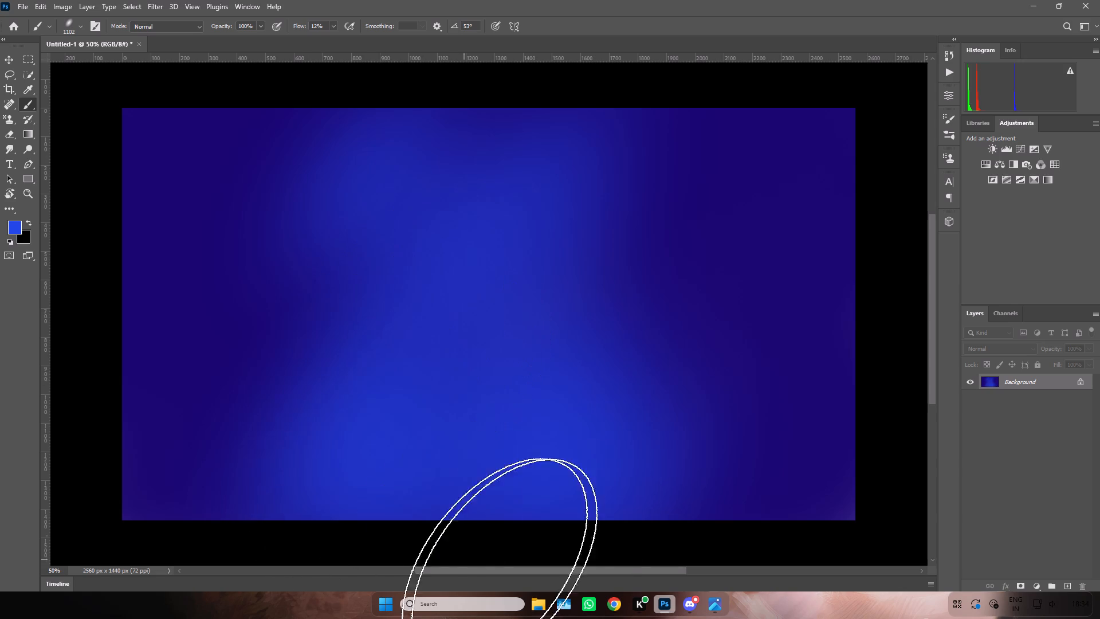
pyautogui.moveTo(504, 566); pyautogui.dragTo(569, 538)
pyautogui.moveTo(583, 477); pyautogui.dragTo(758, 596)
# Brighten the upper centre with blue strokes spreading out over the canvas's top edge.
pyautogui.moveTo(467, 211); pyautogui.dragTo(458, 232)
pyautogui.moveTo(334, 184); pyautogui.dragTo(383, 232)
pyautogui.moveTo(356, 158); pyautogui.dragTo(567, 146)
pyautogui.moveTo(578, 162); pyautogui.dragTo(706, 107)
pyautogui.moveTo(495, 142); pyautogui.dragTo(316, 89)
pyautogui.moveTo(356, 113); pyautogui.dragTo(296, 0)
# Extend the blue diagonally from the centre to the canvas's lower-left and lower-right corners.
pyautogui.moveTo(425, 246); pyautogui.dragTo(241, 518)
pyautogui.moveTo(317, 480); pyautogui.dragTo(140, 572)
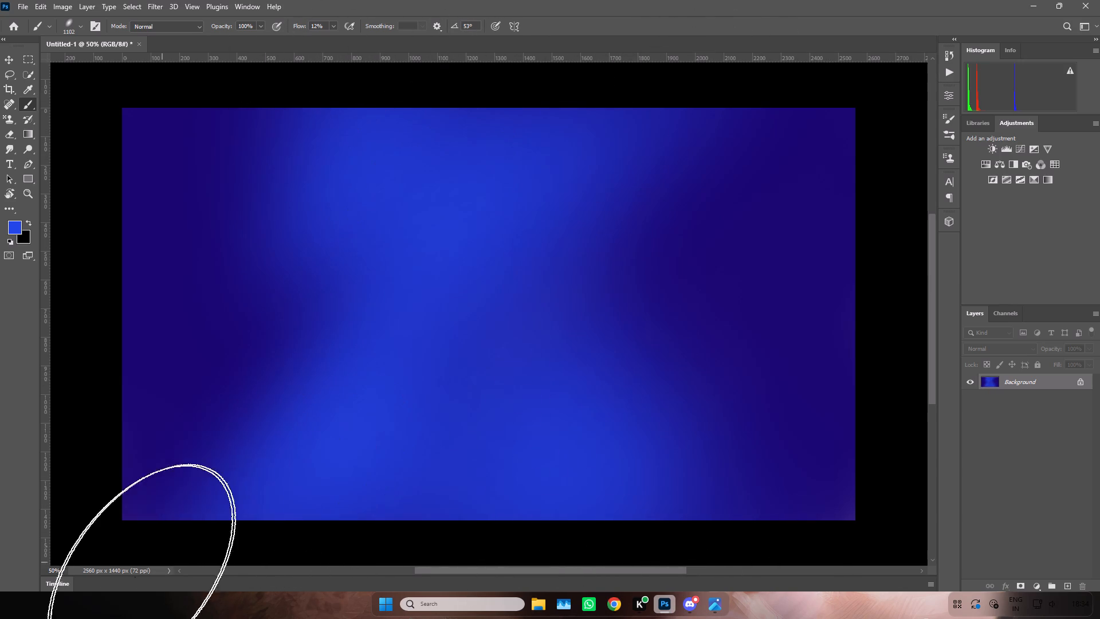
pyautogui.moveTo(140, 572); pyautogui.dragTo(147, 569)
pyautogui.moveTo(470, 333); pyautogui.dragTo(810, 608)
pyautogui.moveTo(614, 377); pyautogui.dragTo(937, 586)
pyautogui.moveTo(797, 496); pyautogui.dragTo(949, 569)
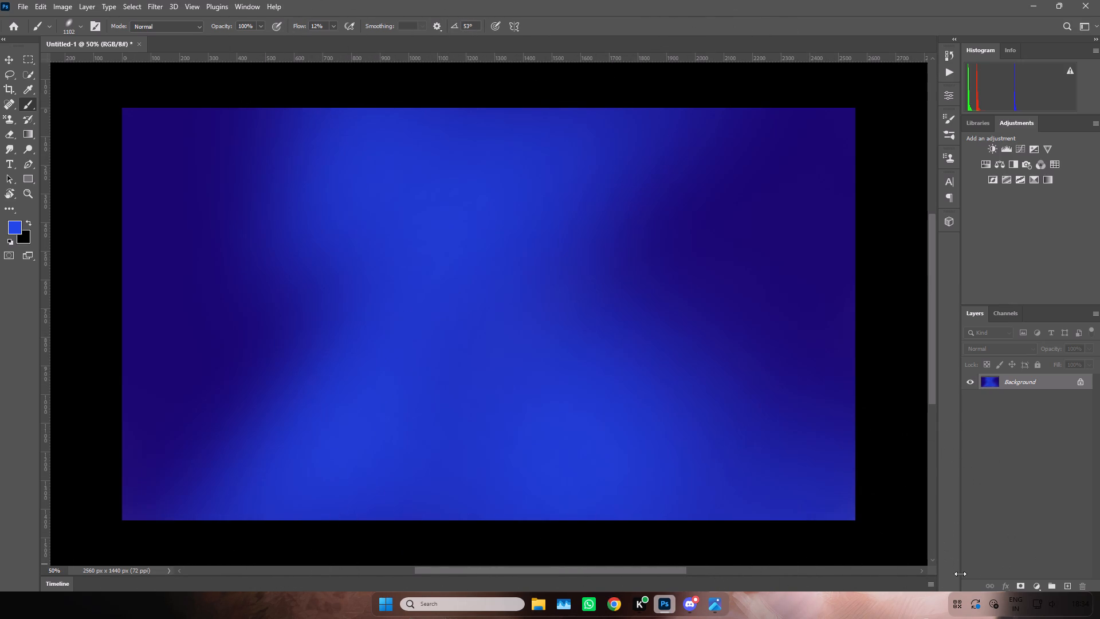
# Fill the centre-left and lower-centre areas of the canvas with more soft blue strokes.
pyautogui.moveTo(375, 269); pyautogui.dragTo(357, 310)
pyautogui.moveTo(348, 264); pyautogui.dragTo(342, 327)
pyautogui.moveTo(347, 339); pyautogui.dragTo(535, 376)
pyautogui.doubleClick(594, 317)
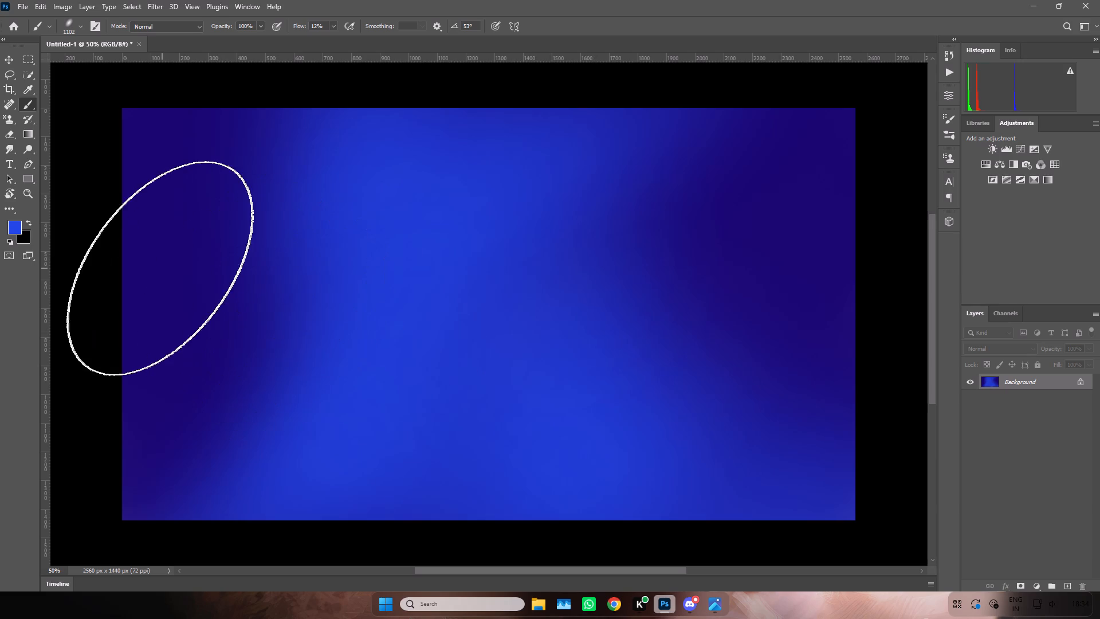
pyautogui.moveTo(405, 397); pyautogui.dragTo(467, 477)
pyautogui.moveTo(416, 369); pyautogui.dragTo(458, 479)
pyautogui.moveTo(455, 397); pyautogui.dragTo(505, 503)
pyautogui.moveTo(500, 426); pyautogui.dragTo(545, 490)
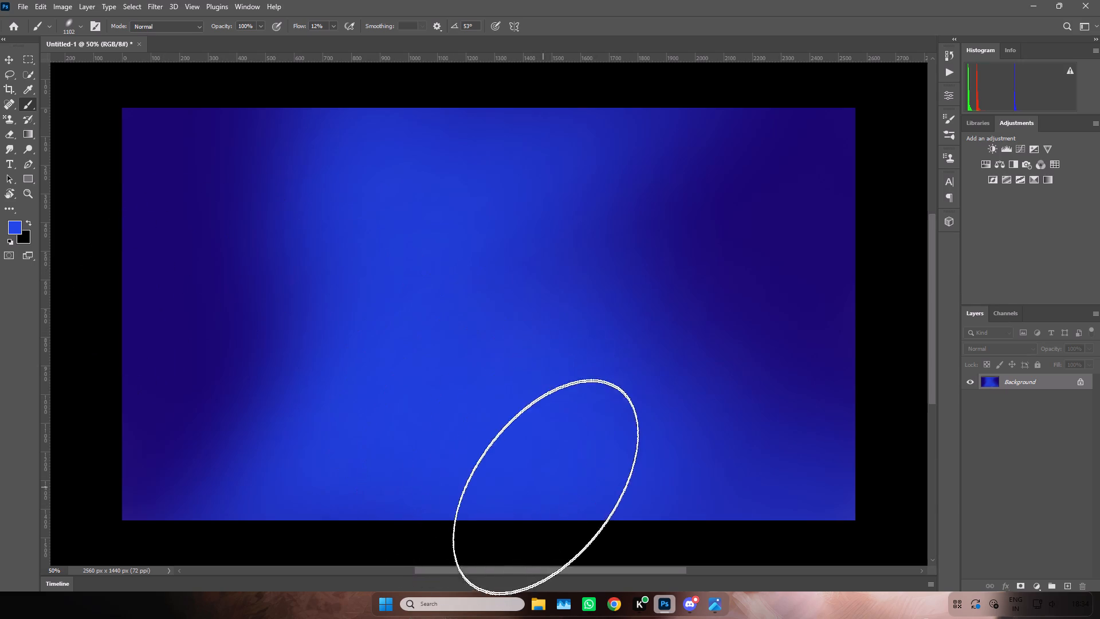
# Even out the bright blue through the middle of the canvas with short overlapping strokes.
pyautogui.moveTo(487, 374); pyautogui.dragTo(501, 461)
pyautogui.moveTo(461, 300); pyautogui.dragTo(477, 364)
pyautogui.moveTo(461, 257); pyautogui.dragTo(487, 314)
pyautogui.moveTo(492, 268); pyautogui.dragTo(497, 270)
pyautogui.moveTo(496, 270); pyautogui.dragTo(474, 272)
pyautogui.click(398, 261)
pyautogui.moveTo(383, 275); pyautogui.dragTo(386, 308)
pyautogui.moveTo(475, 337); pyautogui.dragTo(499, 307)
pyautogui.moveTo(506, 267); pyautogui.dragTo(494, 263)
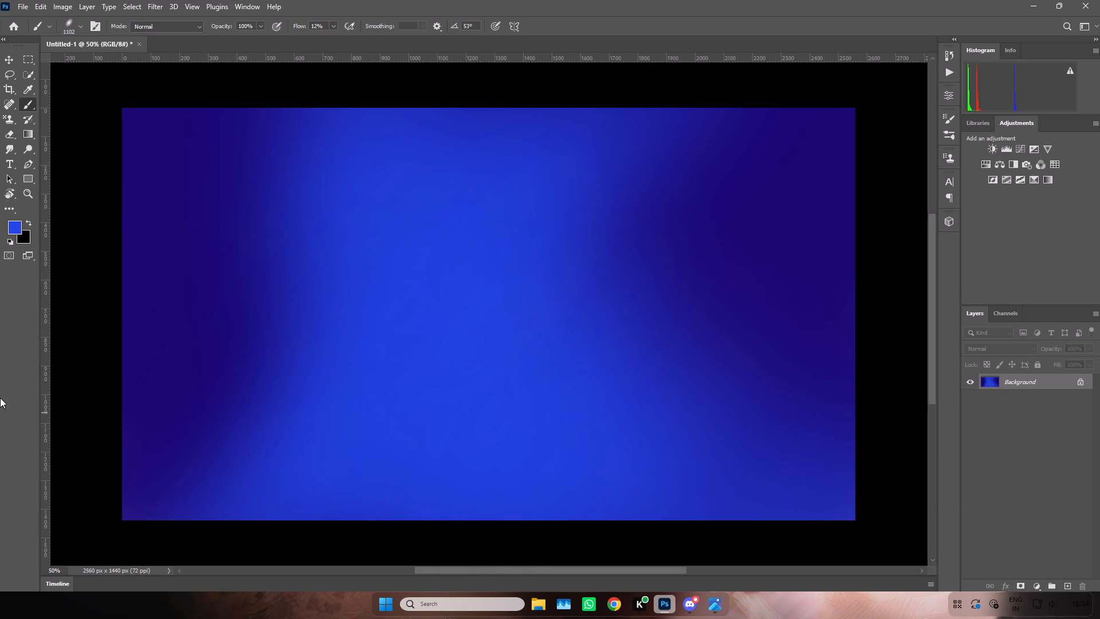
# Set the foreground colour to the lighter blue #2195e6.
pyautogui.click(14, 229)
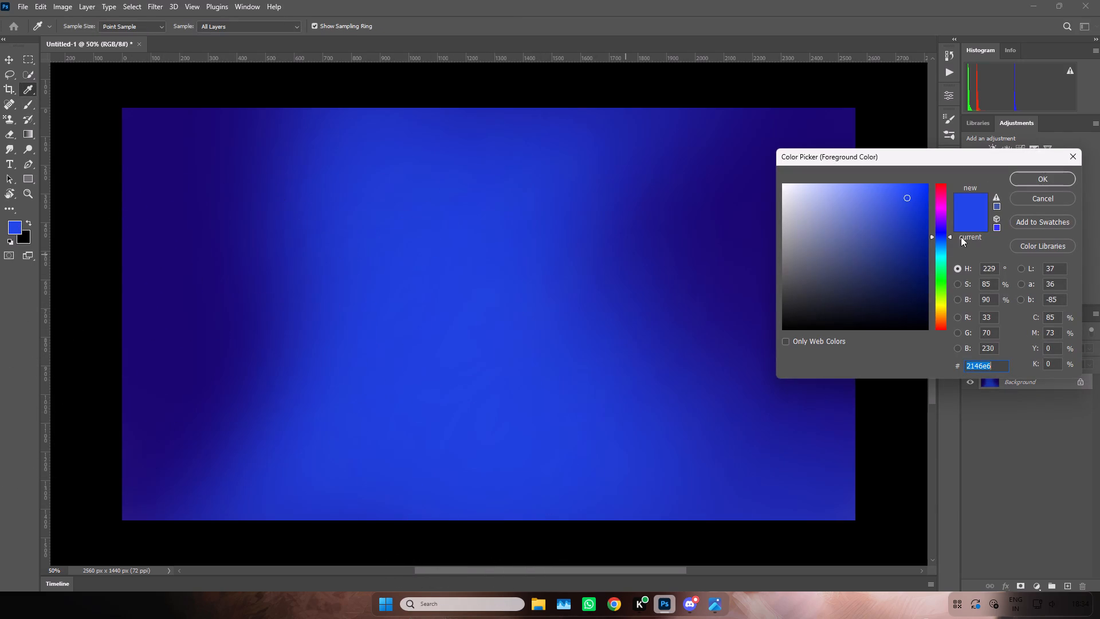
pyautogui.moveTo(941, 236); pyautogui.dragTo(946, 246)
pyautogui.click(1029, 178)
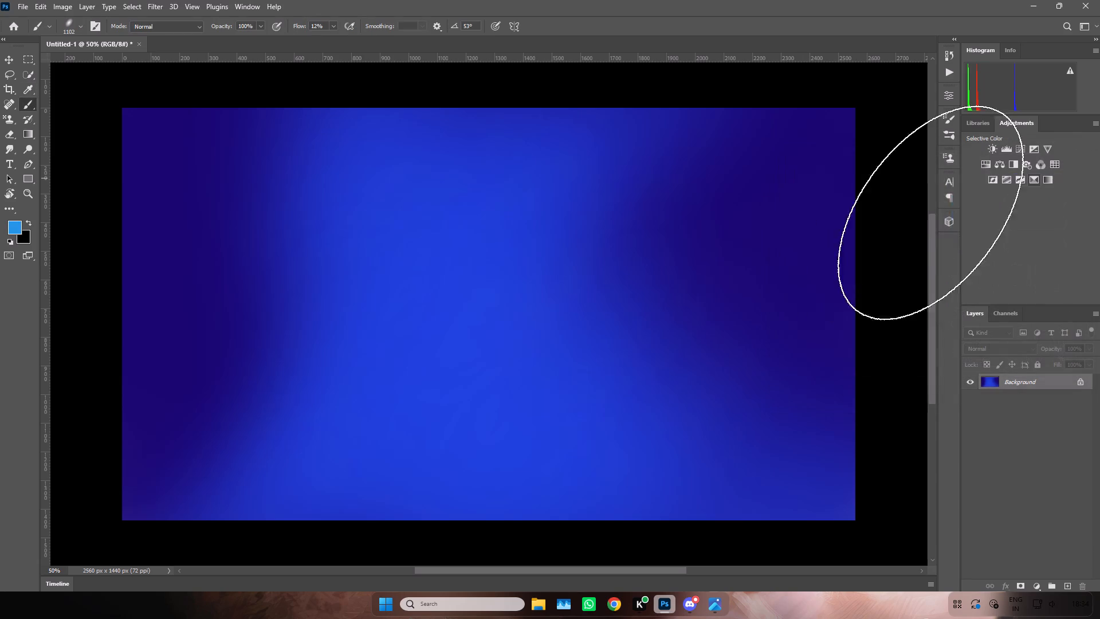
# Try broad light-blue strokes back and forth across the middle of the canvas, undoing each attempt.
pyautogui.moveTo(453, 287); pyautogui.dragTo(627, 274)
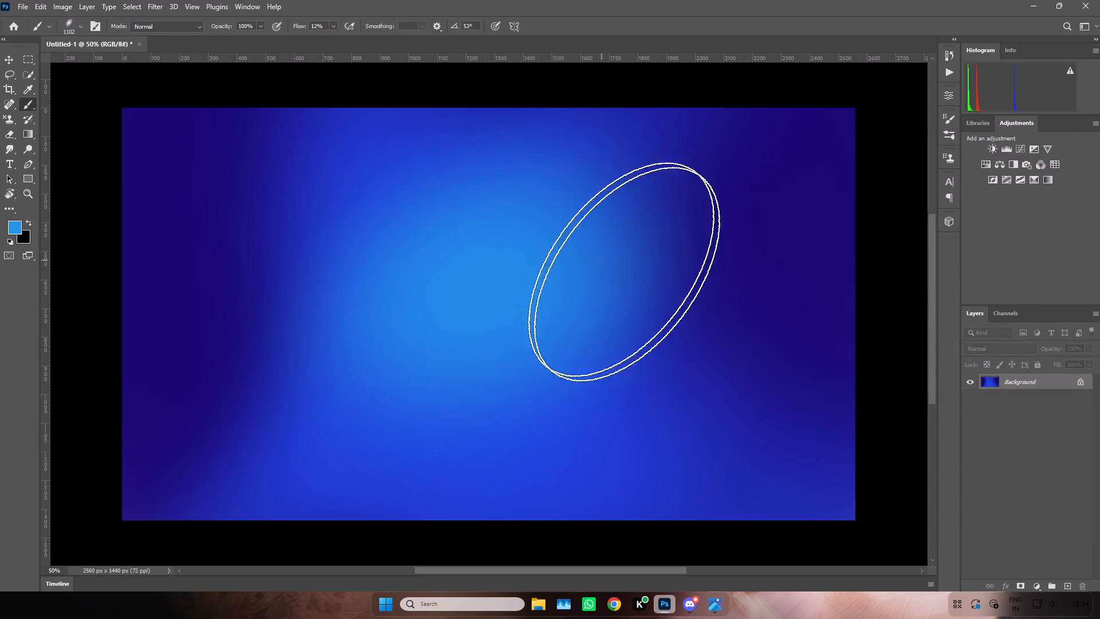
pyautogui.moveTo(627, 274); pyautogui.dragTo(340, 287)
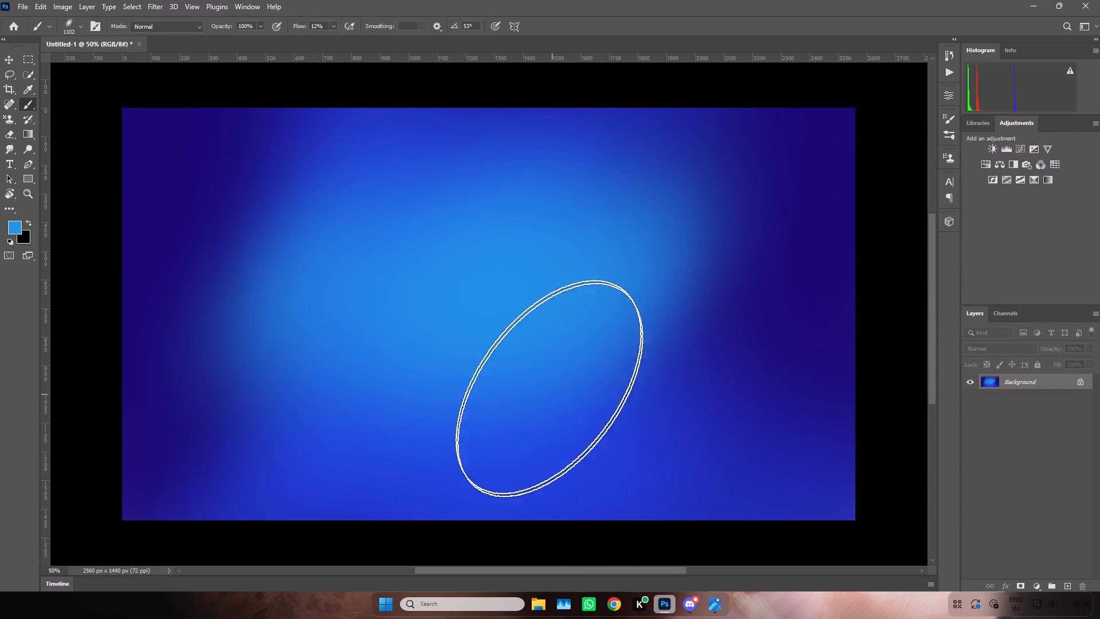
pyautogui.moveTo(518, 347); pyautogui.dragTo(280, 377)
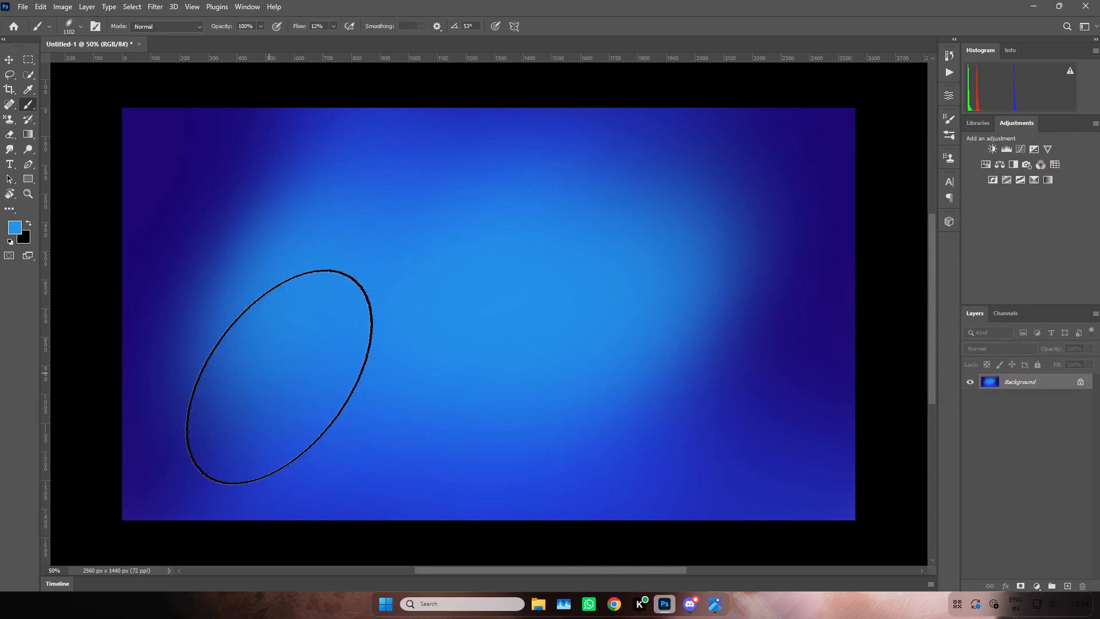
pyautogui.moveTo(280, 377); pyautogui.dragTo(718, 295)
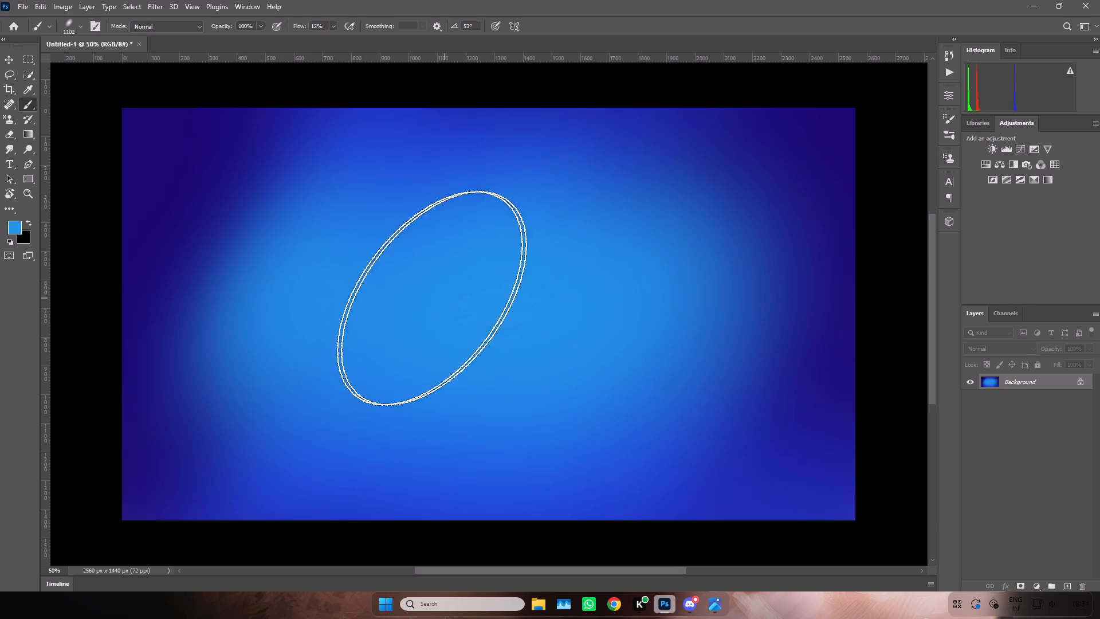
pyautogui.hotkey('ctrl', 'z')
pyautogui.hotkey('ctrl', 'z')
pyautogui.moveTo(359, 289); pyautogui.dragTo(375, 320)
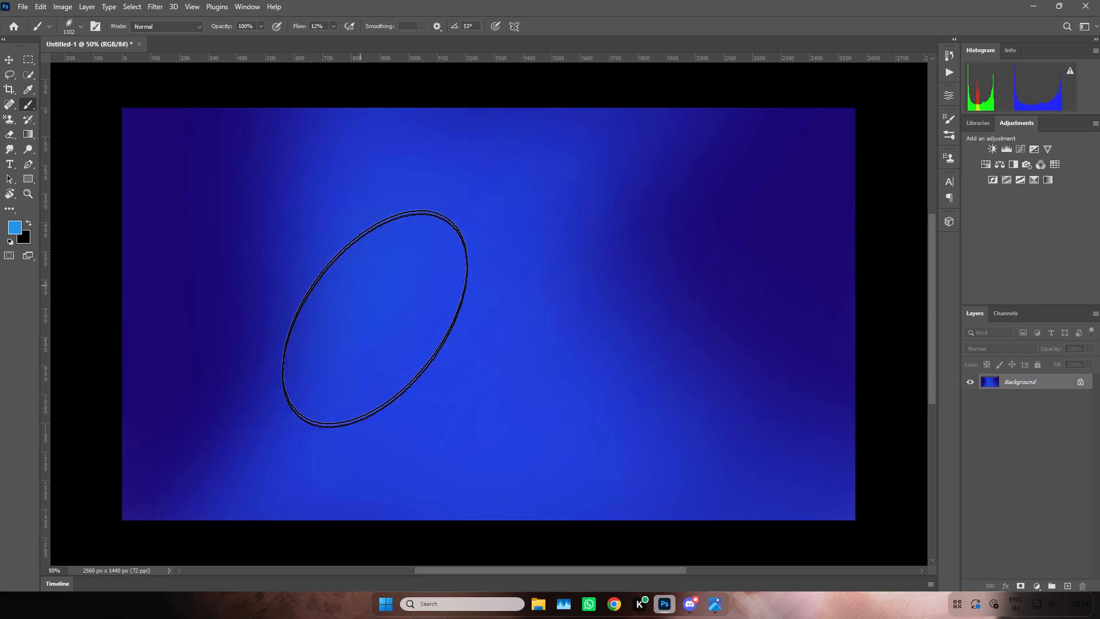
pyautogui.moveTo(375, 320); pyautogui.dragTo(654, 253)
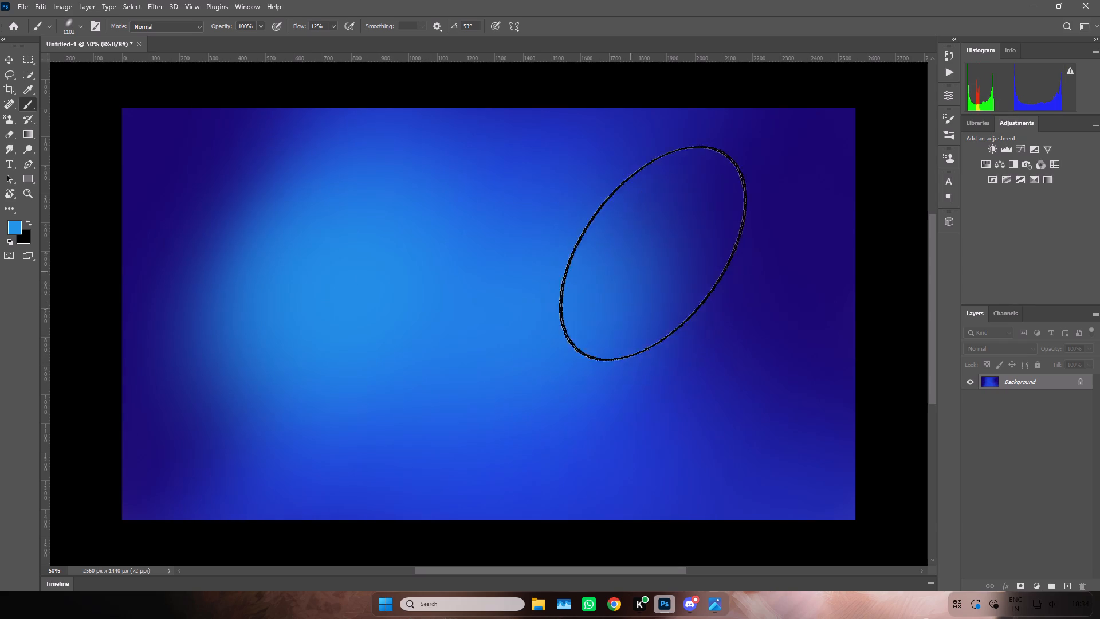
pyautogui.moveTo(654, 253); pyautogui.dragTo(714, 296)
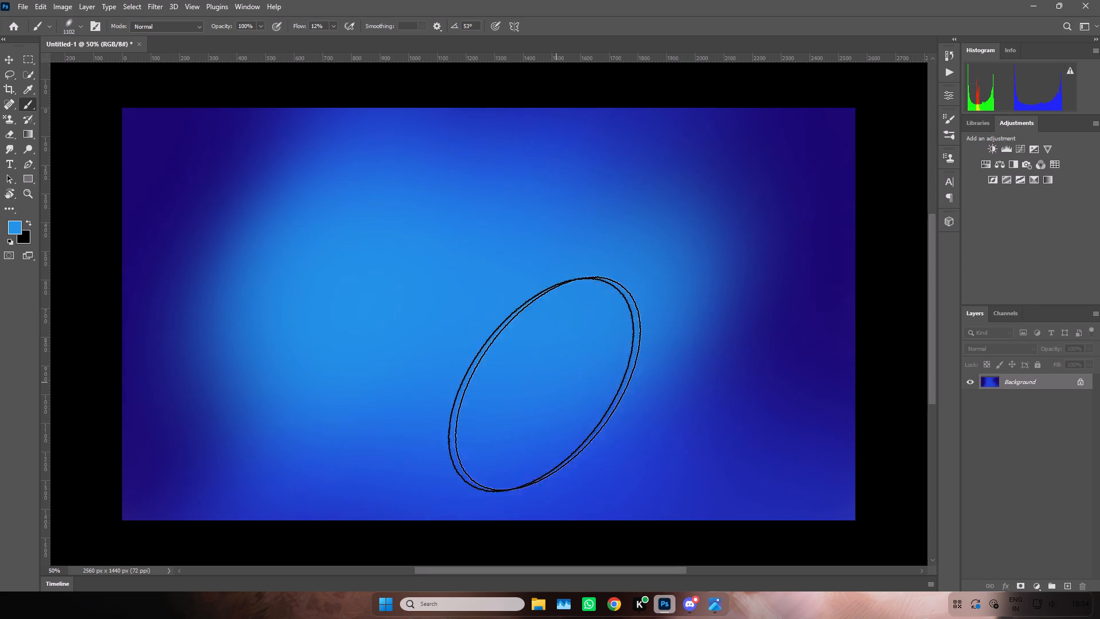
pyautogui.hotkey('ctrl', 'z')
# Paint two soft light-blue glows across the middle of the canvas, one left and one right of centre.
pyautogui.moveTo(389, 280); pyautogui.dragTo(591, 257)
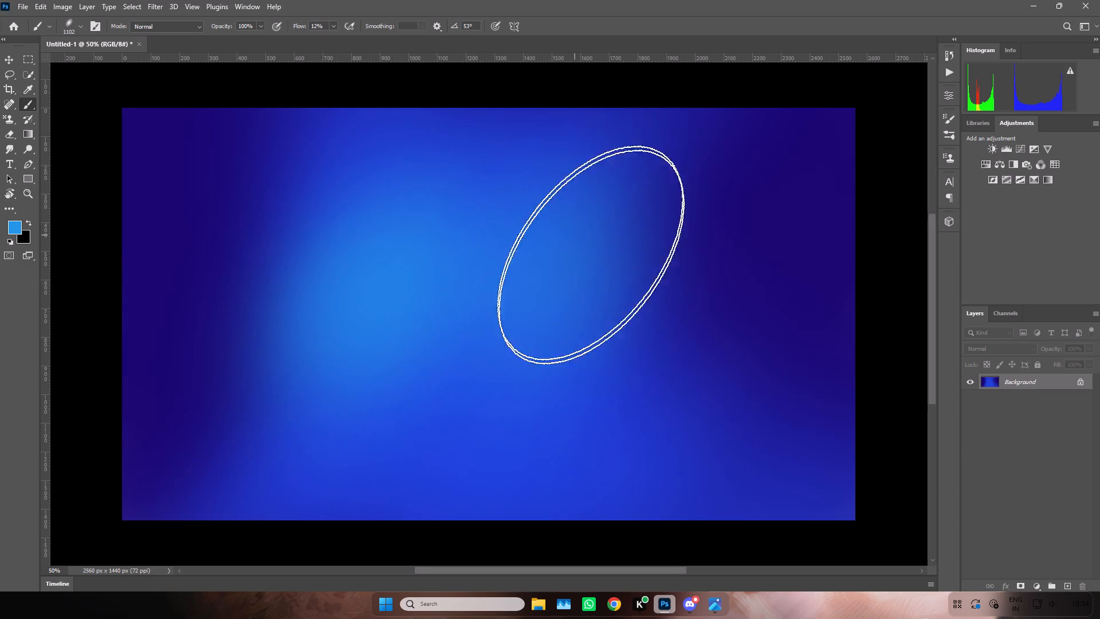
pyautogui.moveTo(591, 257); pyautogui.dragTo(347, 326)
pyautogui.moveTo(594, 258); pyautogui.dragTo(596, 268)
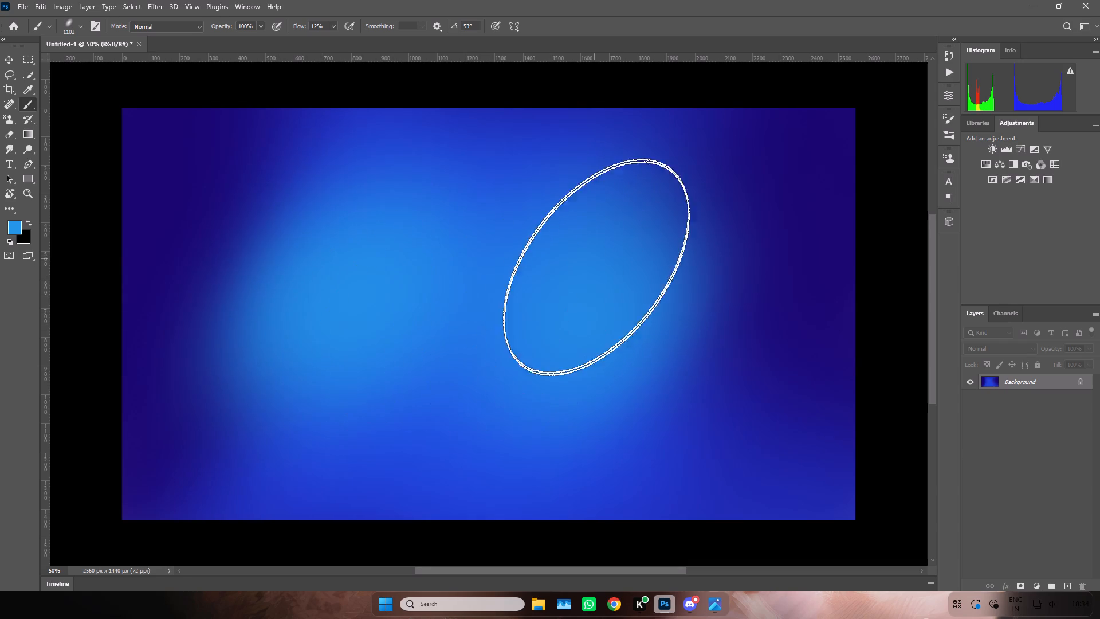
pyautogui.moveTo(596, 268); pyautogui.dragTo(414, 307)
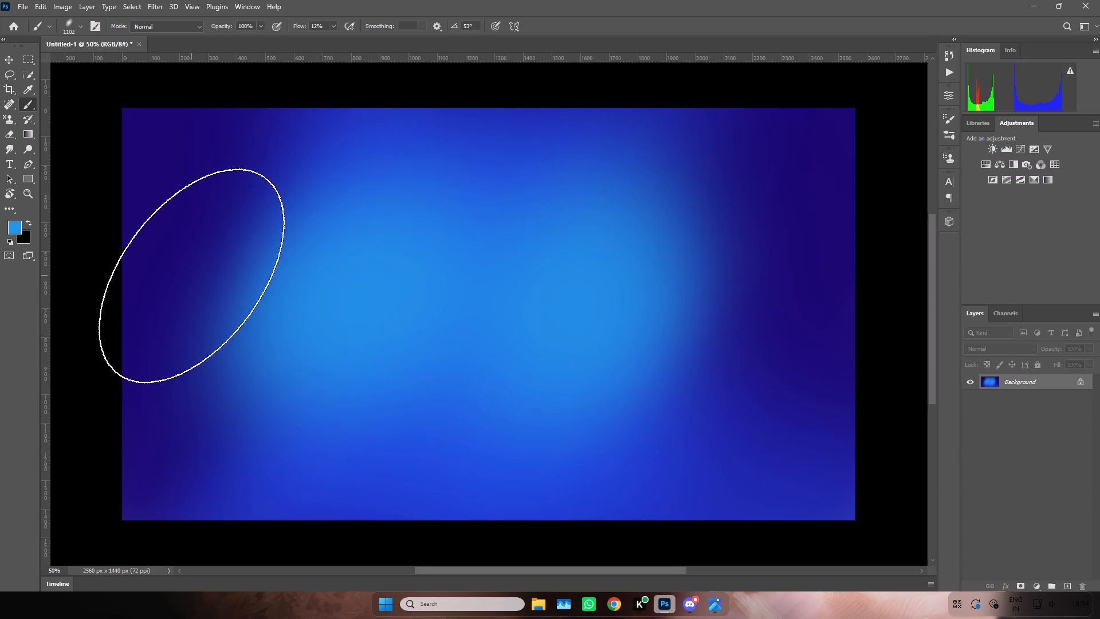
# Dab soft light blue at the canvas's upper-right, upper-left and lower-left corners.
pyautogui.click(781, 164)
pyautogui.tripleClick(164, 150)
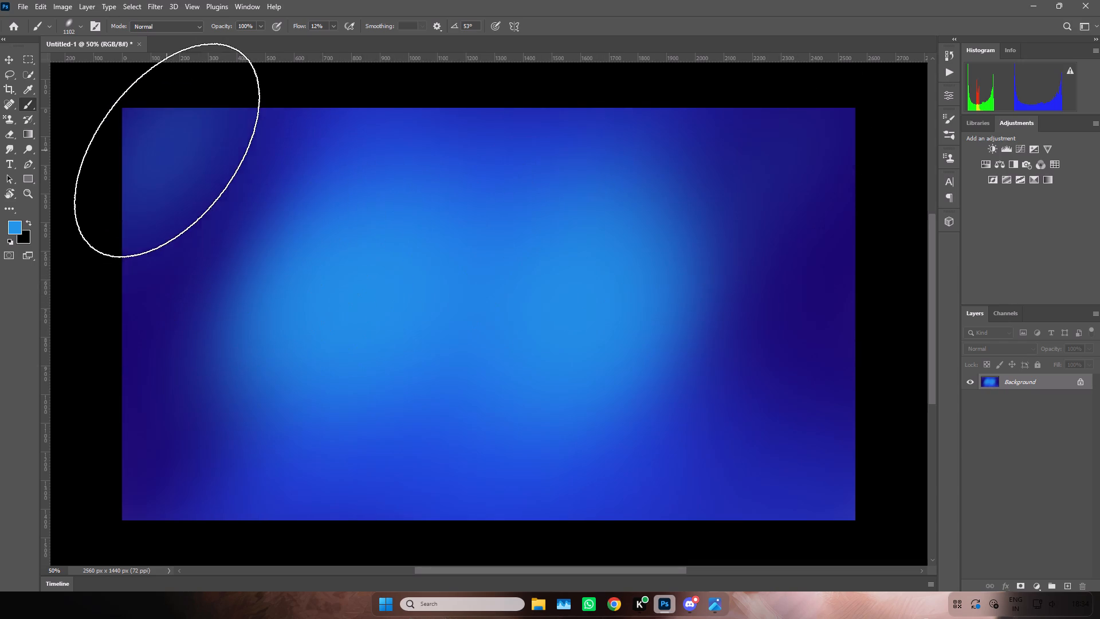
pyautogui.click(103, 525)
# Set the foreground colour to the purple #7d4afd.
pyautogui.click(11, 224)
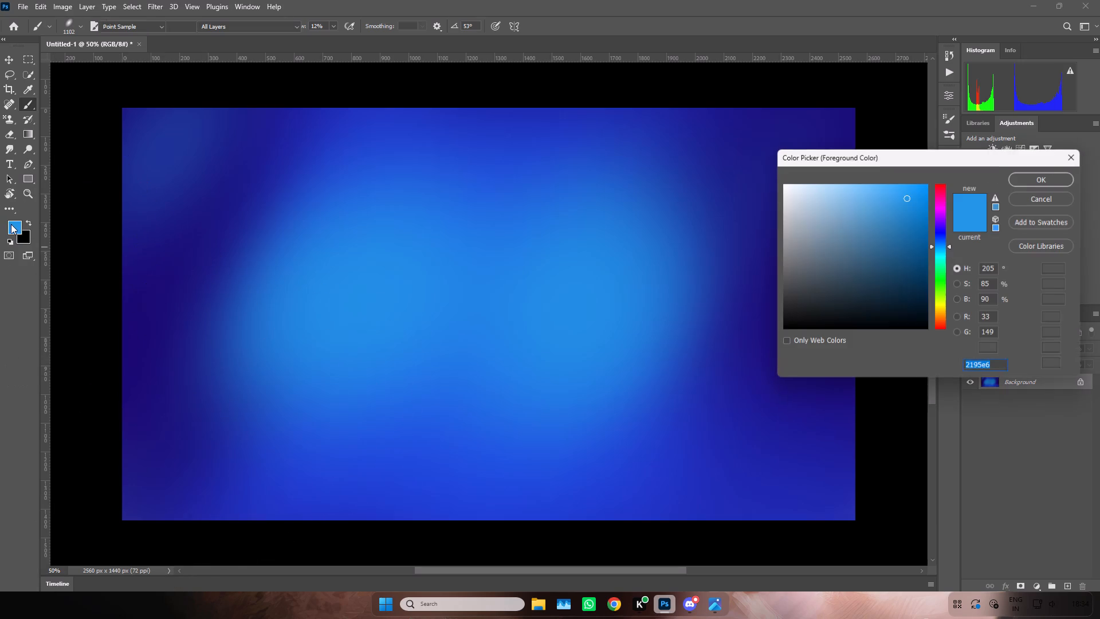
pyautogui.moveTo(936, 248); pyautogui.dragTo(953, 228)
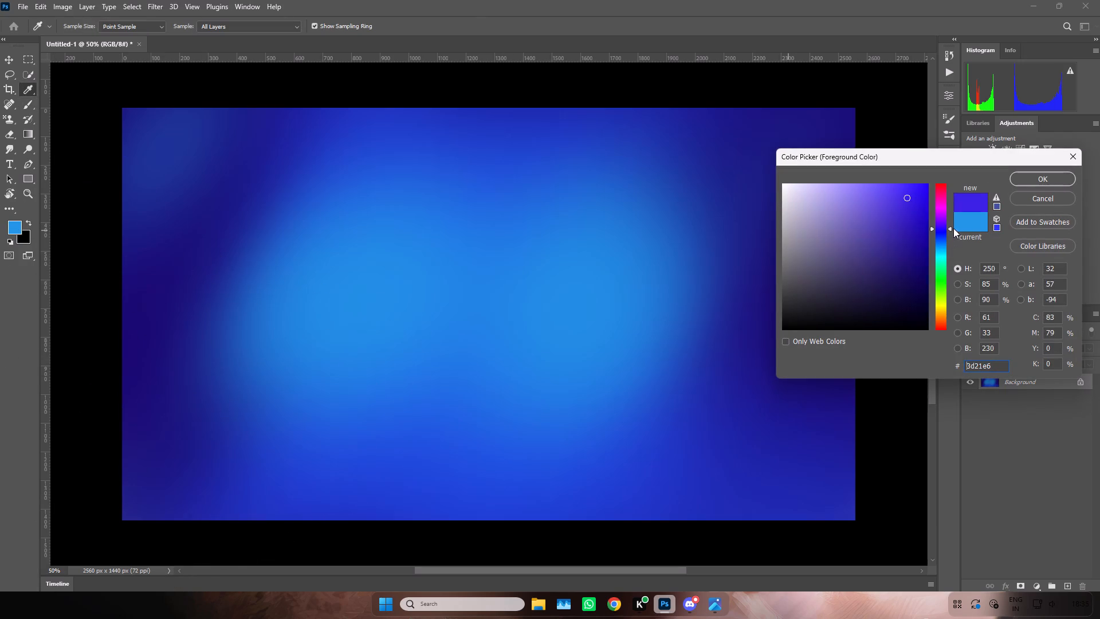
pyautogui.moveTo(953, 228); pyautogui.dragTo(954, 225)
pyautogui.moveTo(905, 196); pyautogui.dragTo(885, 185)
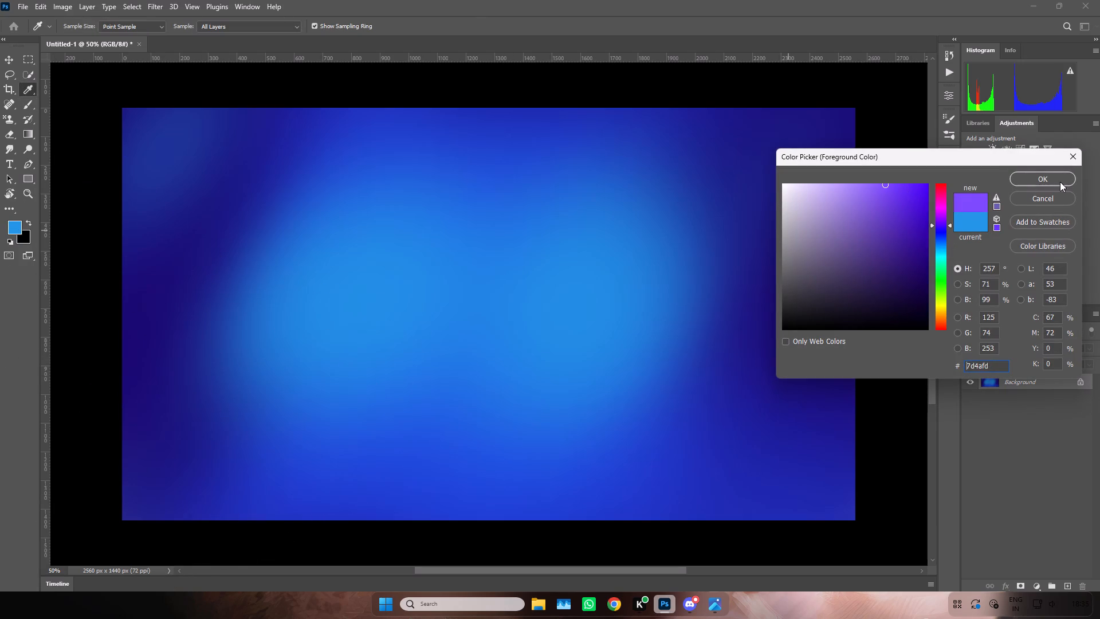
pyautogui.click(1059, 181)
# Brush a wide soft purple glow back and forth over the middle of the canvas.
pyautogui.moveTo(476, 298); pyautogui.dragTo(362, 271)
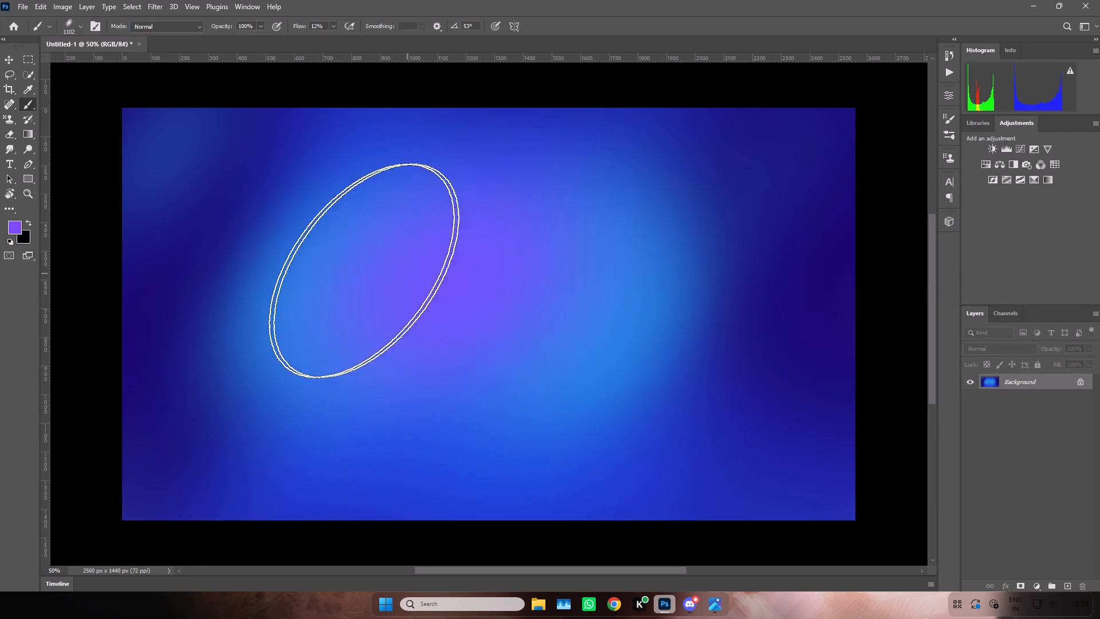
pyautogui.moveTo(362, 271); pyautogui.dragTo(247, 307)
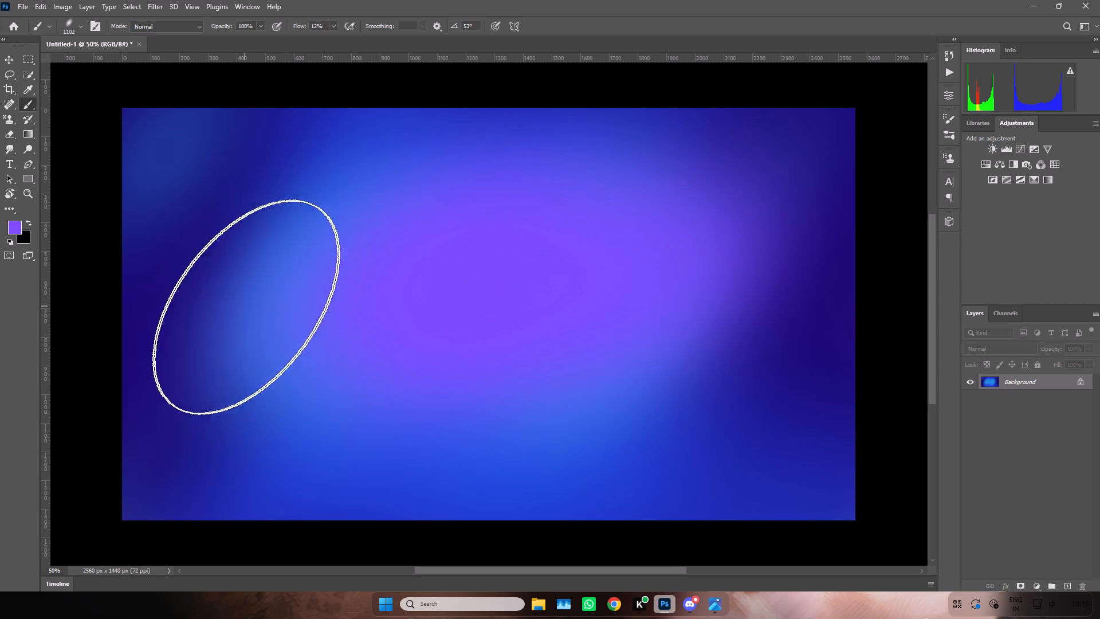
pyautogui.moveTo(247, 307); pyautogui.dragTo(252, 304)
pyautogui.moveTo(365, 322); pyautogui.dragTo(235, 279)
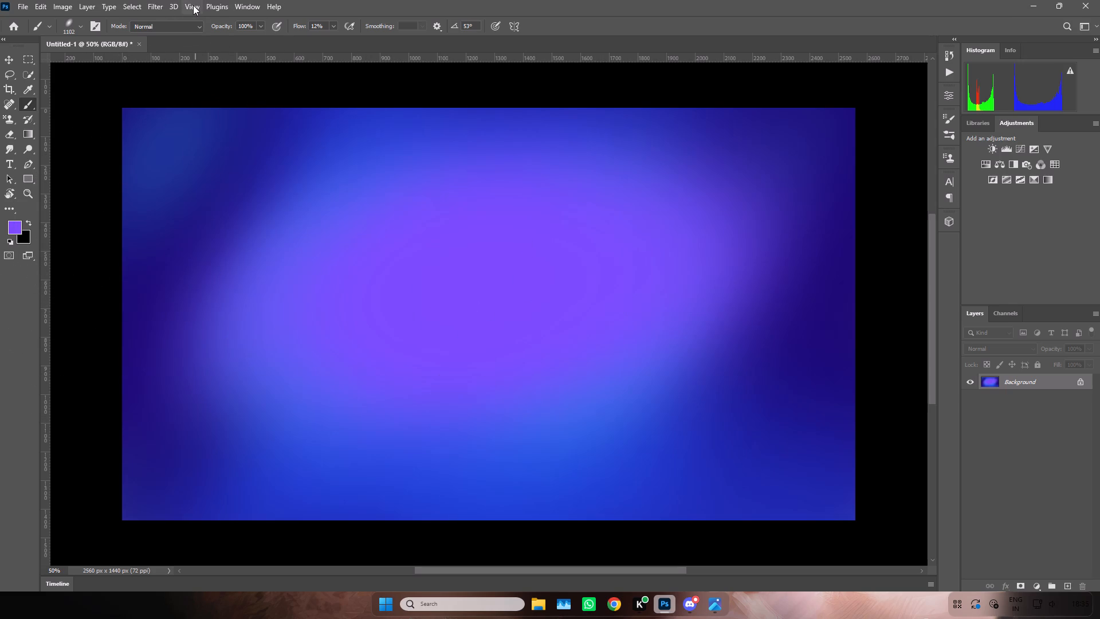
# Apply a Radial Blur to the background with amount 70, using the Spin method and Good quality.
pyautogui.click(155, 6)
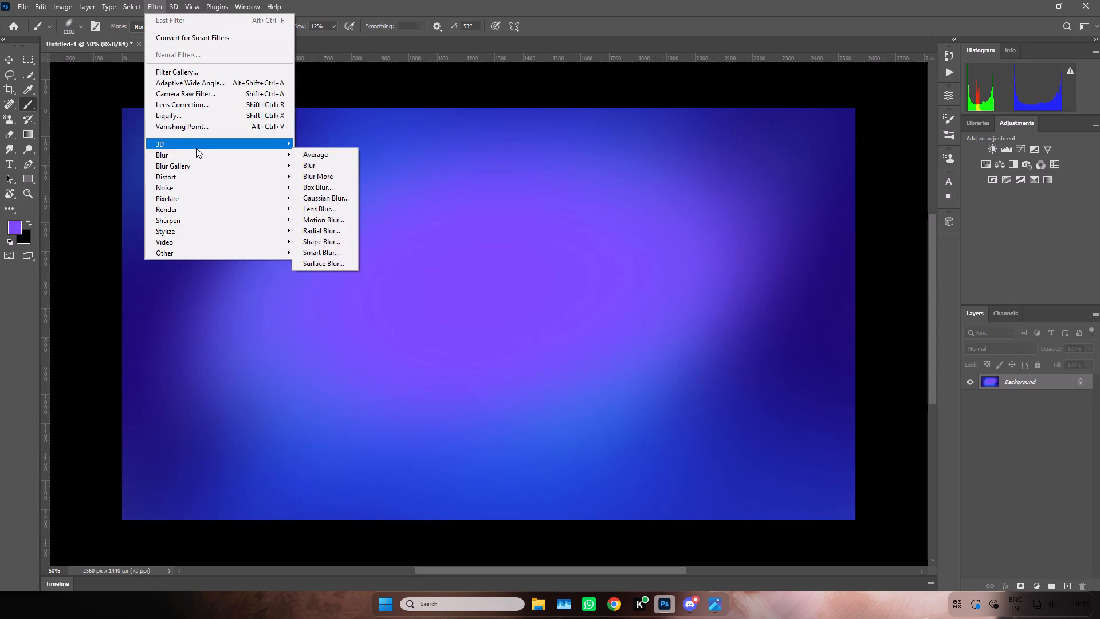
pyautogui.click(325, 232)
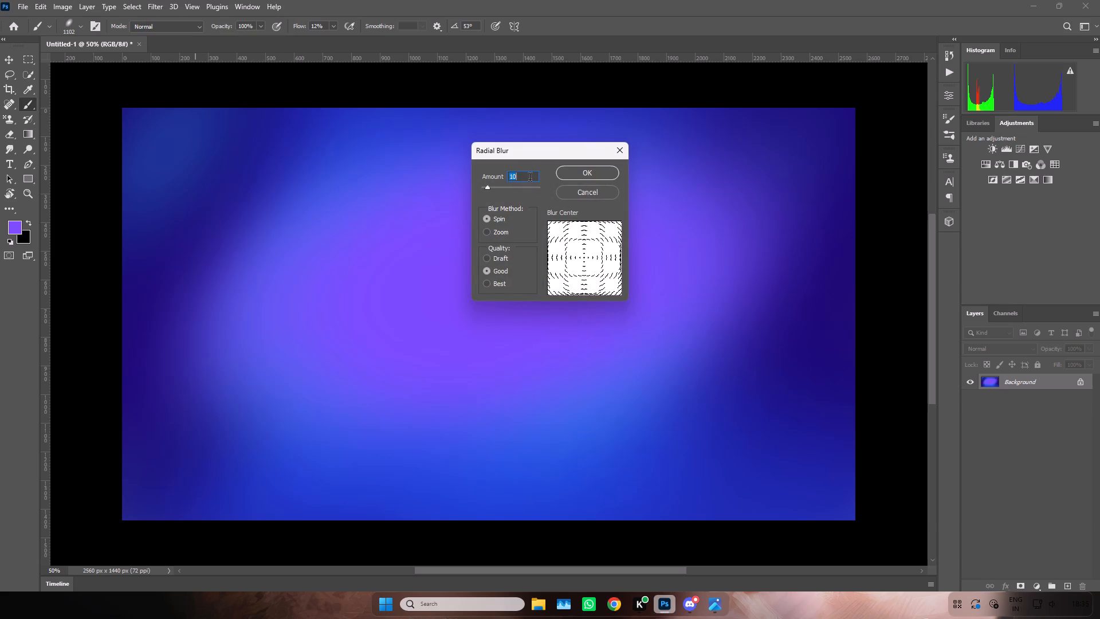
pyautogui.write('70')
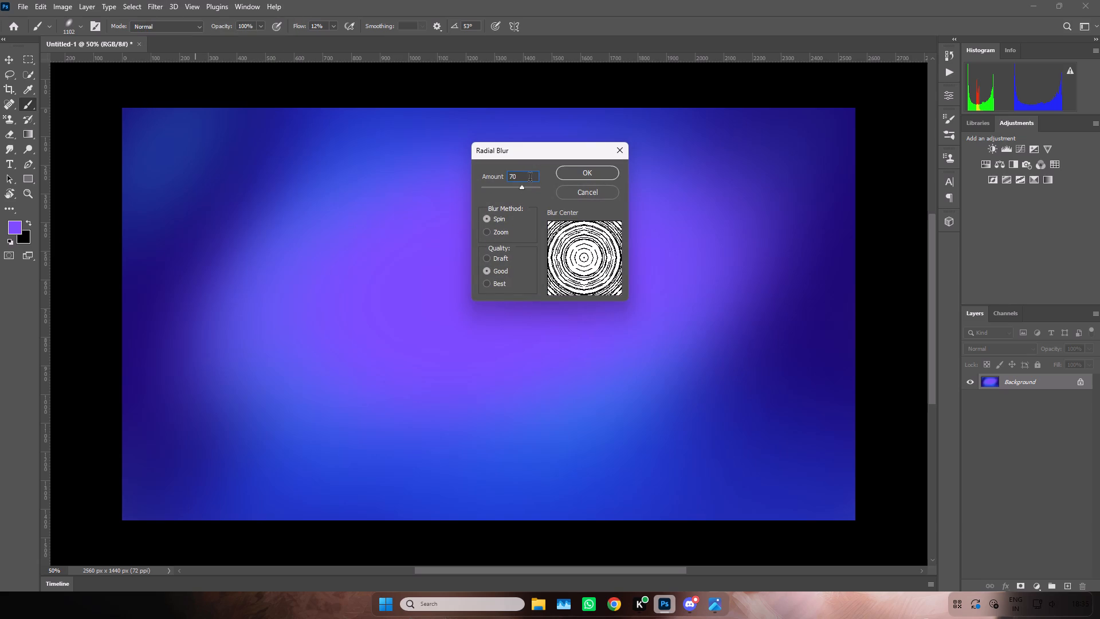
pyautogui.click(596, 176)
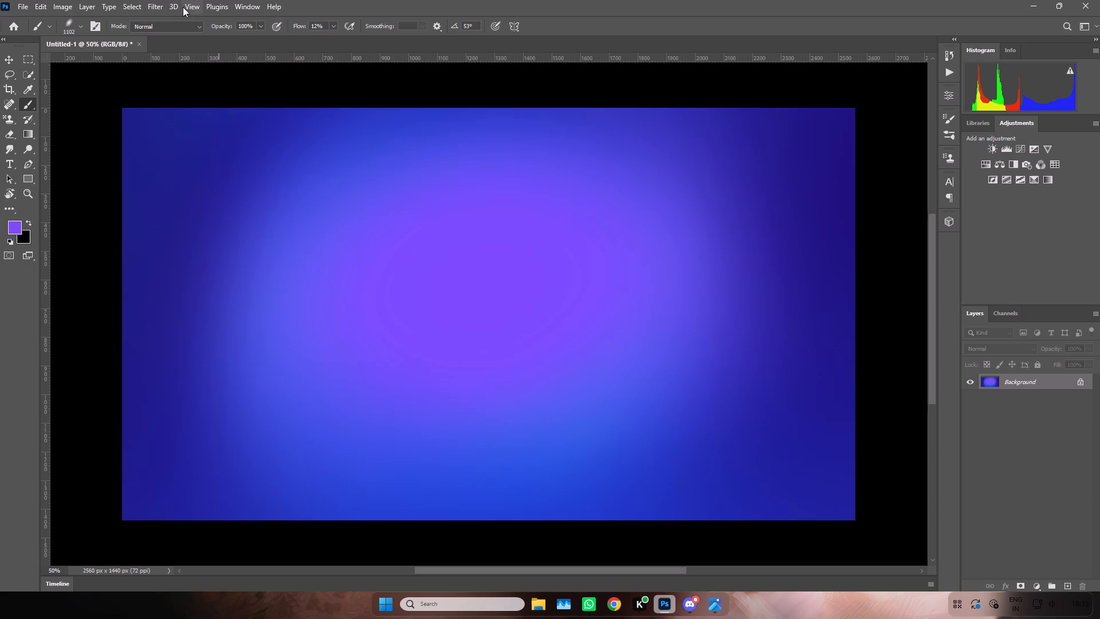
# Apply a Gaussian Blur with a radius of 76 pixels to the background.
pyautogui.click(157, 6)
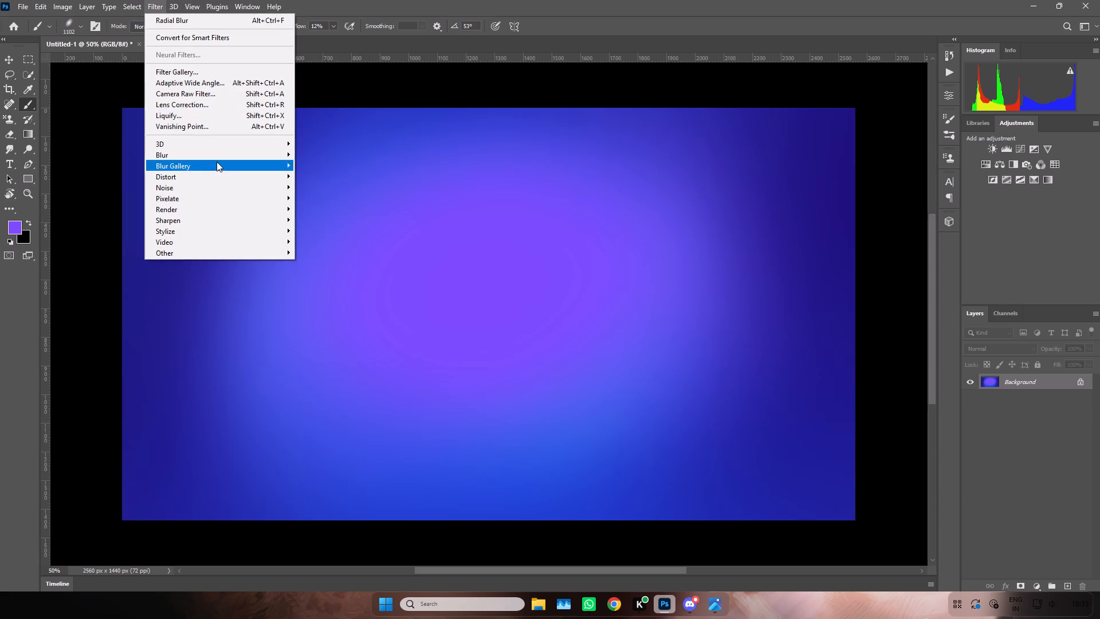
pyautogui.click(340, 199)
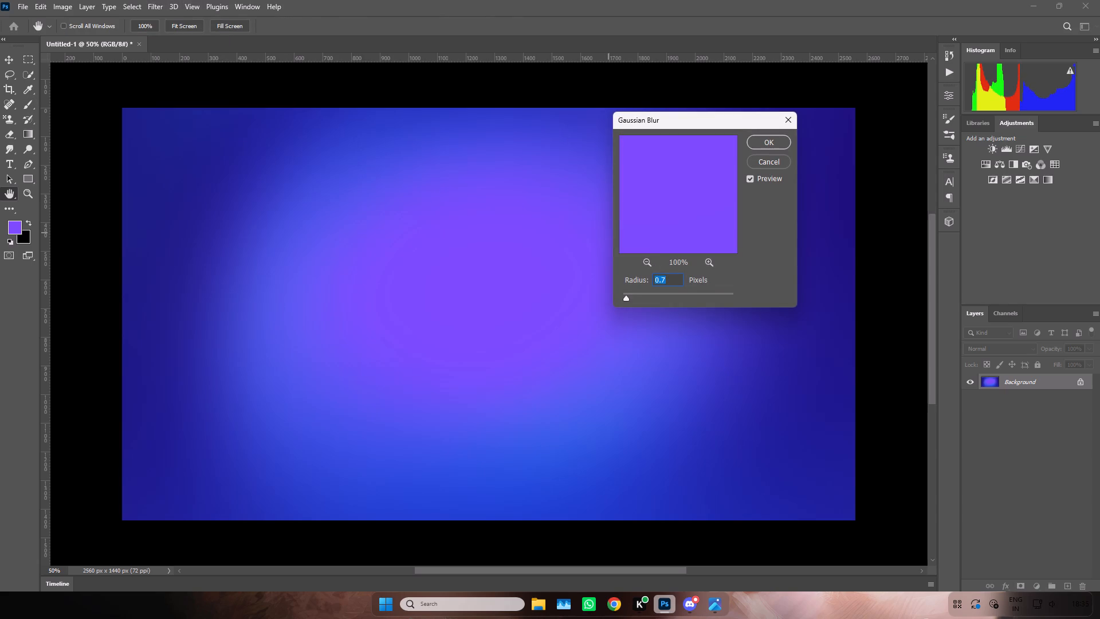
pyautogui.press('BackSpace')
pyautogui.press('BackSpace')
pyautogui.press('BackSpace')
pyautogui.write('76')
pyautogui.click(762, 144)
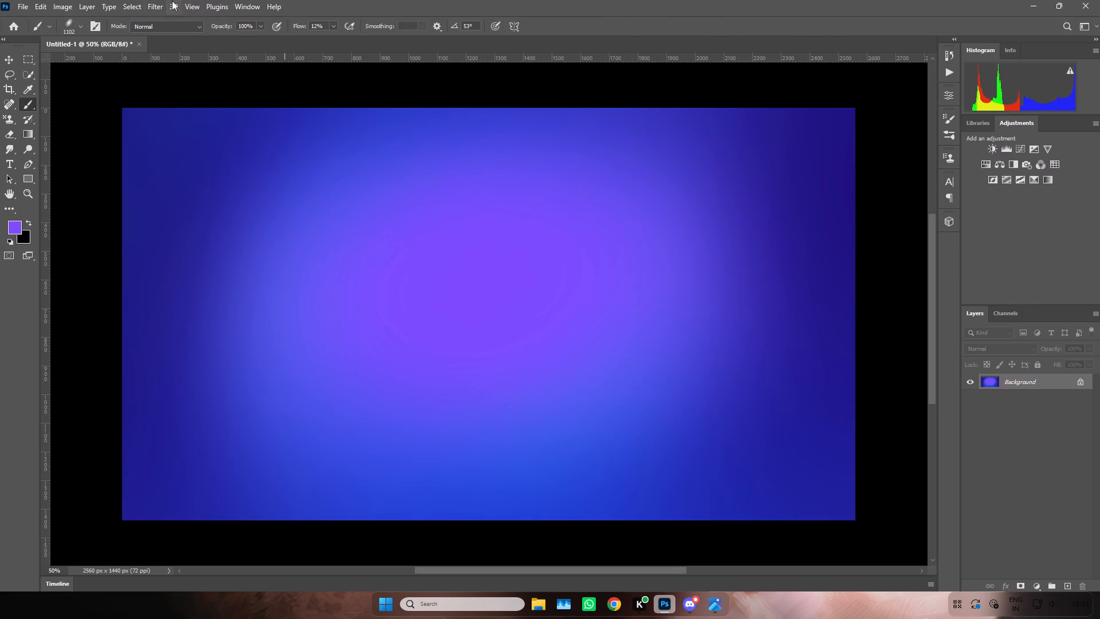
# Open the Liquify filter on the background.
pyautogui.click(152, 3)
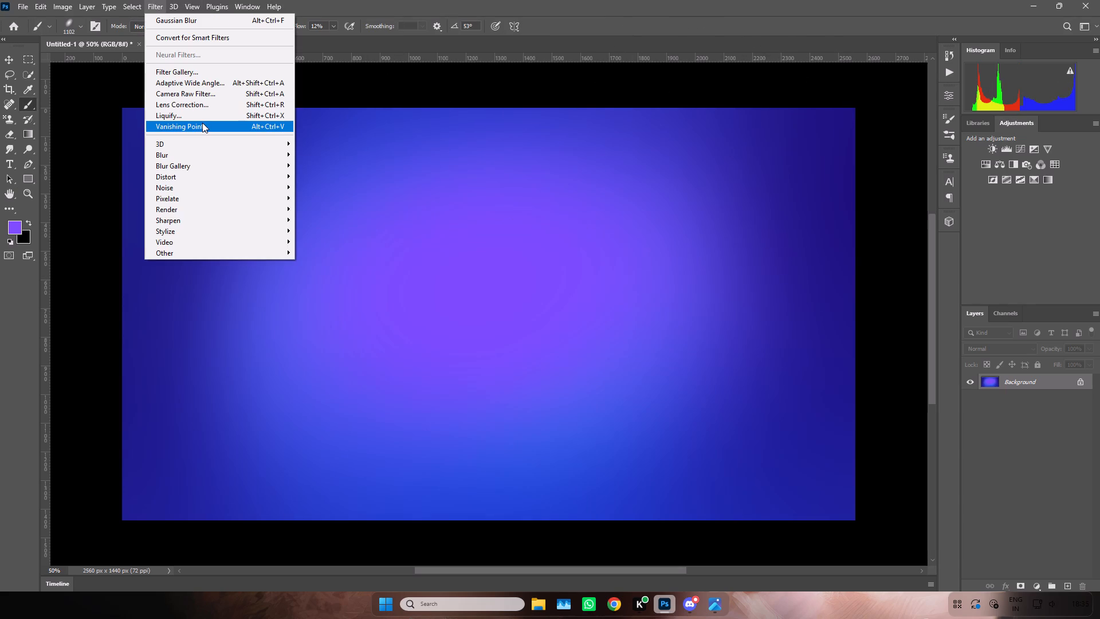
pyautogui.click(198, 112)
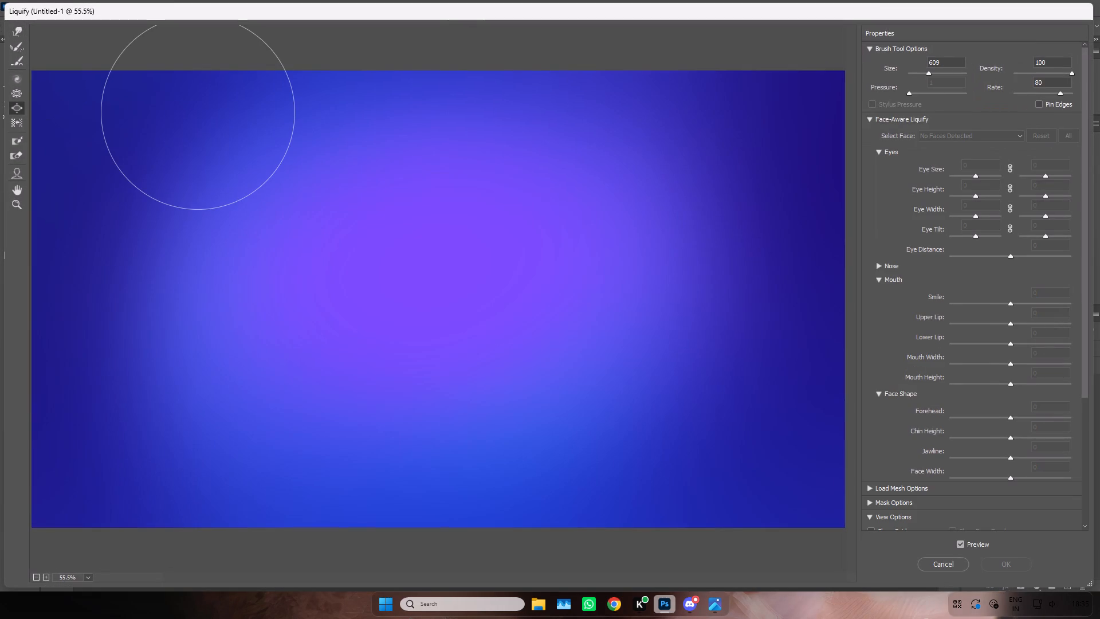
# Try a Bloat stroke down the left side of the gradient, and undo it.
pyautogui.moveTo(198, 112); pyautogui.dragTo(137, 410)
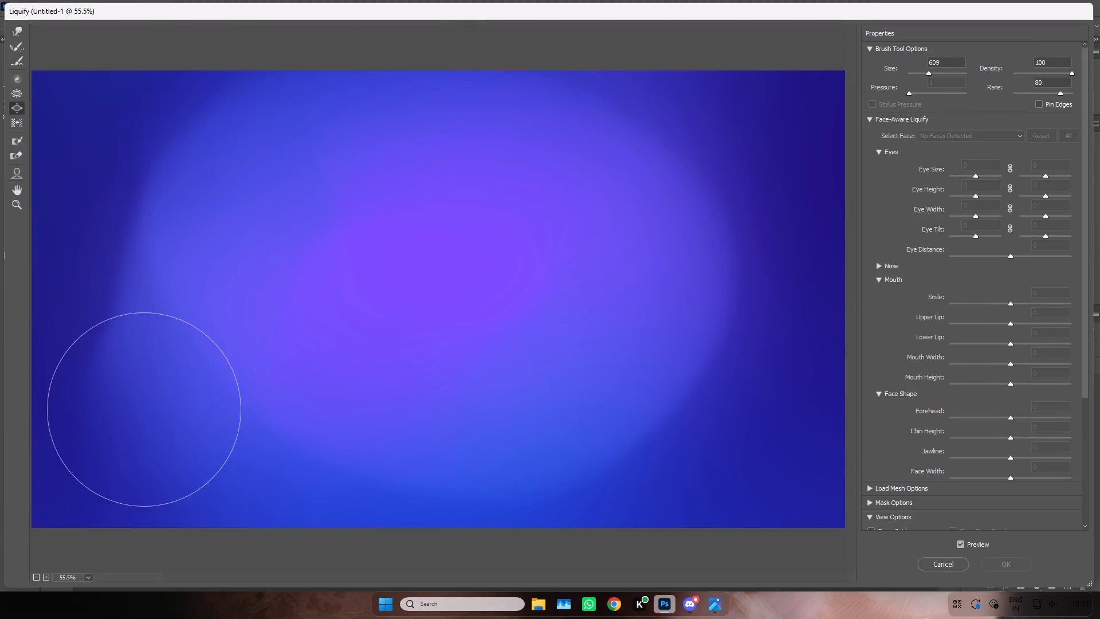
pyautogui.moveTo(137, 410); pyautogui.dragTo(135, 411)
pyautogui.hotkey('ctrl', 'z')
# Switch to the Forward Warp tool and reduce its brush size to 1146.
pyautogui.click(18, 26)
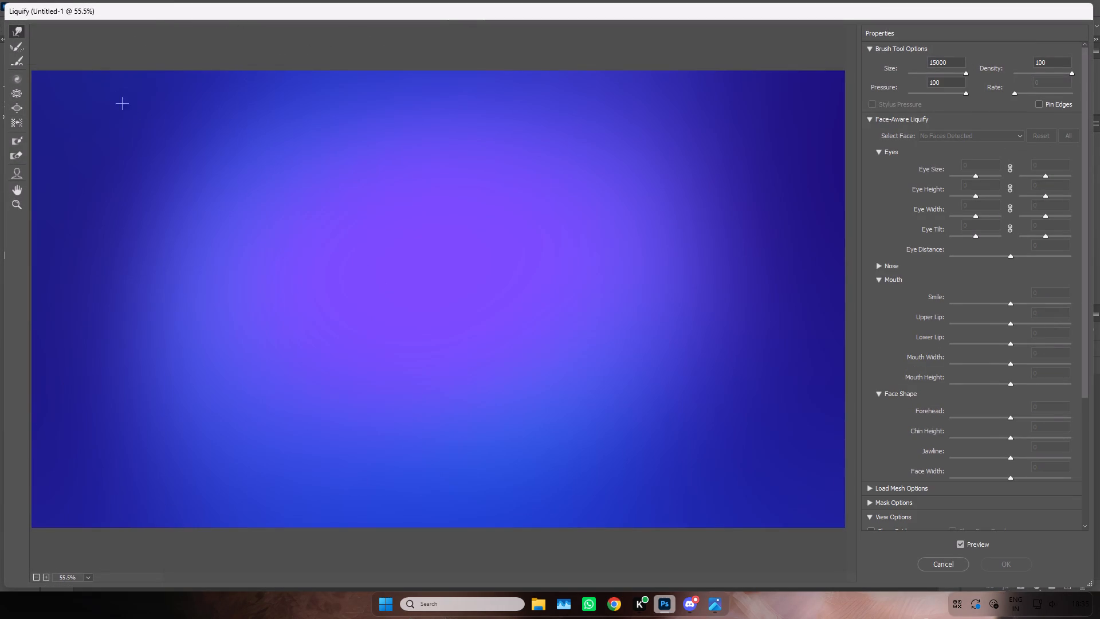
pyautogui.moveTo(137, 120); pyautogui.dragTo(139, 137)
pyautogui.hotkey('ctrl', 'z')
pyautogui.moveTo(965, 73); pyautogui.dragTo(923, 79)
pyautogui.moveTo(923, 79); pyautogui.dragTo(933, 77)
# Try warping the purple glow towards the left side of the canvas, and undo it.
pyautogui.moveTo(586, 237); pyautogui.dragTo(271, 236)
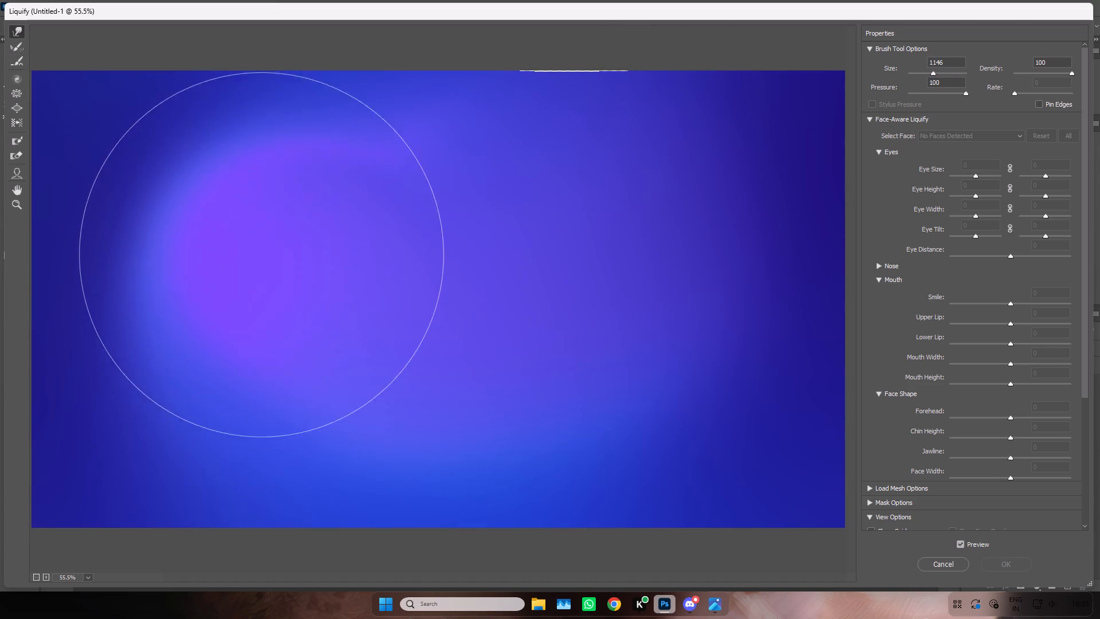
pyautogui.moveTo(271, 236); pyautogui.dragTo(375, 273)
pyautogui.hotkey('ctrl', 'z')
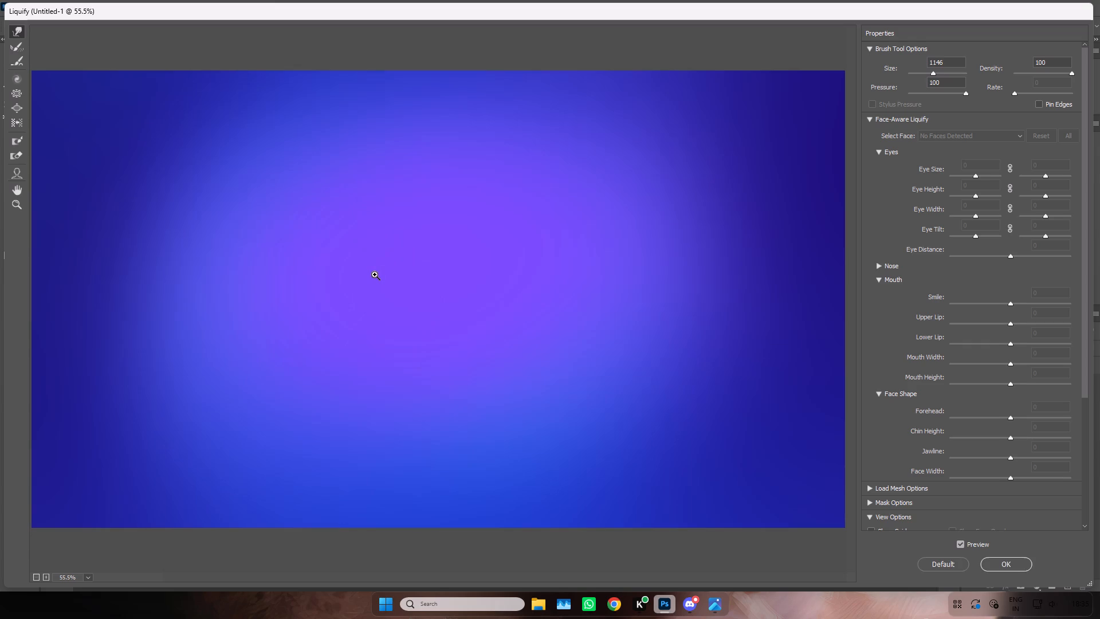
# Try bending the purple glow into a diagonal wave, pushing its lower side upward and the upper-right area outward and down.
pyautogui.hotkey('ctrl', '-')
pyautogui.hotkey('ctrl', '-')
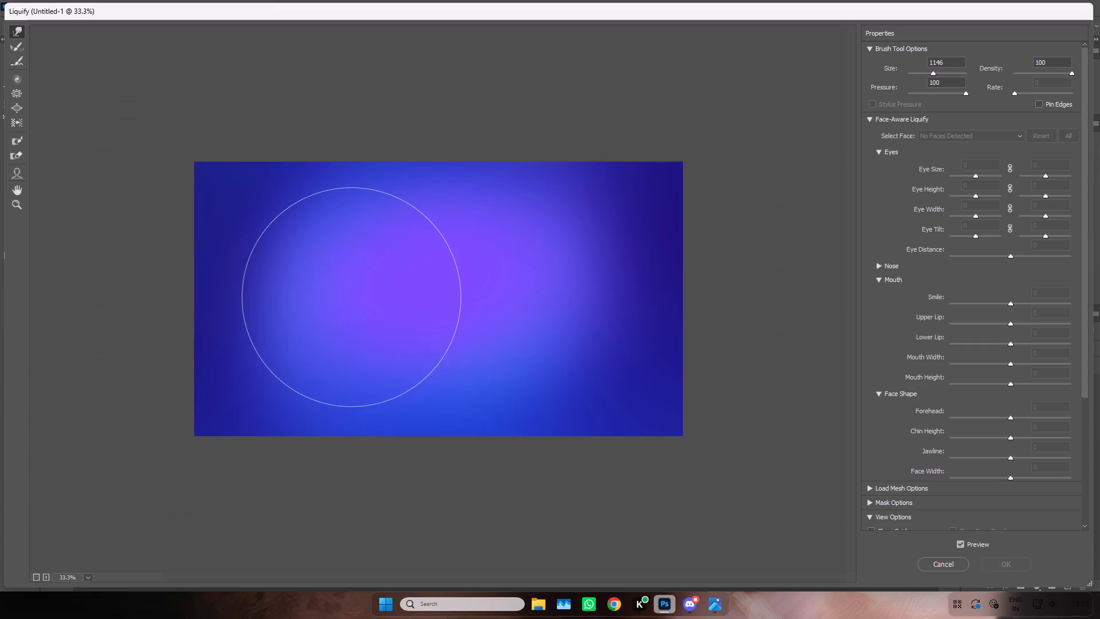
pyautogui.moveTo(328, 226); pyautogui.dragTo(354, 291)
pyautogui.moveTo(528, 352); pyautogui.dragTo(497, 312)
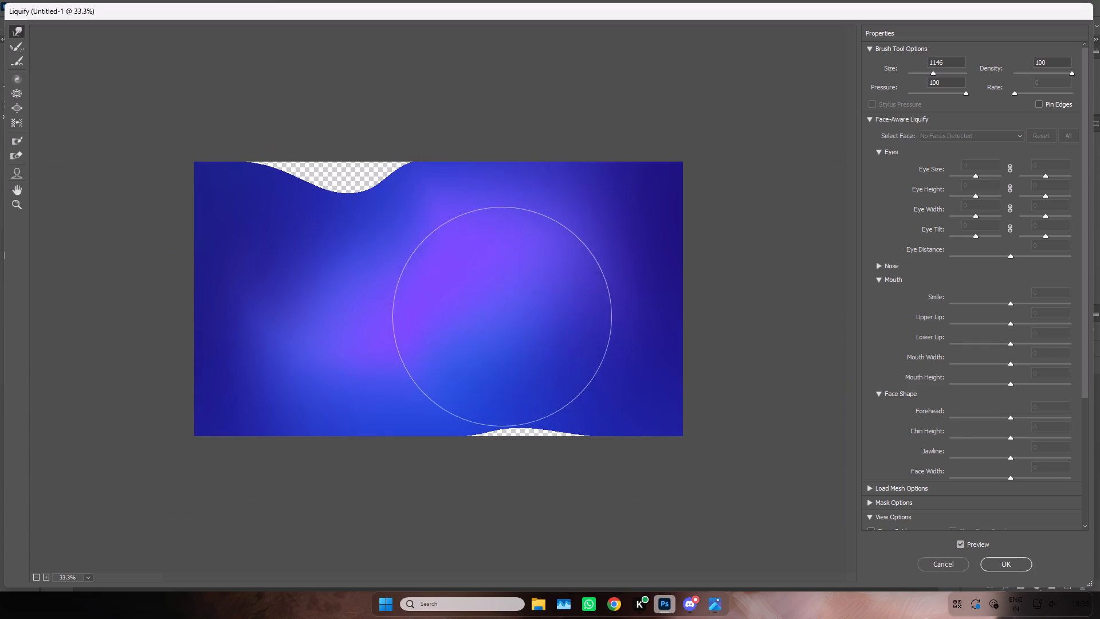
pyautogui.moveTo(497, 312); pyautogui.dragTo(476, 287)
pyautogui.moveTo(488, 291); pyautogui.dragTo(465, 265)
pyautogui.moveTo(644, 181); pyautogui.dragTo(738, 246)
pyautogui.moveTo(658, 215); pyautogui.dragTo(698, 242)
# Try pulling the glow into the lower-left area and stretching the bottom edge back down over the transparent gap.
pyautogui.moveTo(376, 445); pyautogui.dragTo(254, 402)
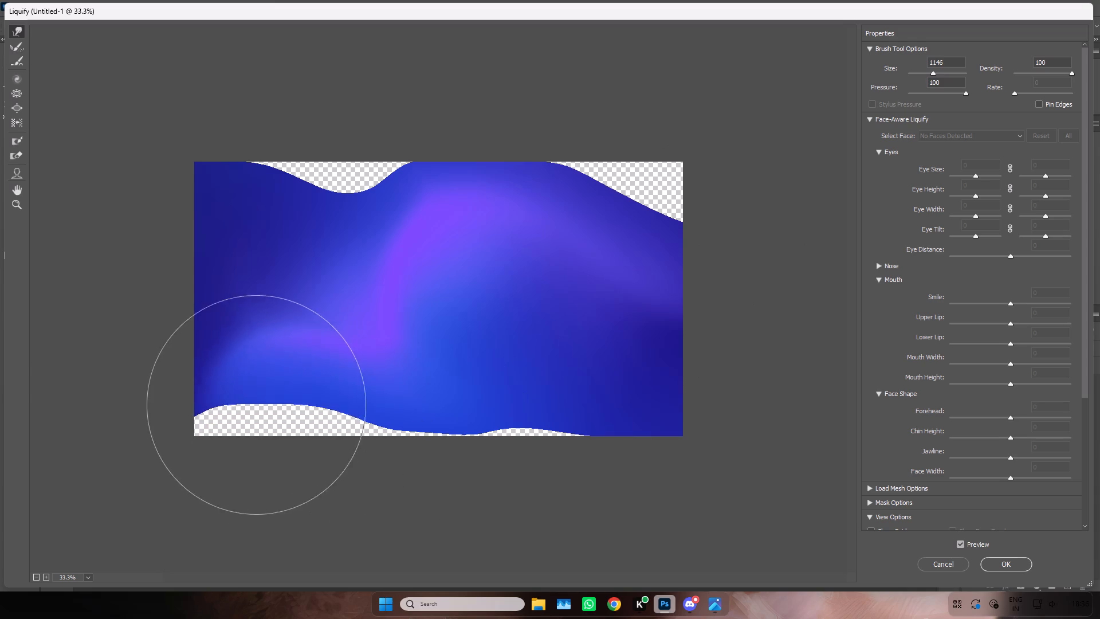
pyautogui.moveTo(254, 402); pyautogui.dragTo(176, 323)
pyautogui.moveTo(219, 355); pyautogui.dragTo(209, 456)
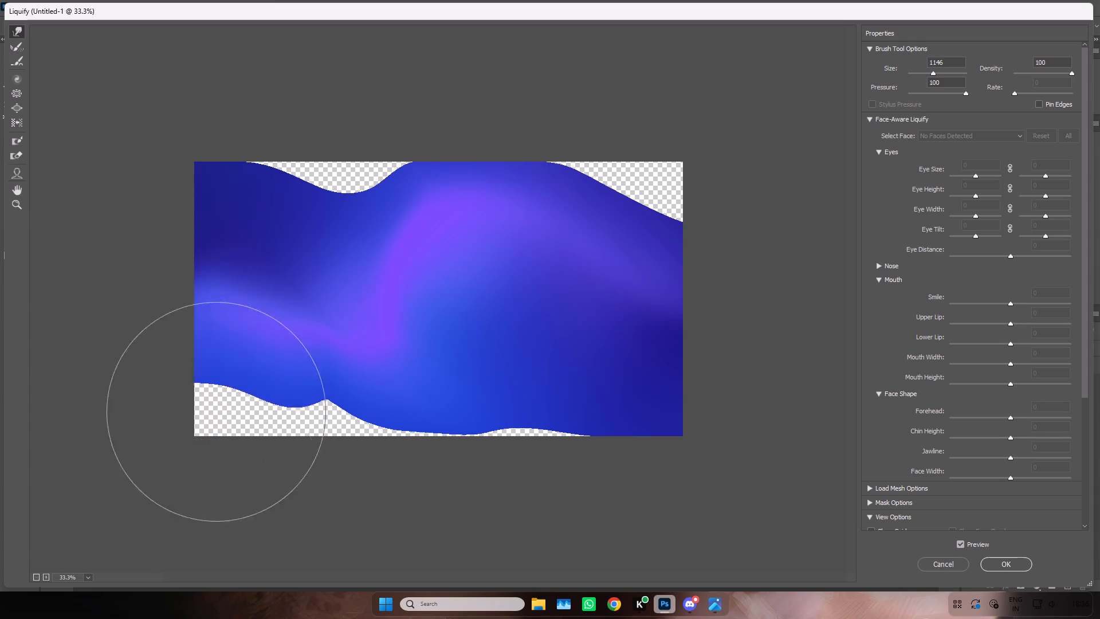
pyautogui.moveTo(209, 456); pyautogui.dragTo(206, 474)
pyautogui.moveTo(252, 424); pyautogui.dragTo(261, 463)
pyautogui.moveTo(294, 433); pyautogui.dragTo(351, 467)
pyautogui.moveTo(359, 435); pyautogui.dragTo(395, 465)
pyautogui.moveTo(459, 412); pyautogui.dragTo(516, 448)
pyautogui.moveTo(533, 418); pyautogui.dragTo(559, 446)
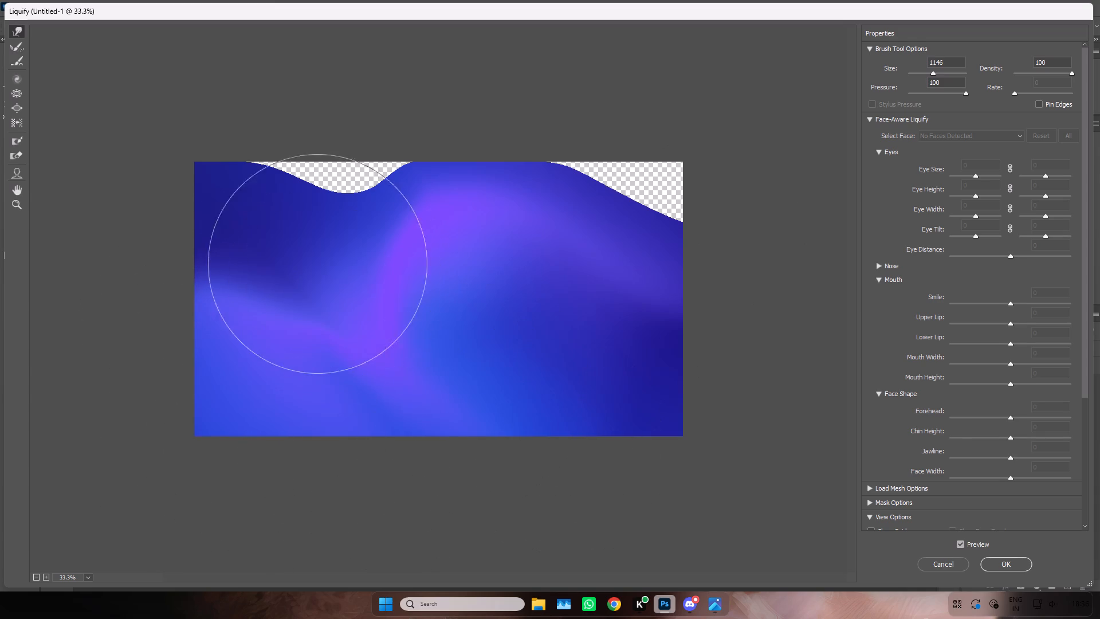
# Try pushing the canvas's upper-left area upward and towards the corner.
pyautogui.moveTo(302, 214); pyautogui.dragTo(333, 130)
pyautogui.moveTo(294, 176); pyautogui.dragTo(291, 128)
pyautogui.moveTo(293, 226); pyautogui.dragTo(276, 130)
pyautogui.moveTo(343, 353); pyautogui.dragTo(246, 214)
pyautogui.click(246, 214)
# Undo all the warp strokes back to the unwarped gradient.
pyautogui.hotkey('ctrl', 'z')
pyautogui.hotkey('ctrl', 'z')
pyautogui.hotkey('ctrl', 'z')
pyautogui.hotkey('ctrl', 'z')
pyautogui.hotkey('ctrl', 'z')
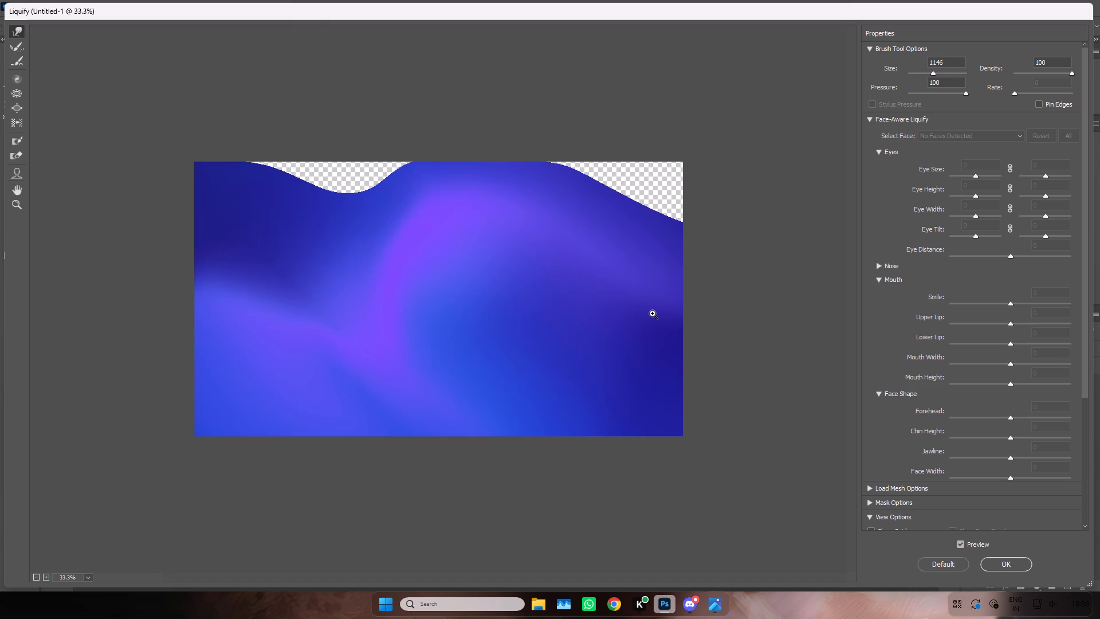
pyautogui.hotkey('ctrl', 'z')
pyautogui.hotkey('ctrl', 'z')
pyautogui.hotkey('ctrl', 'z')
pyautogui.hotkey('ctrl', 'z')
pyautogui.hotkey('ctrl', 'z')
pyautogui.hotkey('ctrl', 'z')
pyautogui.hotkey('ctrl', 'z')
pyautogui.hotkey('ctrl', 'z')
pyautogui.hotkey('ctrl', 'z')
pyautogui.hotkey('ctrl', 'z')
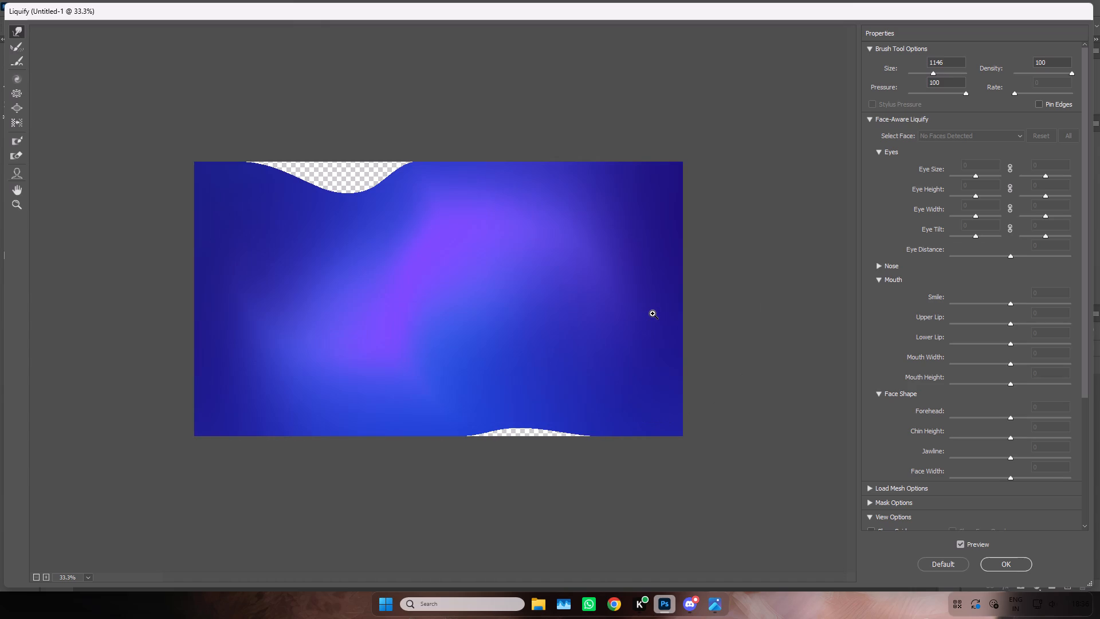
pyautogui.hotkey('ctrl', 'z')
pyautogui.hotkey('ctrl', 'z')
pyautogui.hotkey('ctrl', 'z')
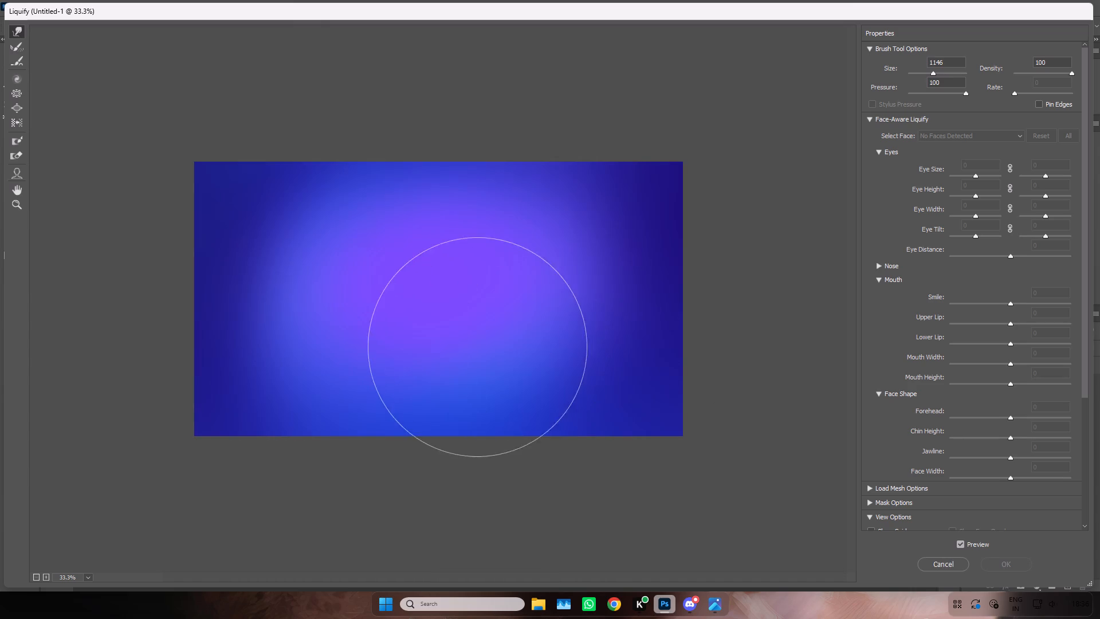
# Warp the glow's right half down to the lower right, and stretch the top edge back up over the transparent gap.
pyautogui.moveTo(480, 220); pyautogui.dragTo(571, 290)
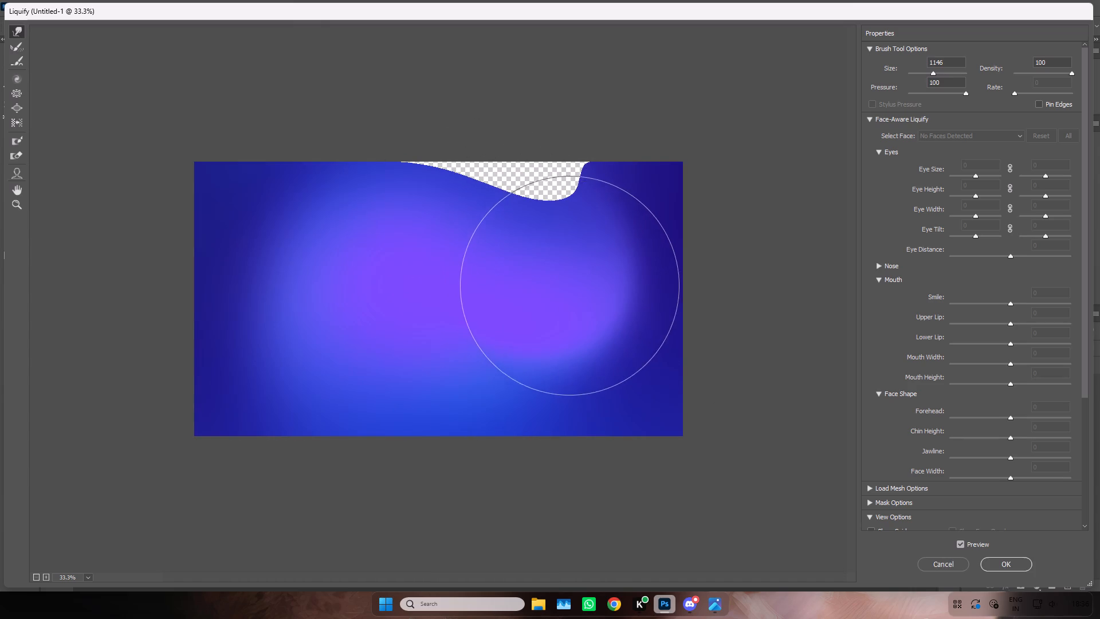
pyautogui.moveTo(554, 152); pyautogui.dragTo(584, 98)
pyautogui.moveTo(565, 115); pyautogui.dragTo(581, 97)
pyautogui.moveTo(581, 97); pyautogui.dragTo(573, 99)
pyautogui.moveTo(508, 103); pyautogui.dragTo(504, 79)
pyautogui.click(504, 79)
pyautogui.moveTo(483, 93); pyautogui.dragTo(475, 69)
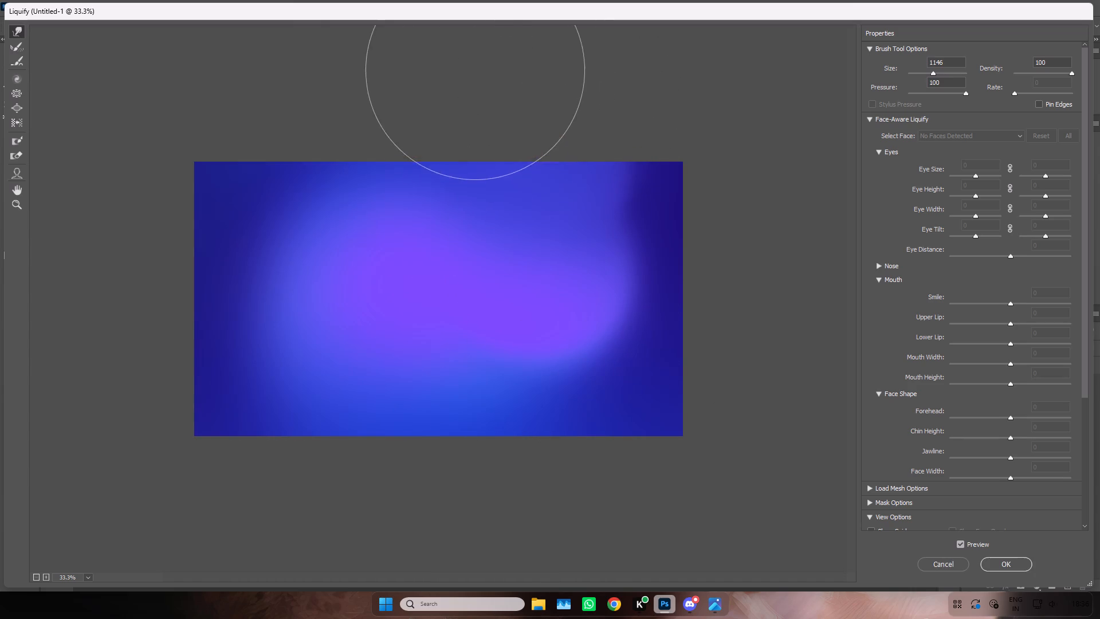
# Shape the purple glow into an S-shaped wave, arching up on the left and dipping at the lower right, with blue filling the lower left.
pyautogui.moveTo(382, 358); pyautogui.dragTo(297, 265)
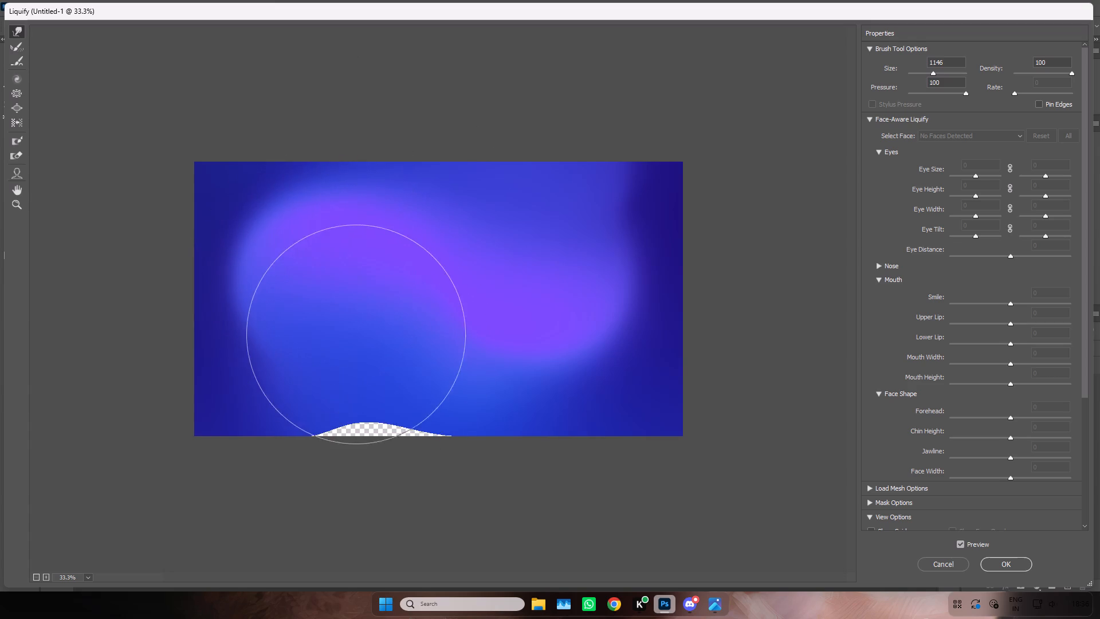
pyautogui.moveTo(324, 355); pyautogui.dragTo(211, 414)
pyautogui.click(208, 414)
pyautogui.moveTo(387, 414); pyautogui.dragTo(363, 456)
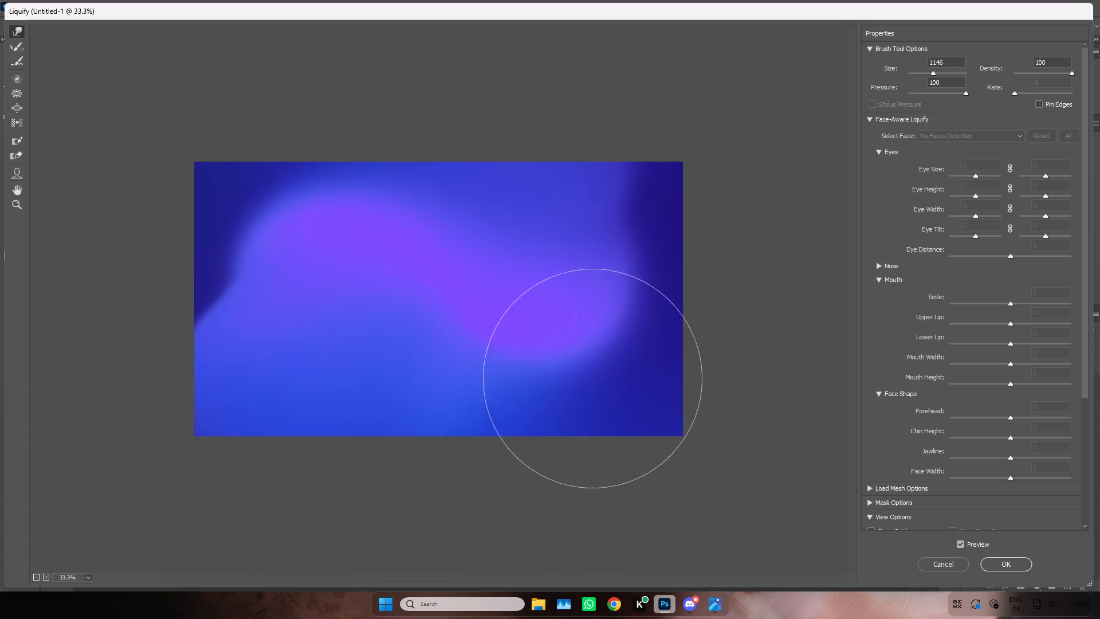
pyautogui.moveTo(586, 315); pyautogui.dragTo(610, 369)
pyautogui.click(610, 369)
pyautogui.moveTo(321, 346); pyautogui.dragTo(313, 339)
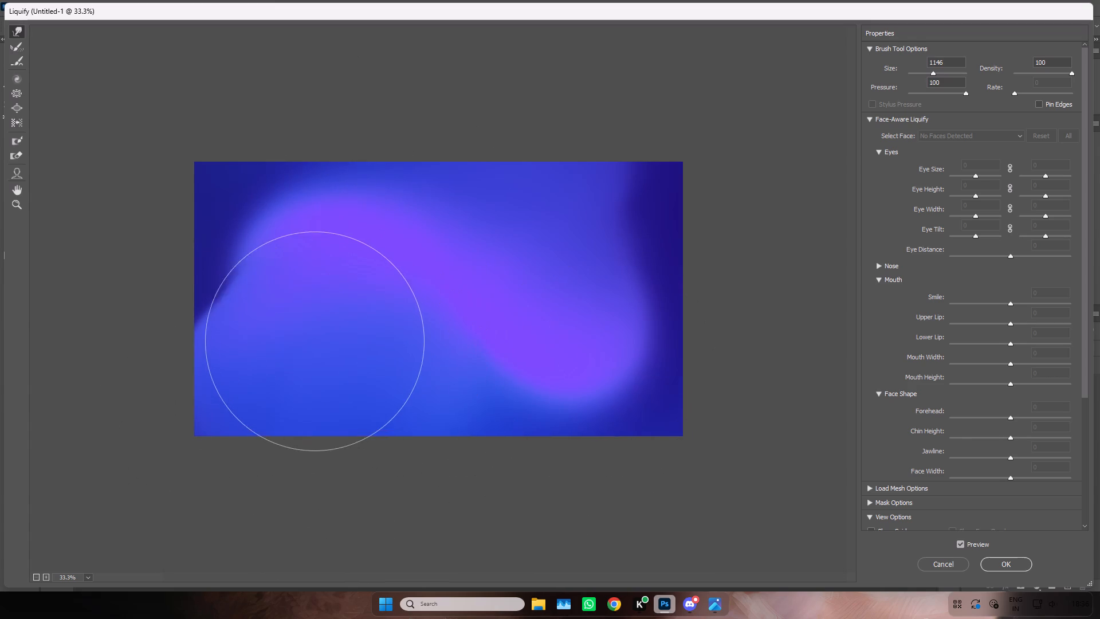
pyautogui.moveTo(313, 339); pyautogui.dragTo(359, 275)
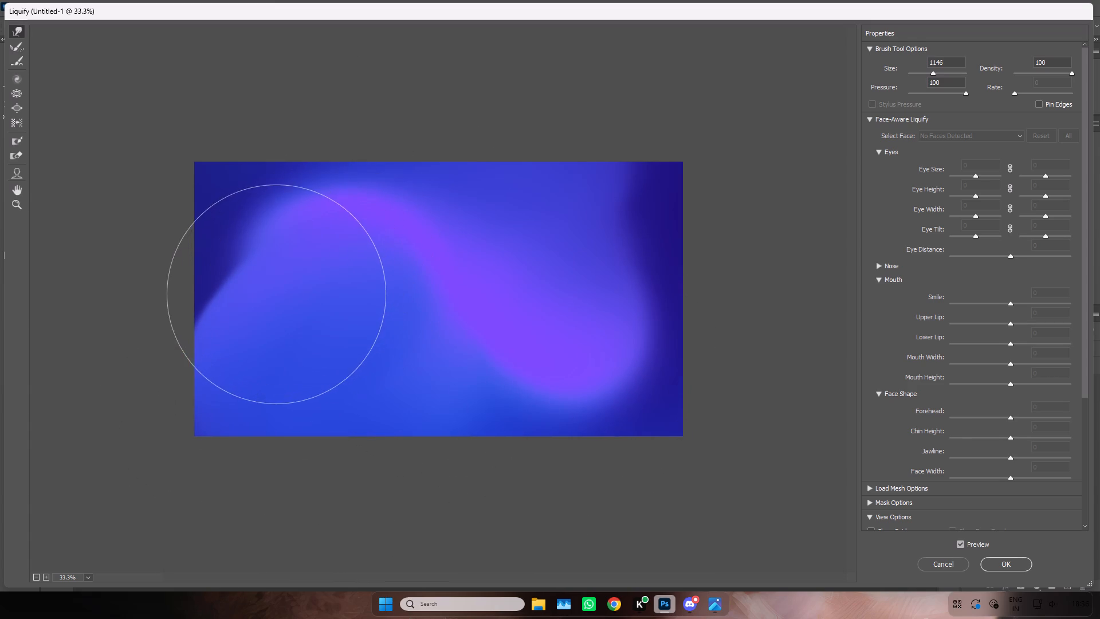
# Push dark blue inward from the canvas's left edge, and pull that edge back outward to cover the transparent gap.
pyautogui.moveTo(266, 307); pyautogui.dragTo(325, 335)
pyautogui.moveTo(134, 235); pyautogui.dragTo(95, 217)
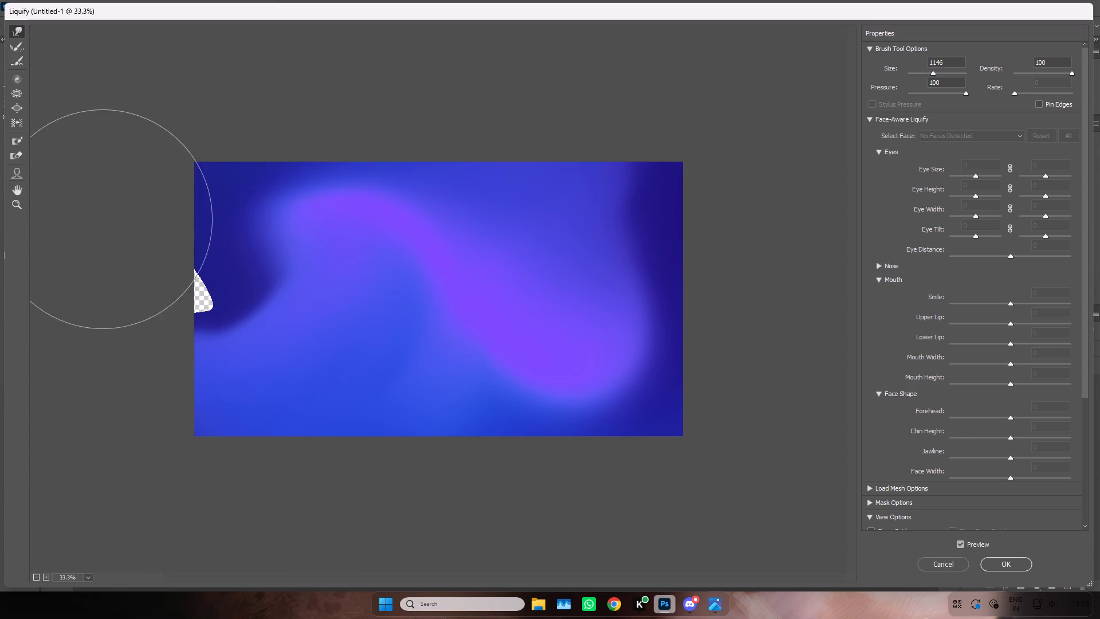
pyautogui.moveTo(95, 217); pyautogui.dragTo(85, 215)
pyautogui.click(85, 215)
pyautogui.moveTo(135, 236); pyautogui.dragTo(105, 253)
pyautogui.moveTo(130, 246); pyautogui.dragTo(112, 267)
pyautogui.click(112, 267)
pyautogui.moveTo(126, 255); pyautogui.dragTo(91, 281)
pyautogui.moveTo(113, 268); pyautogui.dragTo(96, 281)
pyautogui.click(94, 283)
pyautogui.moveTo(120, 271); pyautogui.dragTo(84, 295)
pyautogui.moveTo(117, 277); pyautogui.dragTo(61, 299)
pyautogui.moveTo(119, 280); pyautogui.dragTo(68, 304)
pyautogui.moveTo(102, 289); pyautogui.dragTo(51, 305)
# Extend the dark blue into a large rounded shape on the left, stretching it down to the lower-left corner to close the gap.
pyautogui.moveTo(162, 311); pyautogui.dragTo(273, 327)
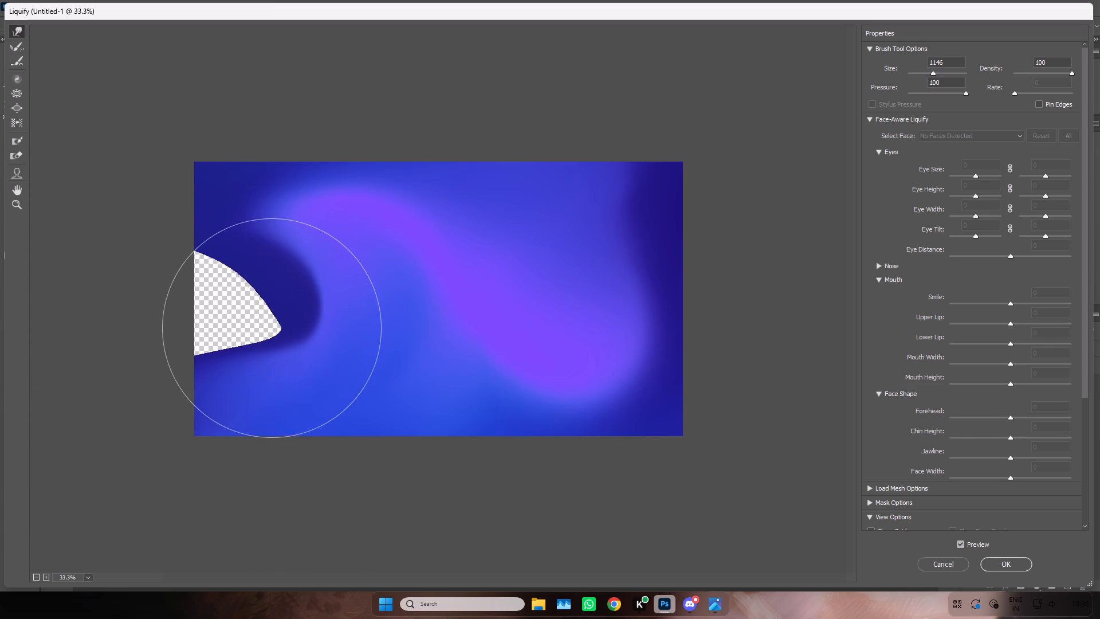
pyautogui.moveTo(273, 327); pyautogui.dragTo(289, 326)
pyautogui.moveTo(199, 303); pyautogui.dragTo(53, 330)
pyautogui.moveTo(160, 301); pyautogui.dragTo(107, 336)
pyautogui.moveTo(194, 323); pyautogui.dragTo(139, 377)
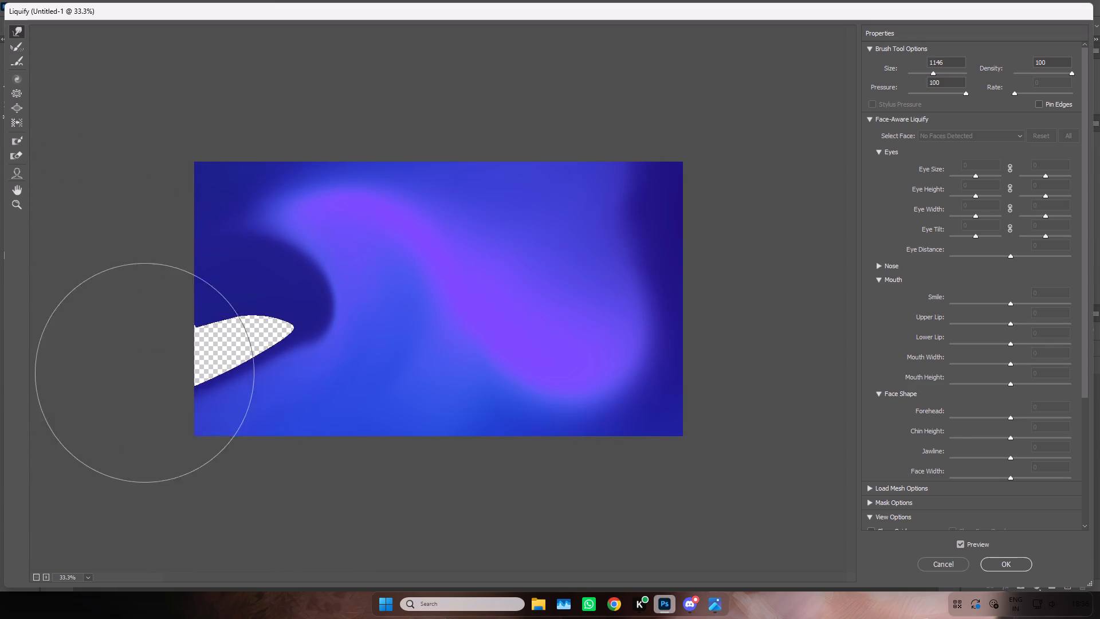
pyautogui.moveTo(223, 338); pyautogui.dragTo(125, 367)
pyautogui.moveTo(199, 352); pyautogui.dragTo(54, 365)
pyautogui.moveTo(166, 359); pyautogui.dragTo(67, 365)
pyautogui.moveTo(174, 361); pyautogui.dragTo(101, 370)
pyautogui.moveTo(177, 351); pyautogui.dragTo(152, 411)
pyautogui.moveTo(160, 378); pyautogui.dragTo(89, 409)
pyautogui.moveTo(199, 355); pyautogui.dragTo(198, 379)
pyautogui.moveTo(199, 357); pyautogui.dragTo(209, 371)
pyautogui.moveTo(207, 359); pyautogui.dragTo(148, 386)
# Spread the lighter blue across the upper-right corner, and push the top edge back up over the transparent gap.
pyautogui.moveTo(561, 164); pyautogui.dragTo(563, 173)
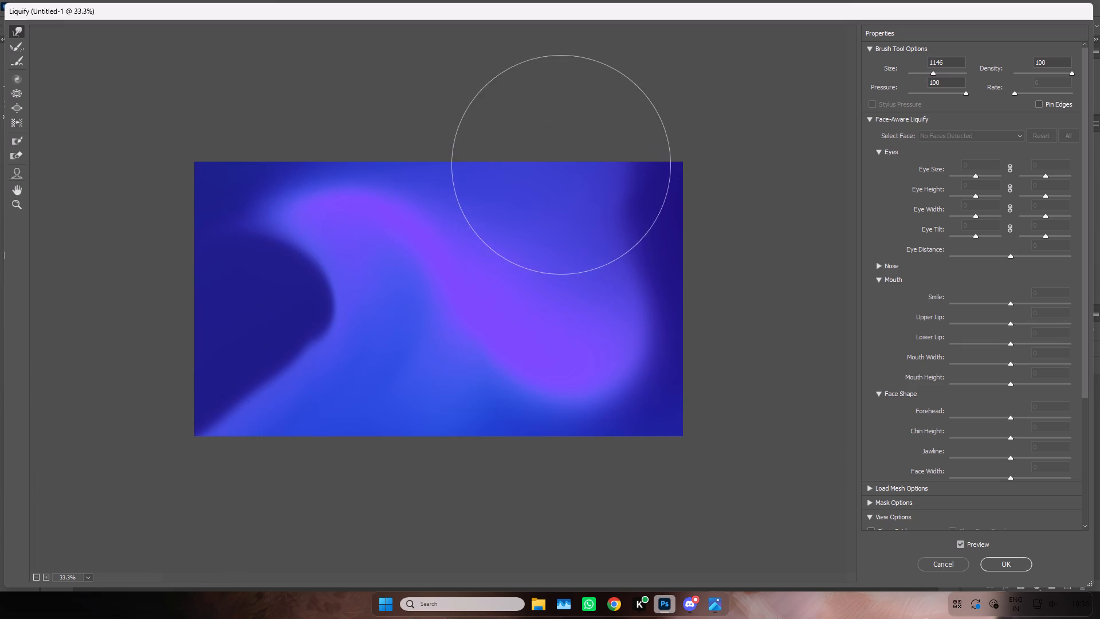
pyautogui.moveTo(563, 173); pyautogui.dragTo(573, 198)
pyautogui.click(573, 198)
pyautogui.moveTo(565, 180); pyautogui.dragTo(679, 143)
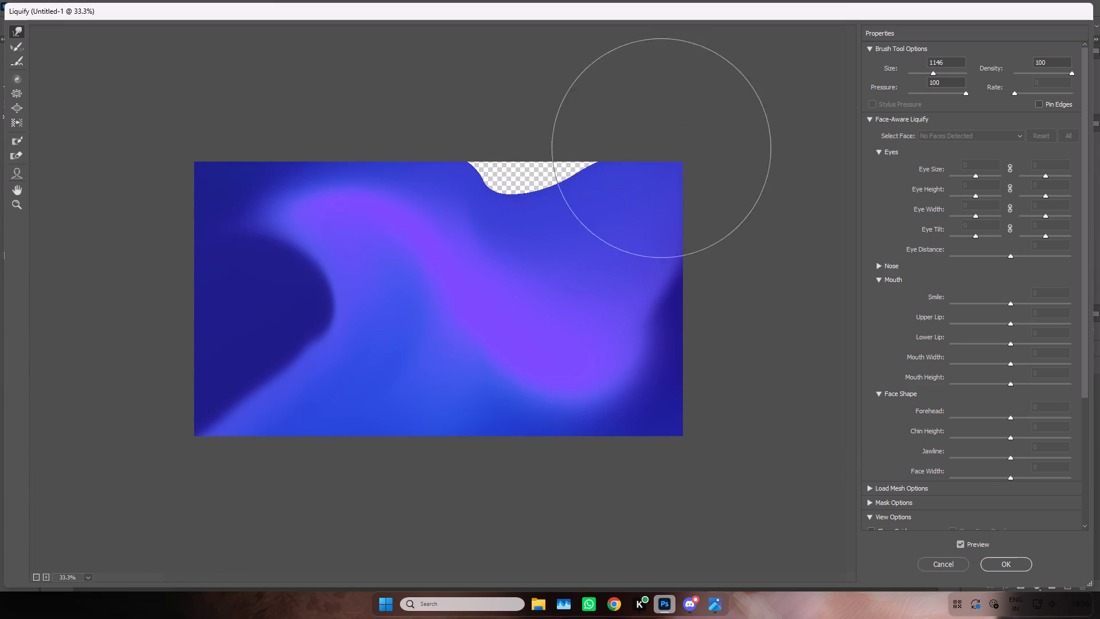
pyautogui.moveTo(564, 159); pyautogui.dragTo(623, 99)
pyautogui.moveTo(561, 150); pyautogui.dragTo(599, 97)
# Push the upper-right blue down into a rounded hollow against the purple band, close the gap along the top edge, and apply Liquify.
pyautogui.moveTo(583, 148); pyautogui.dragTo(544, 272)
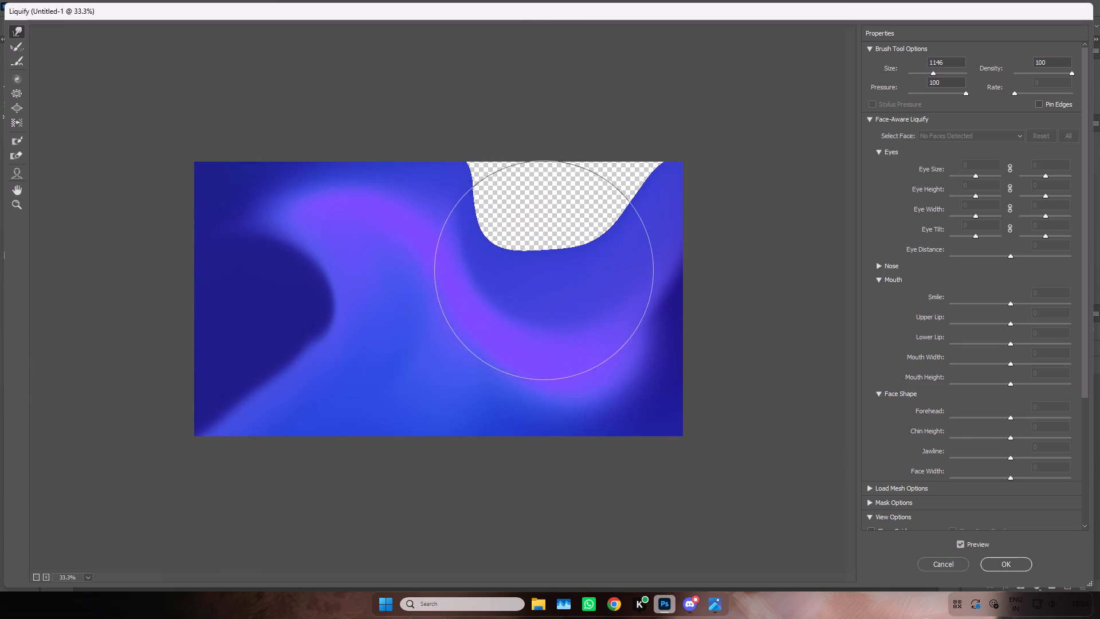
pyautogui.moveTo(555, 155); pyautogui.dragTo(583, 83)
pyautogui.moveTo(535, 151); pyautogui.dragTo(556, 120)
pyautogui.moveTo(555, 151); pyautogui.dragTo(568, 123)
pyautogui.moveTo(555, 178); pyautogui.dragTo(575, 127)
pyautogui.moveTo(531, 188); pyautogui.dragTo(554, 122)
pyautogui.moveTo(533, 180); pyautogui.dragTo(565, 115)
pyautogui.moveTo(543, 171); pyautogui.dragTo(577, 107)
pyautogui.moveTo(557, 162); pyautogui.dragTo(584, 109)
pyautogui.moveTo(567, 162); pyautogui.dragTo(590, 108)
pyautogui.moveTo(572, 155); pyautogui.dragTo(584, 114)
pyautogui.moveTo(557, 150); pyautogui.dragTo(569, 113)
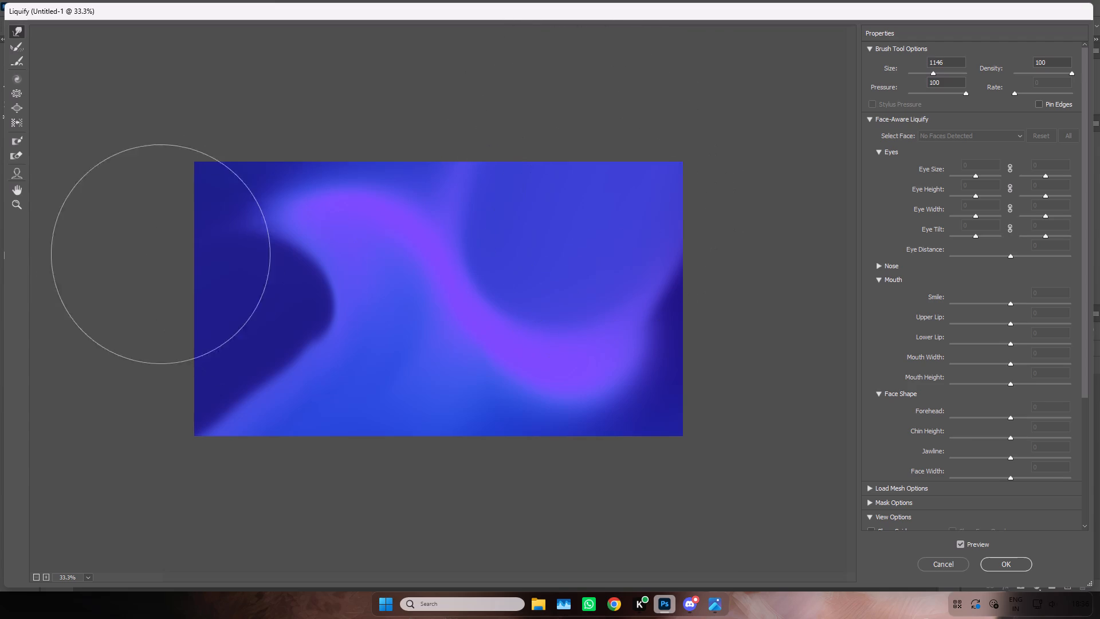
pyautogui.doubleClick(1005, 569)
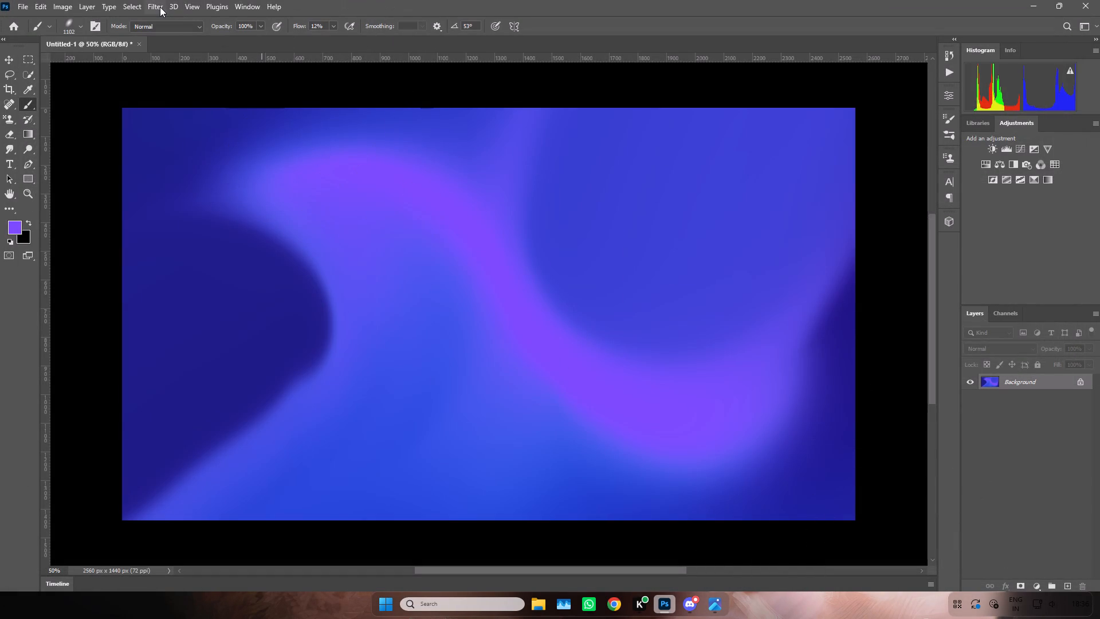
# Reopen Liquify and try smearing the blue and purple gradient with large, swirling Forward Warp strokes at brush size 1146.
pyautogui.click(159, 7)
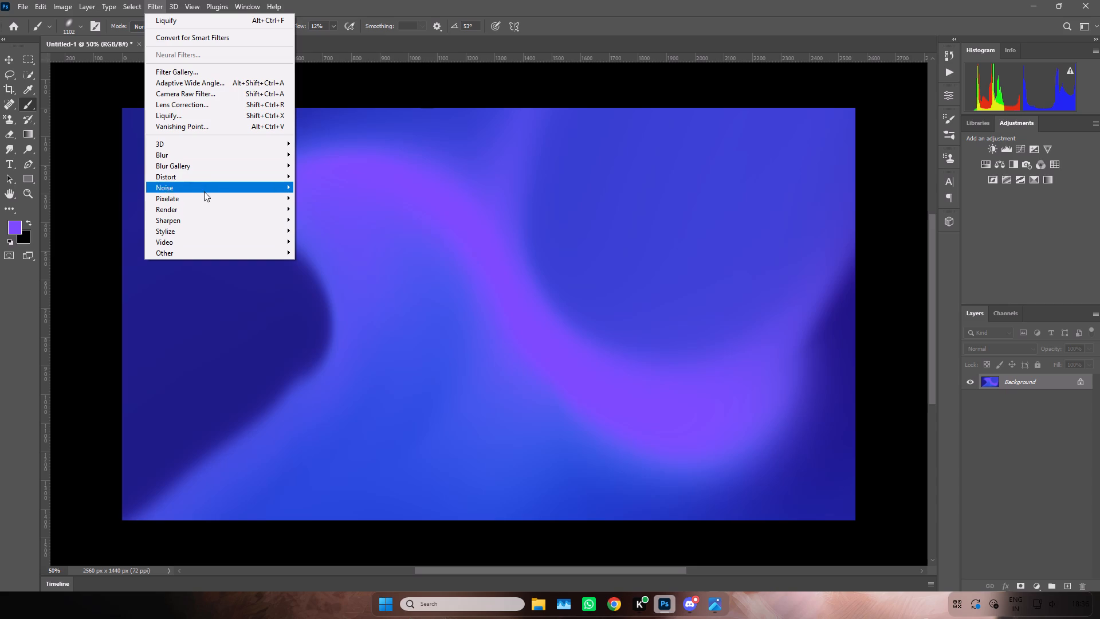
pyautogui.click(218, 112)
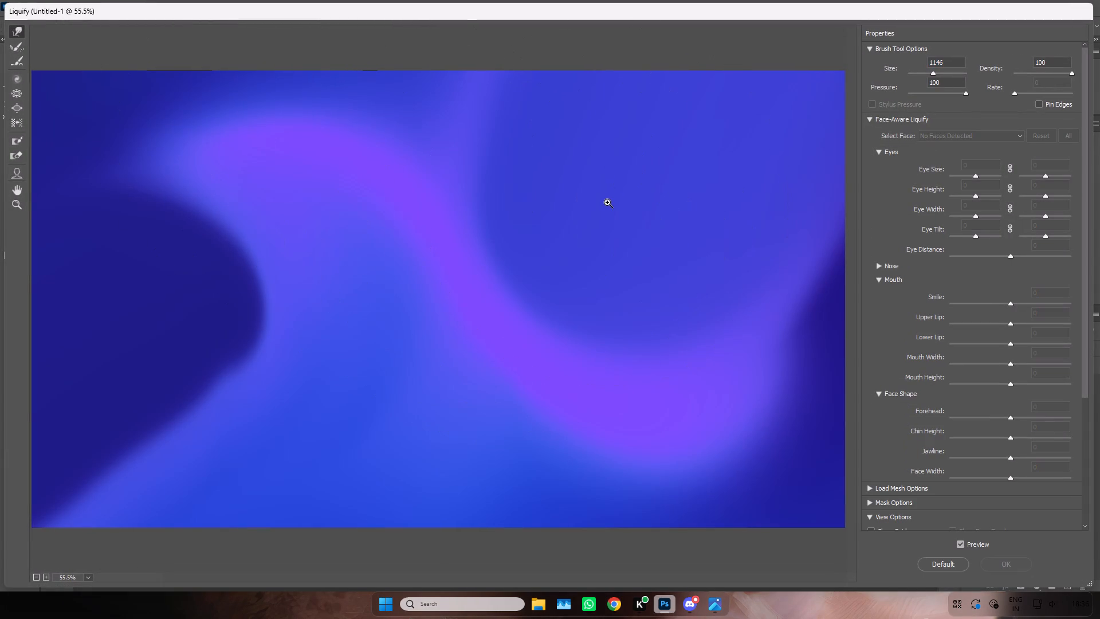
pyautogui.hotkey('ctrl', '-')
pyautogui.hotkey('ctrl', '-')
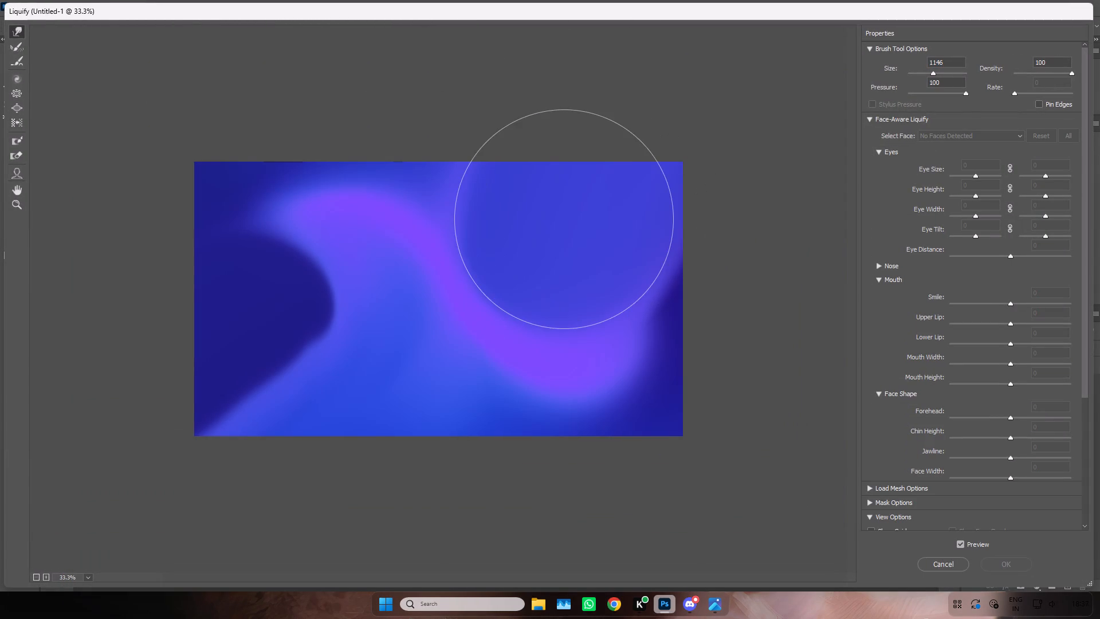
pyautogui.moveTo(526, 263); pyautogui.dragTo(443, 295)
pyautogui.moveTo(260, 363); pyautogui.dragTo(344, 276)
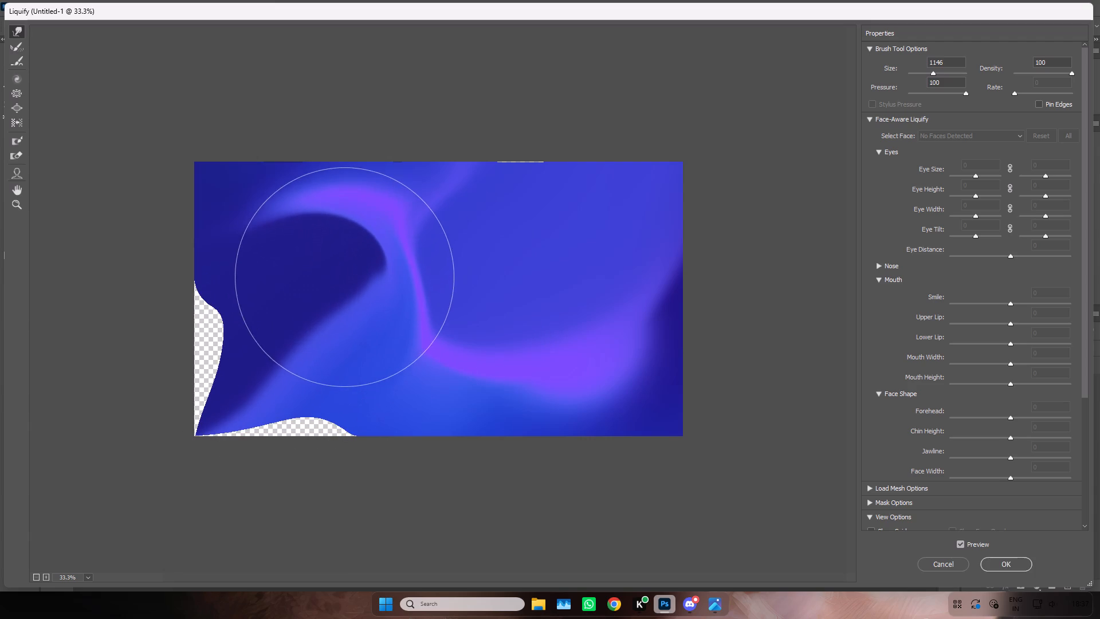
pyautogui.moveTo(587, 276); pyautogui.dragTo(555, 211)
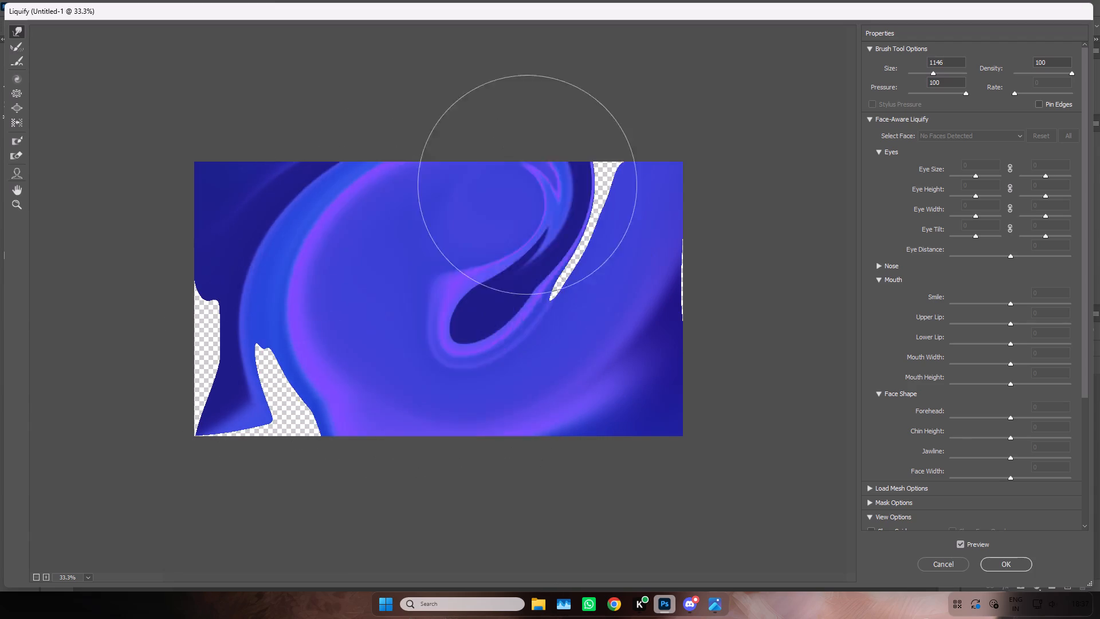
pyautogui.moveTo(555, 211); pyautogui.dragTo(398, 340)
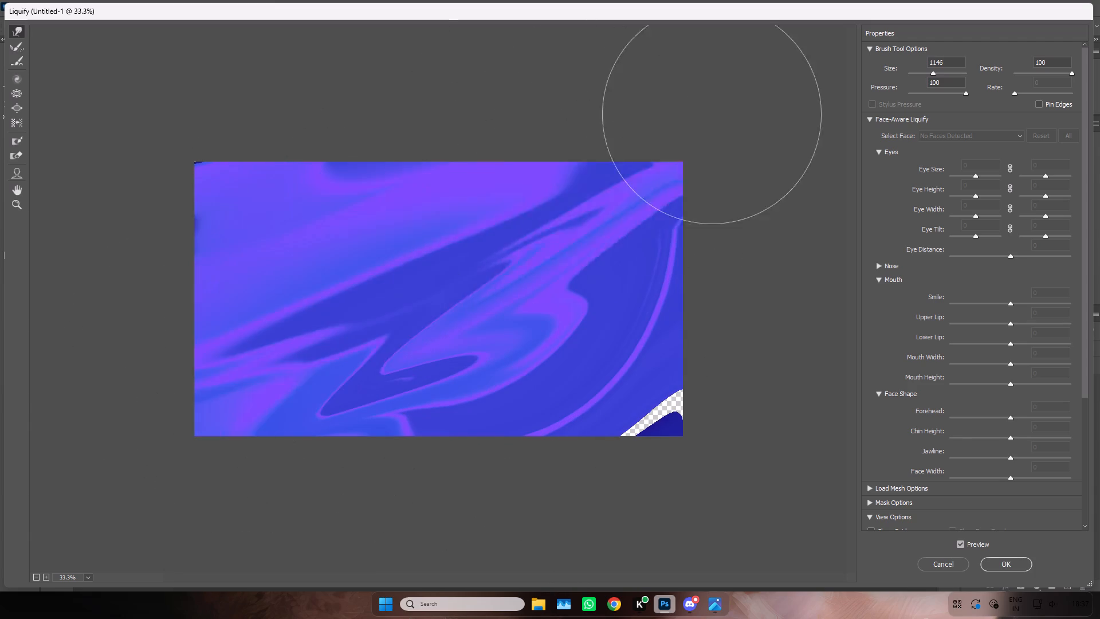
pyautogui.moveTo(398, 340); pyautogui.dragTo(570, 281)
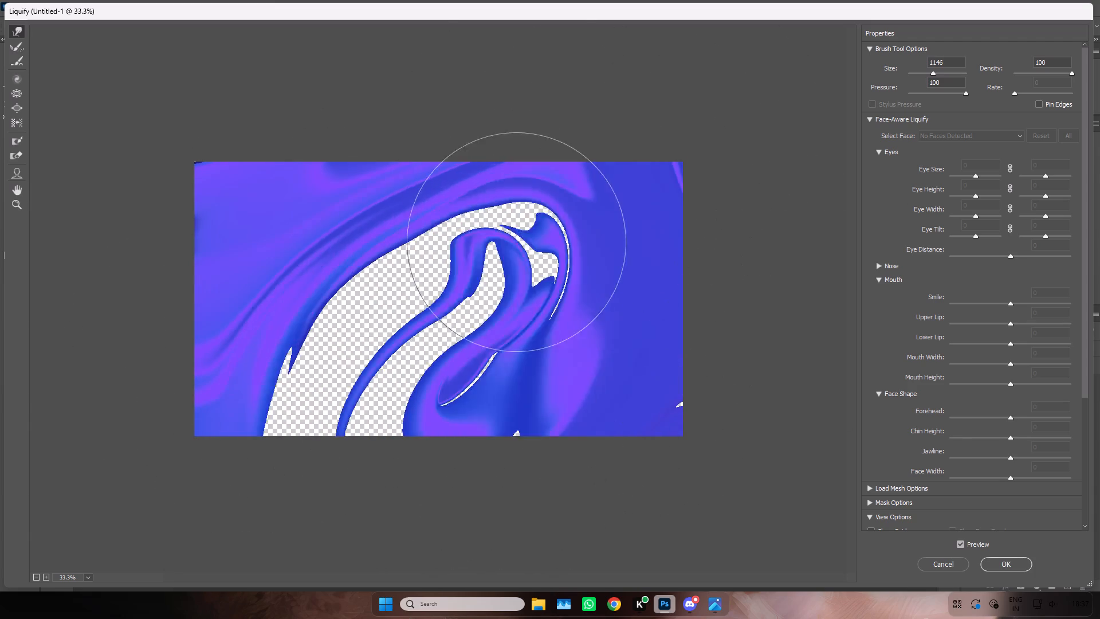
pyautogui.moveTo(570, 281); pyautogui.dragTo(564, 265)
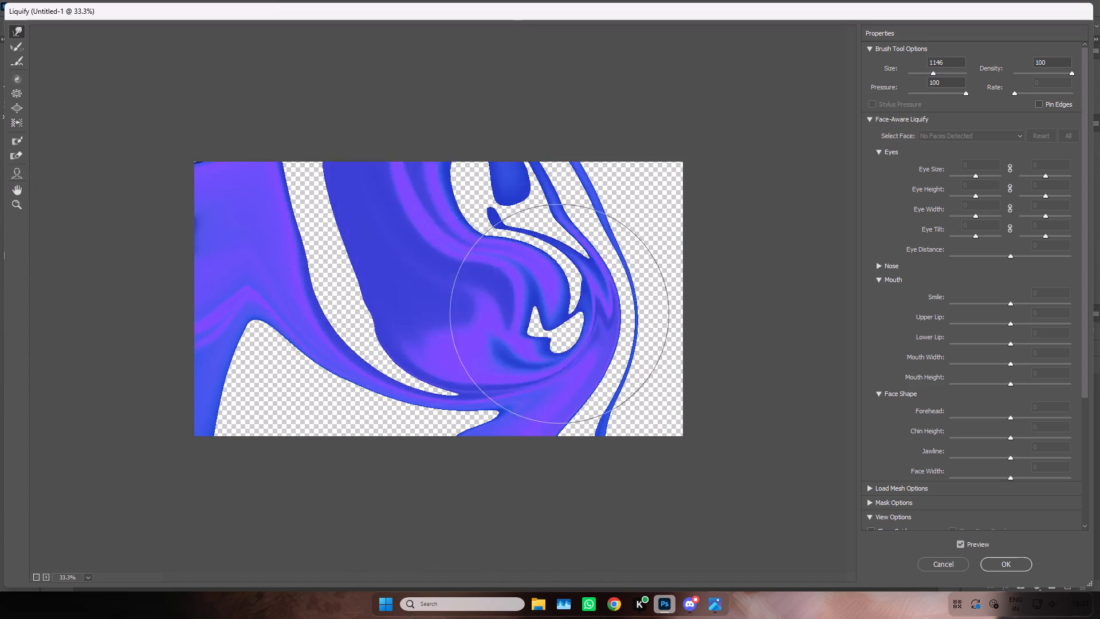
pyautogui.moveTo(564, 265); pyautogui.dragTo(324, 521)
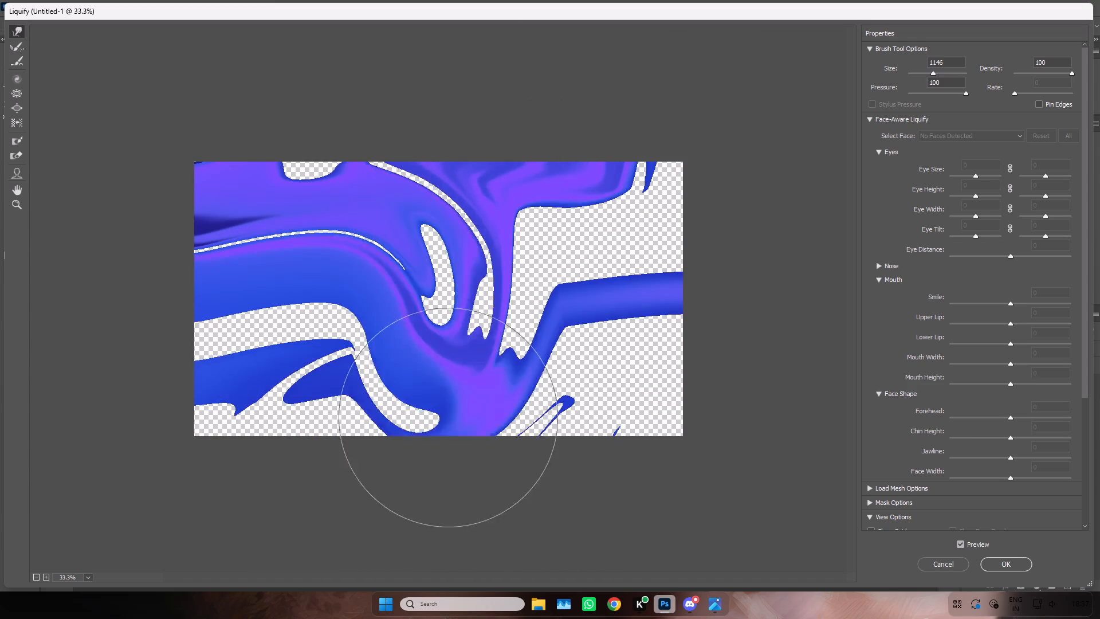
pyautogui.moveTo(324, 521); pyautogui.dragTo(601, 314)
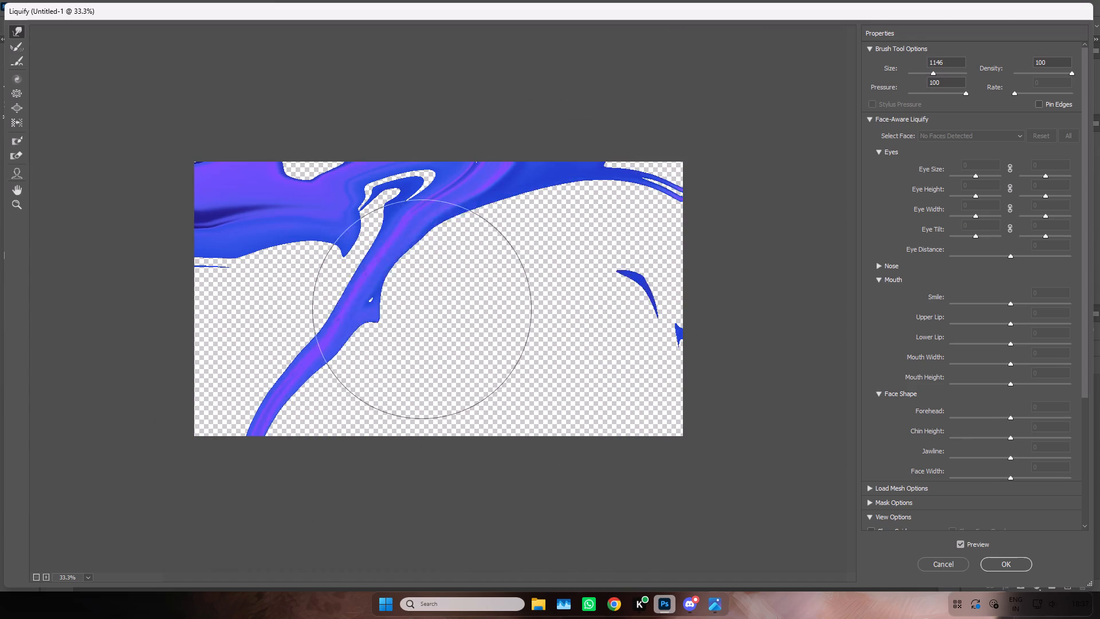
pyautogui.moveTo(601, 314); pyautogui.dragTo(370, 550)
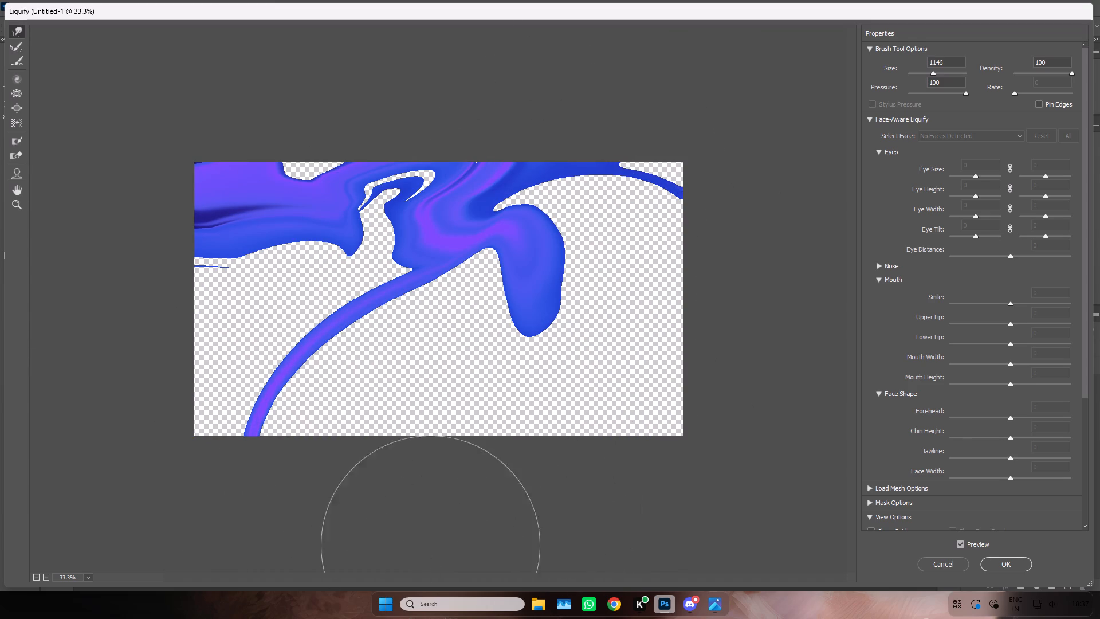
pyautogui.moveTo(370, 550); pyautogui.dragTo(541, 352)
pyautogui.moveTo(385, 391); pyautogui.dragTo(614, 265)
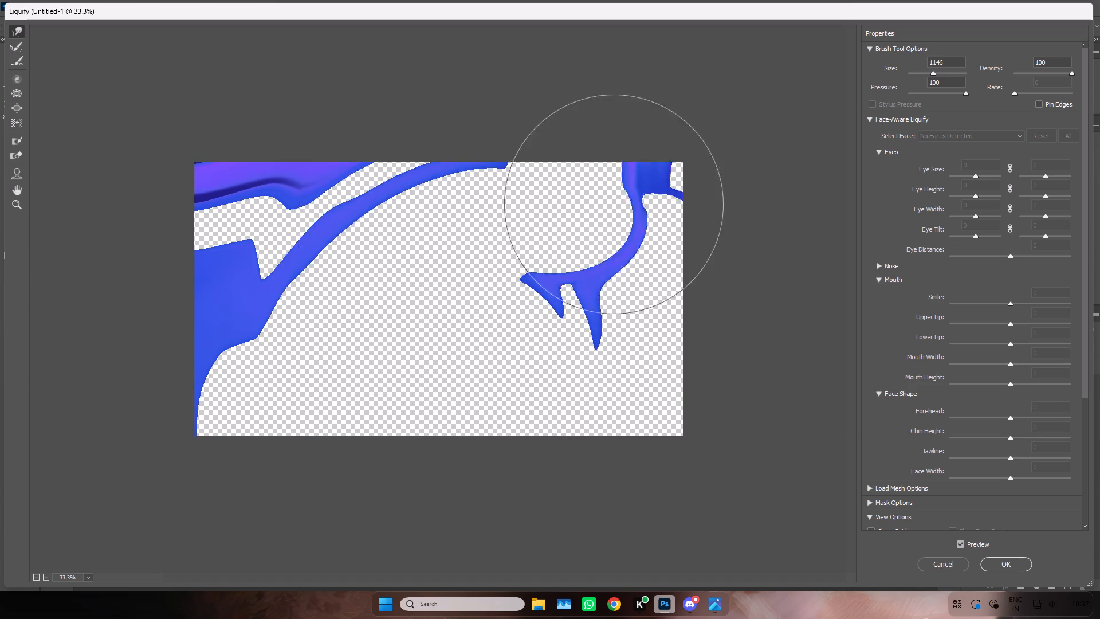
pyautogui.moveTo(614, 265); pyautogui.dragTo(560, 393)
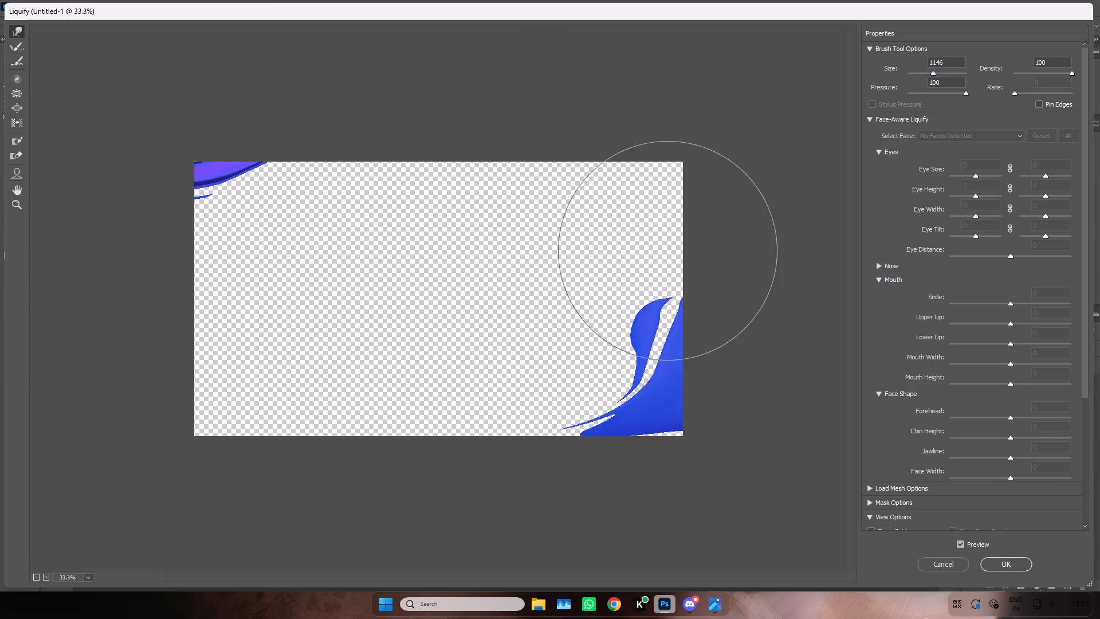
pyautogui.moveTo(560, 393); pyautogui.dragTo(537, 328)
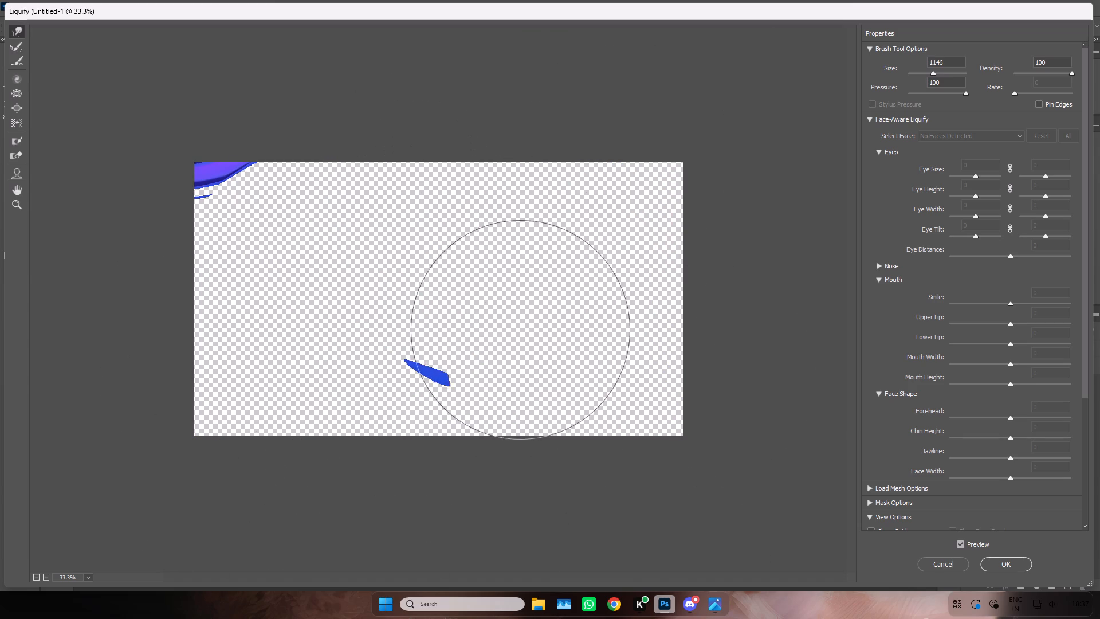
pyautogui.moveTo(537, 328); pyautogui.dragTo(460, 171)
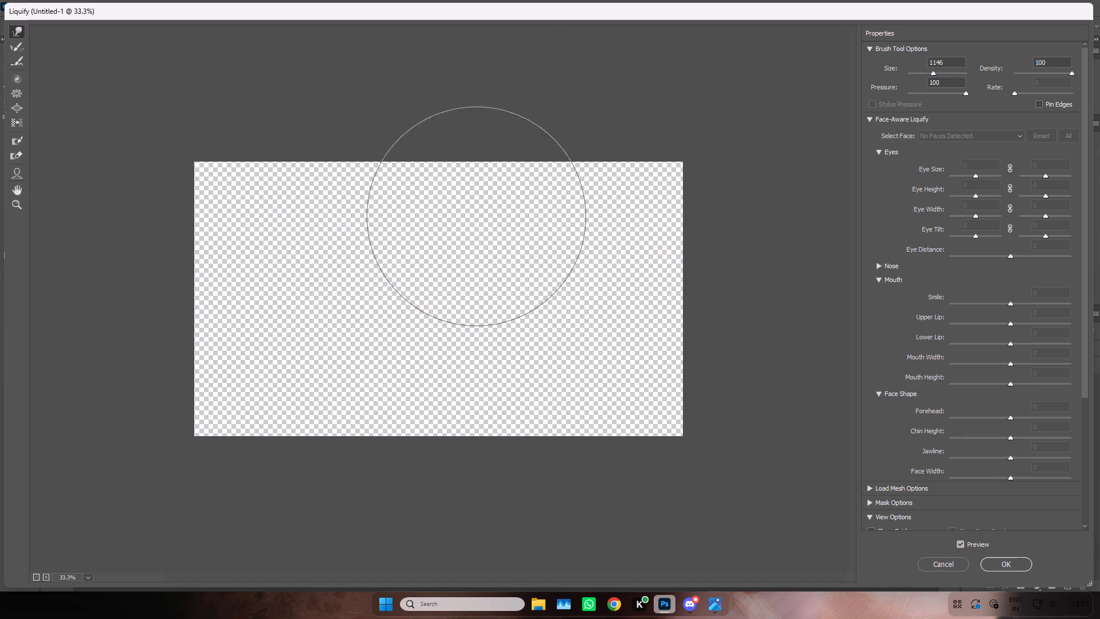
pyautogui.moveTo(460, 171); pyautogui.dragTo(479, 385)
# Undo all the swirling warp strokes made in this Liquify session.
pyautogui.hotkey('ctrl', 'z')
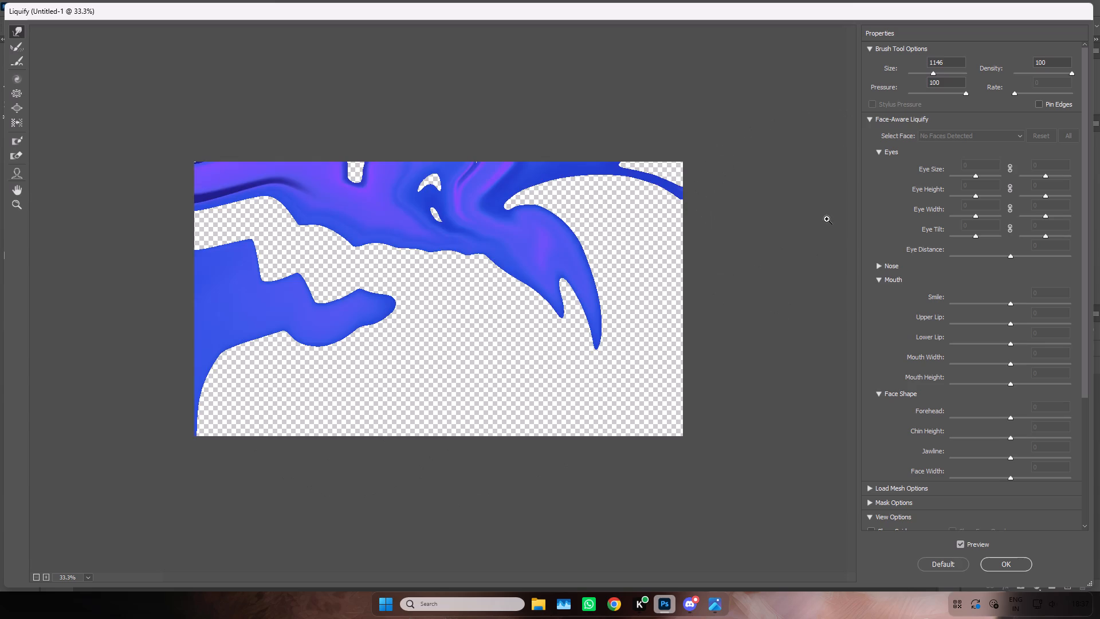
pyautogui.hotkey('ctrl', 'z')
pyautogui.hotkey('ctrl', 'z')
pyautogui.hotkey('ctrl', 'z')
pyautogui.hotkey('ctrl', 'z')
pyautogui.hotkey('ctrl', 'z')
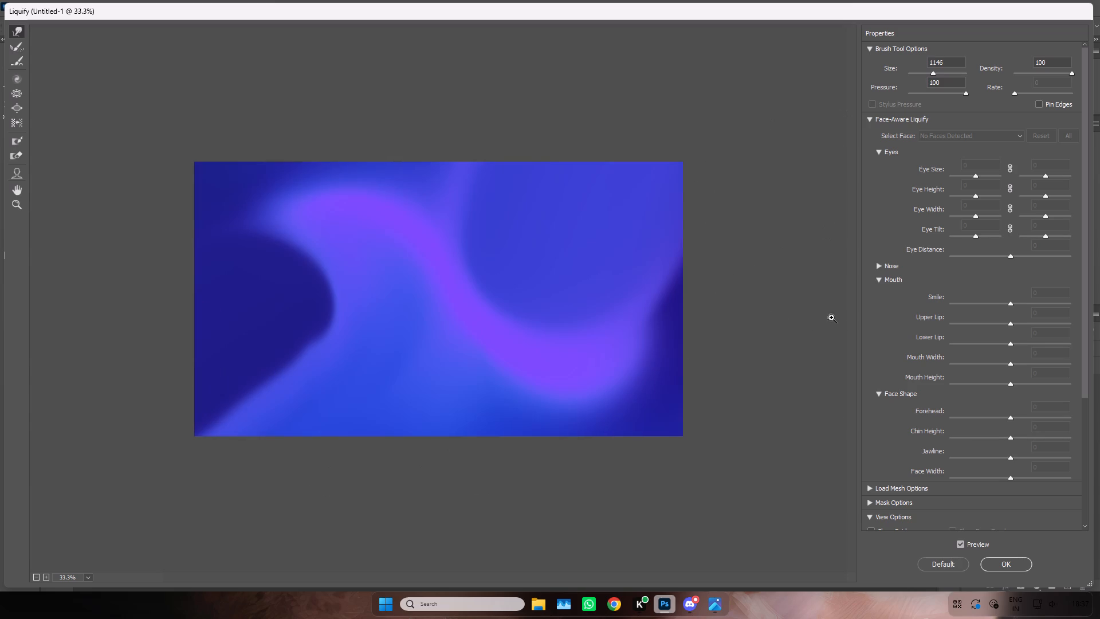
# Switch to the liquid background tutorial in Chrome and review how its blue, cyan and green gradient is painted.
pyautogui.click(607, 602)
pyautogui.click(561, 316)
pyautogui.press('space')
pyautogui.press('space')
pyautogui.press('space')
pyautogui.press('space')
pyautogui.press('space')
pyautogui.press('space')
pyautogui.press('space')
pyautogui.press('space')
pyautogui.press('space')
pyautogui.press('space')
pyautogui.press('space')
pyautogui.press('space')
pyautogui.press('space')
pyautogui.press('space')
pyautogui.press('space')
pyautogui.press('space')
pyautogui.press('space')
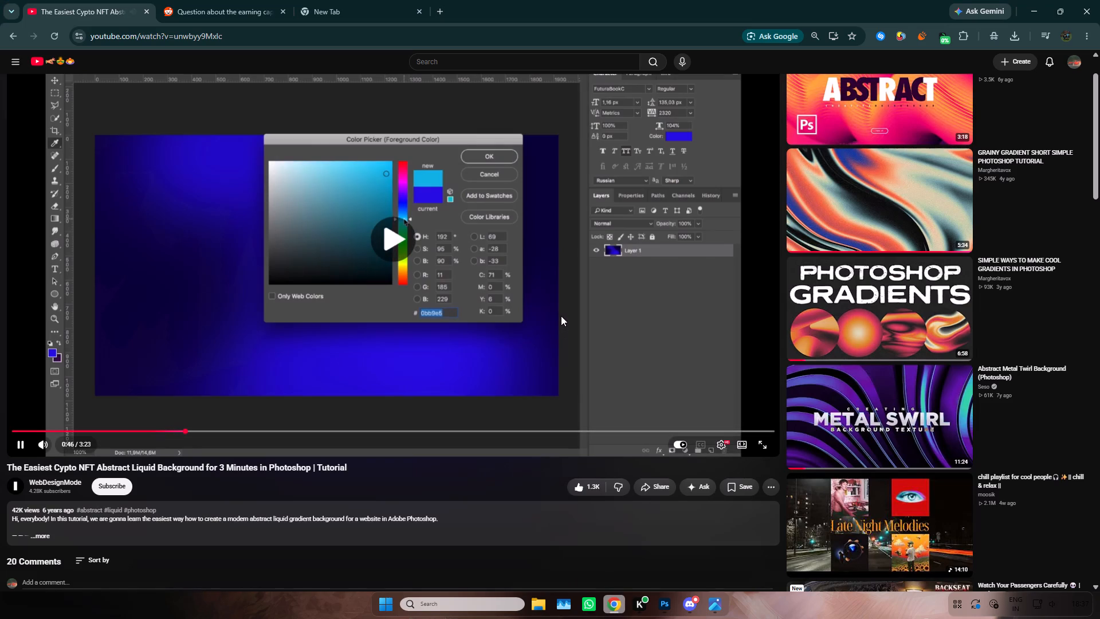
pyautogui.press('Right')
pyautogui.press('space')
pyautogui.press('space')
pyautogui.press('space')
pyautogui.press('space')
pyautogui.press('space')
pyautogui.press('space')
pyautogui.press('space')
pyautogui.press('space')
pyautogui.press('space')
pyautogui.press('space')
pyautogui.press('space')
pyautogui.press('space')
pyautogui.press('space')
pyautogui.press('space')
pyautogui.press('space')
pyautogui.press('space')
pyautogui.press('space')
pyautogui.press('space')
pyautogui.press('space')
pyautogui.press('space')
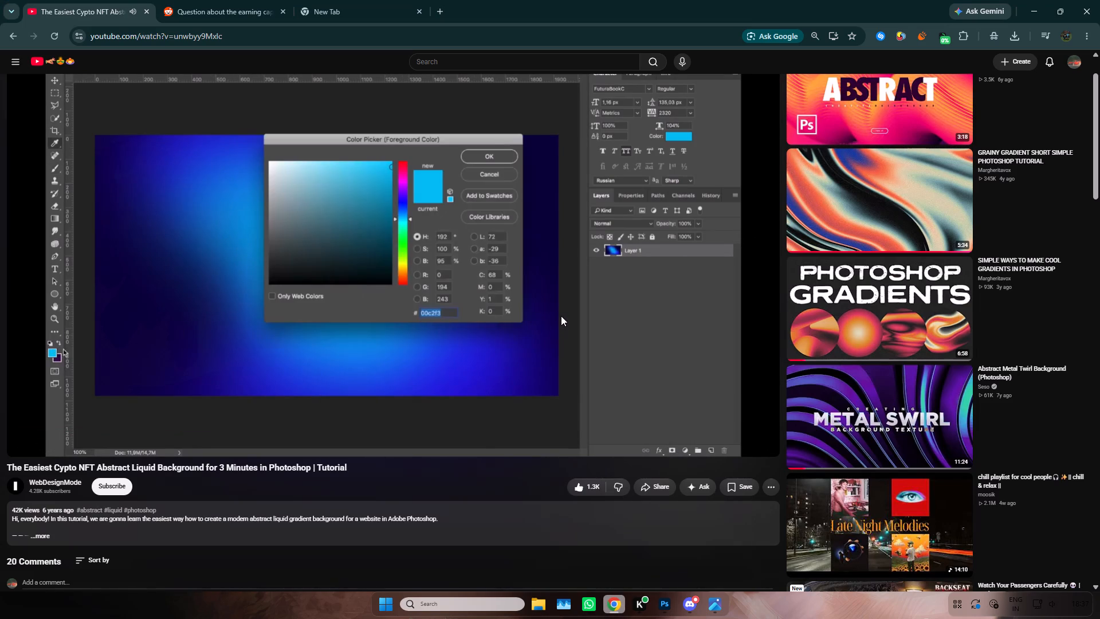
pyautogui.press('Right')
pyautogui.press('Right')
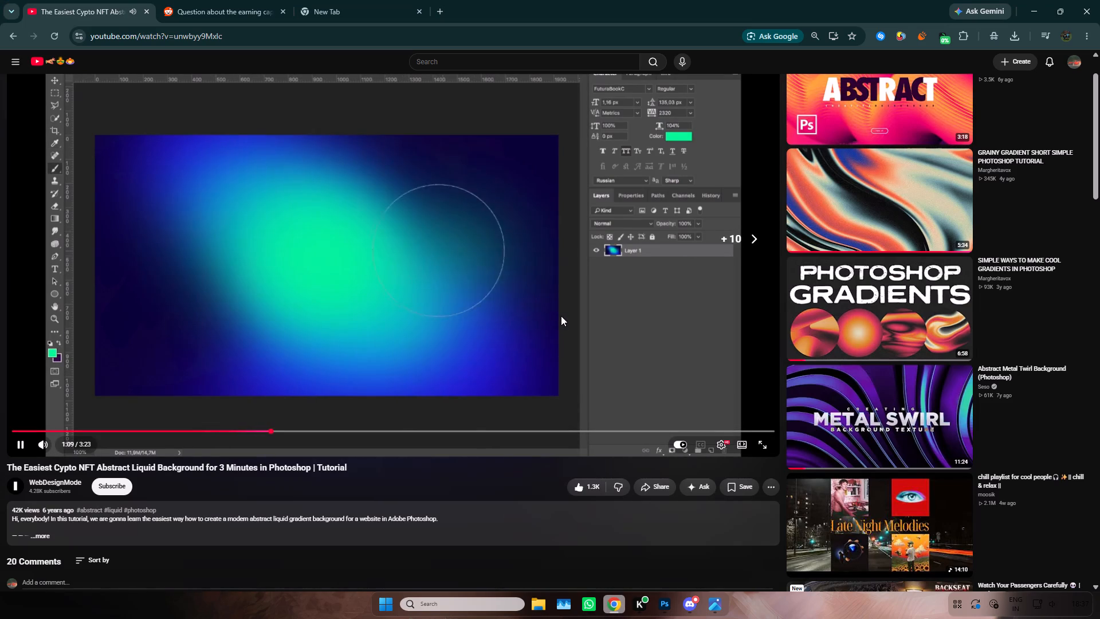
pyautogui.press('Up')
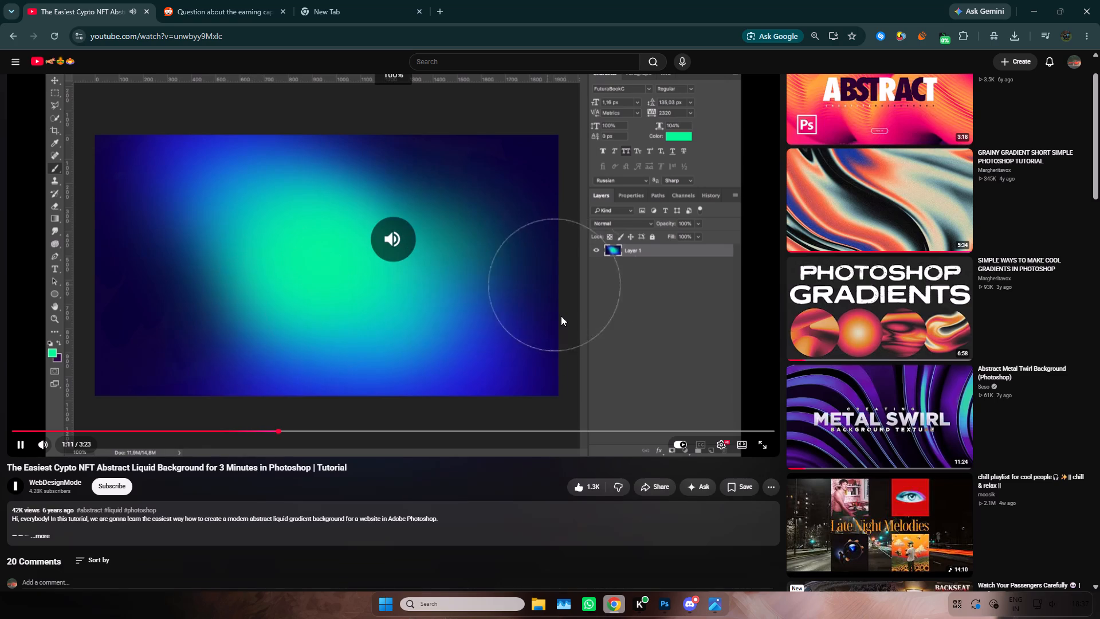
pyautogui.moveTo(1099, 169); pyautogui.dragTo(1099, 133)
pyautogui.press('Left')
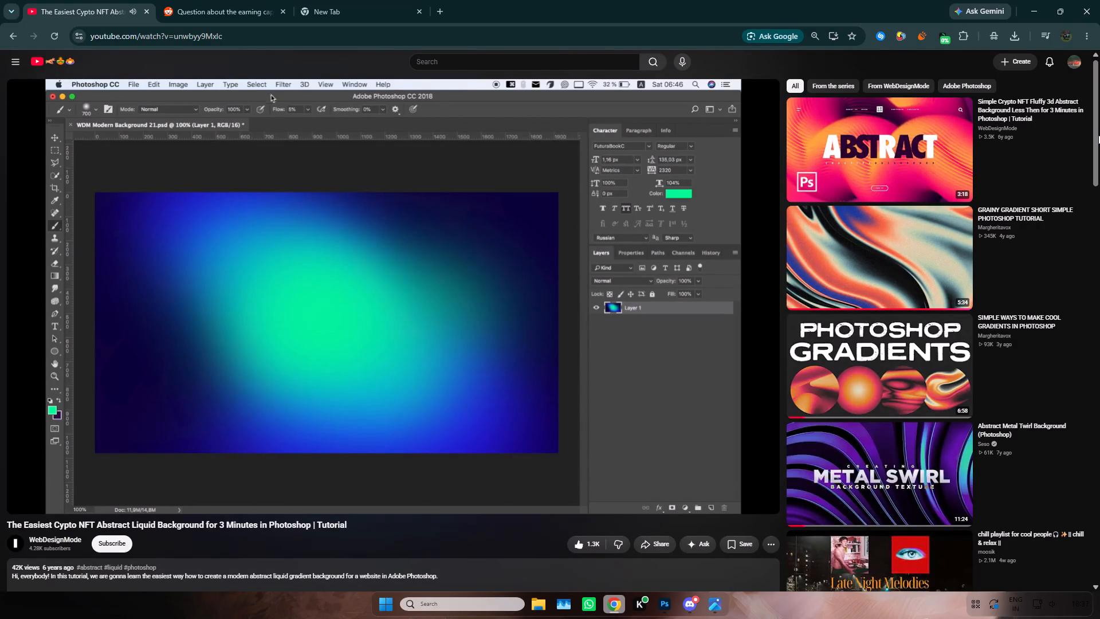
# Examine the tutorial's Liquify section to see how the gradient is pushed into an S-shaped wave, and pause it there.
pyautogui.press('space')
pyautogui.press('space')
pyautogui.press('space')
pyautogui.press('space')
pyautogui.press('space')
pyautogui.press('space')
pyautogui.press('space')
pyautogui.press('space')
pyautogui.press('space')
pyautogui.press('space')
pyautogui.press('space')
pyautogui.press('Right')
pyautogui.press('Right')
pyautogui.press('Right')
pyautogui.press('Right')
pyautogui.press('Right')
pyautogui.press('Right')
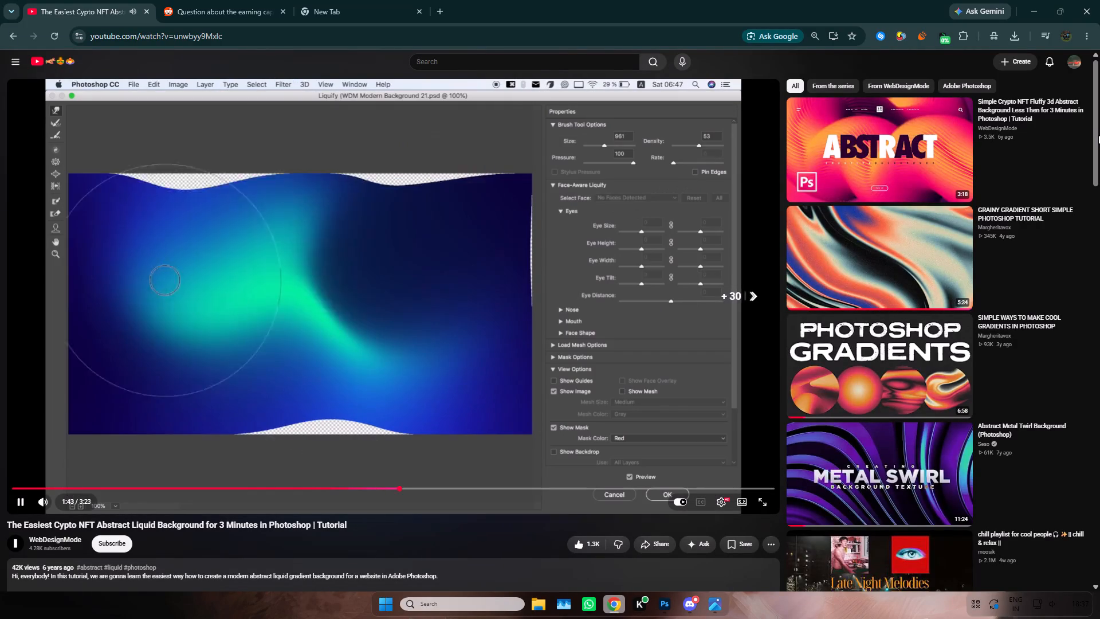
pyautogui.press('Right')
pyautogui.press('Left')
pyautogui.press('Left')
pyautogui.press('Left')
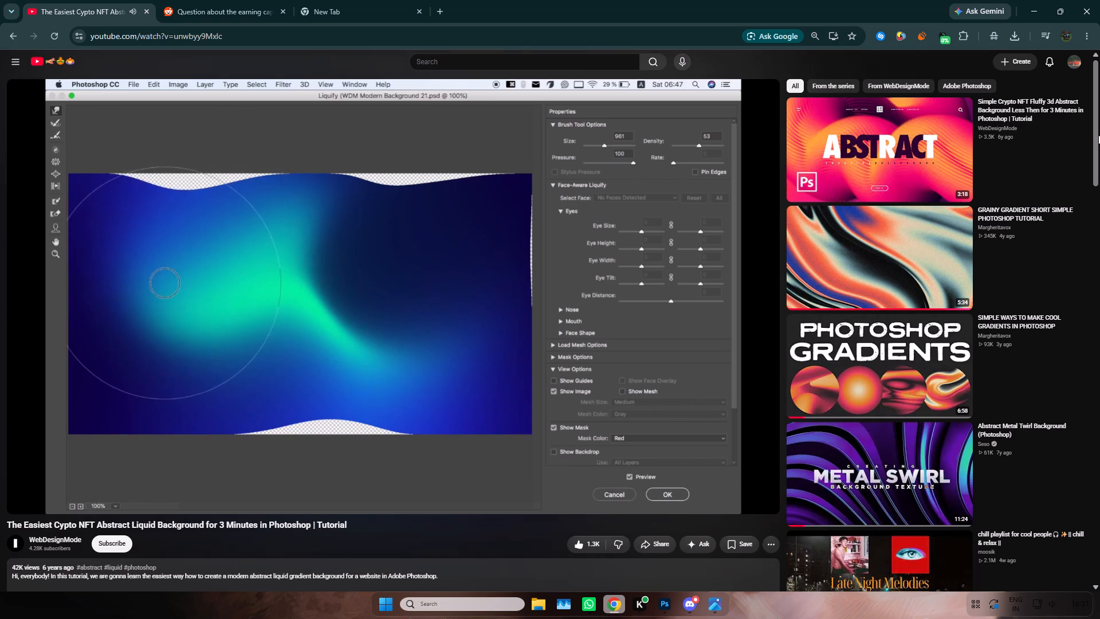
pyautogui.press('space')
pyautogui.press('space')
pyautogui.press('space')
pyautogui.press('space')
pyautogui.press('space')
pyautogui.press('space')
pyautogui.press('space')
pyautogui.press('space')
pyautogui.press('space')
pyautogui.press('space')
pyautogui.press('space')
pyautogui.press('space')
pyautogui.press('space')
pyautogui.press('space')
pyautogui.press('space')
pyautogui.press('space')
pyautogui.press('space')
pyautogui.press('space')
pyautogui.press('space')
pyautogui.press('space')
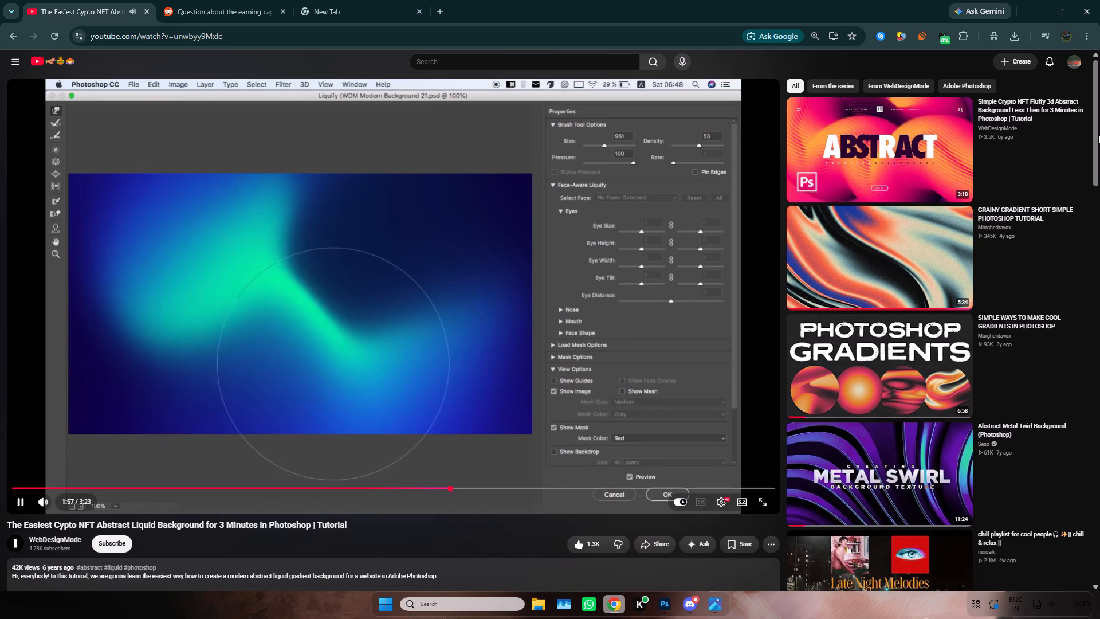
pyautogui.press('Right')
pyautogui.press('Right')
pyautogui.press('Right')
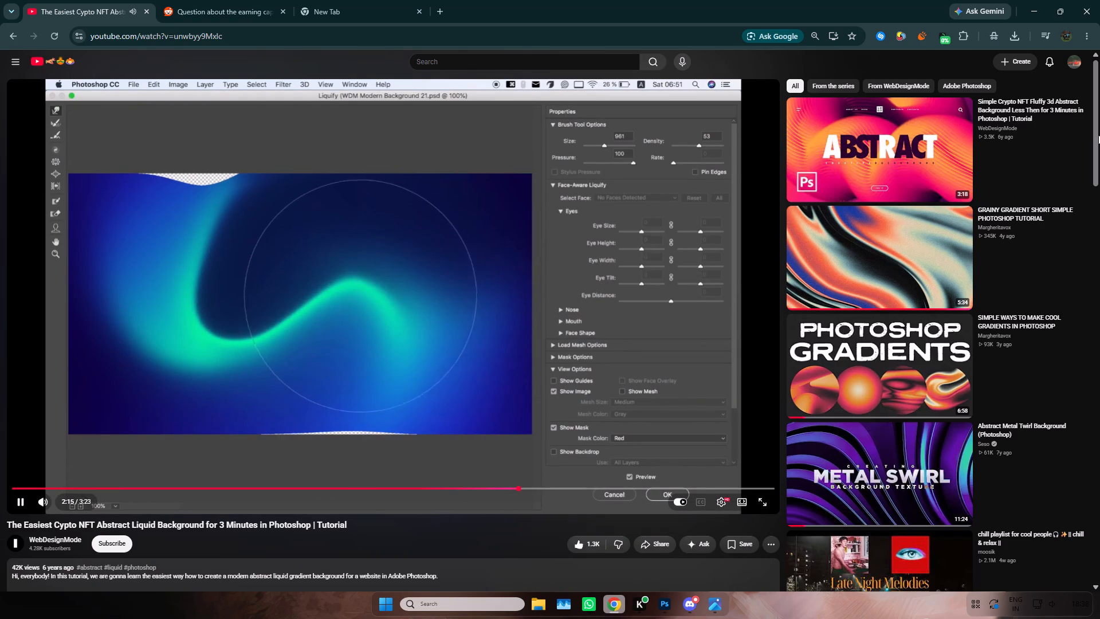
pyautogui.press('space')
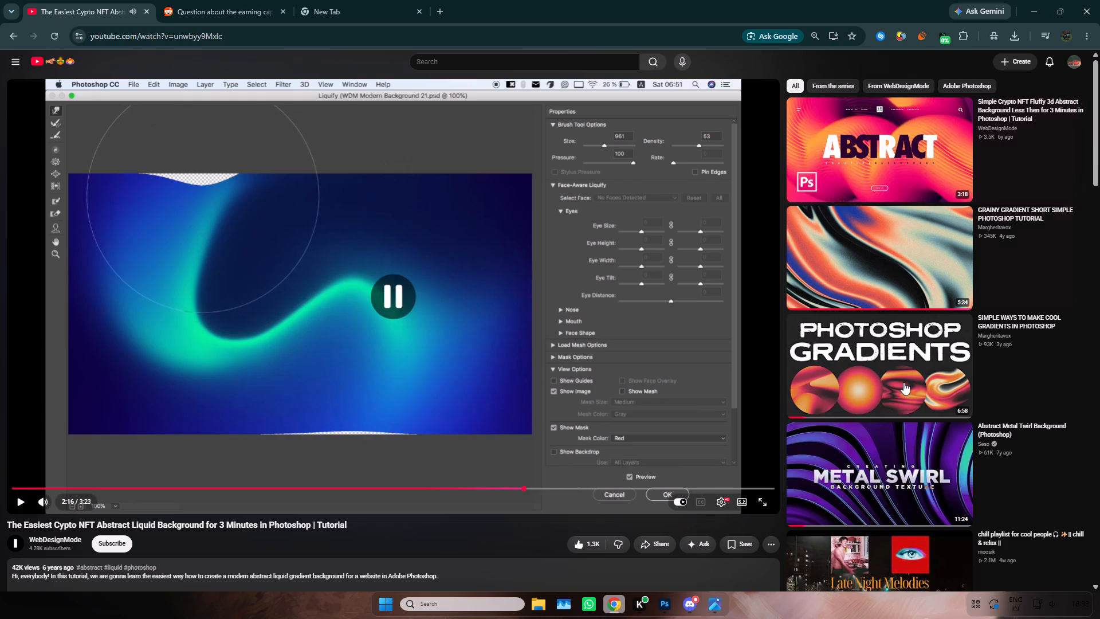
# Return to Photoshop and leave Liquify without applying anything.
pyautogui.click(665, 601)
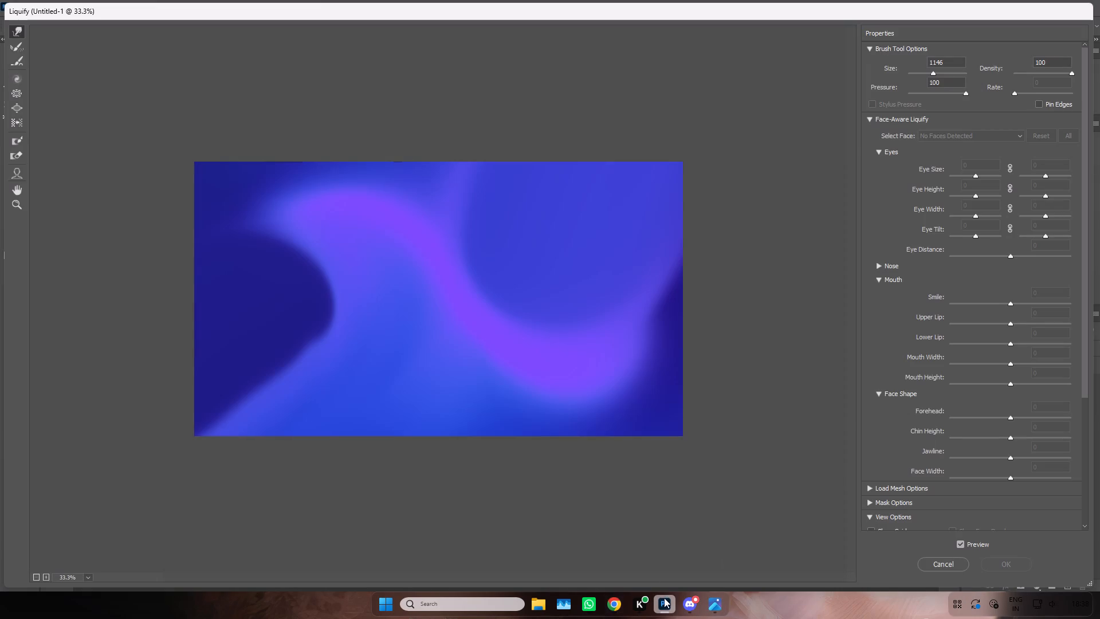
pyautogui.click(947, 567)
# Undo the applied Liquify warp and the purple and light-blue painting, back to the plain blue gradient with dark blue sides.
pyautogui.hotkey('ctrl', 'z')
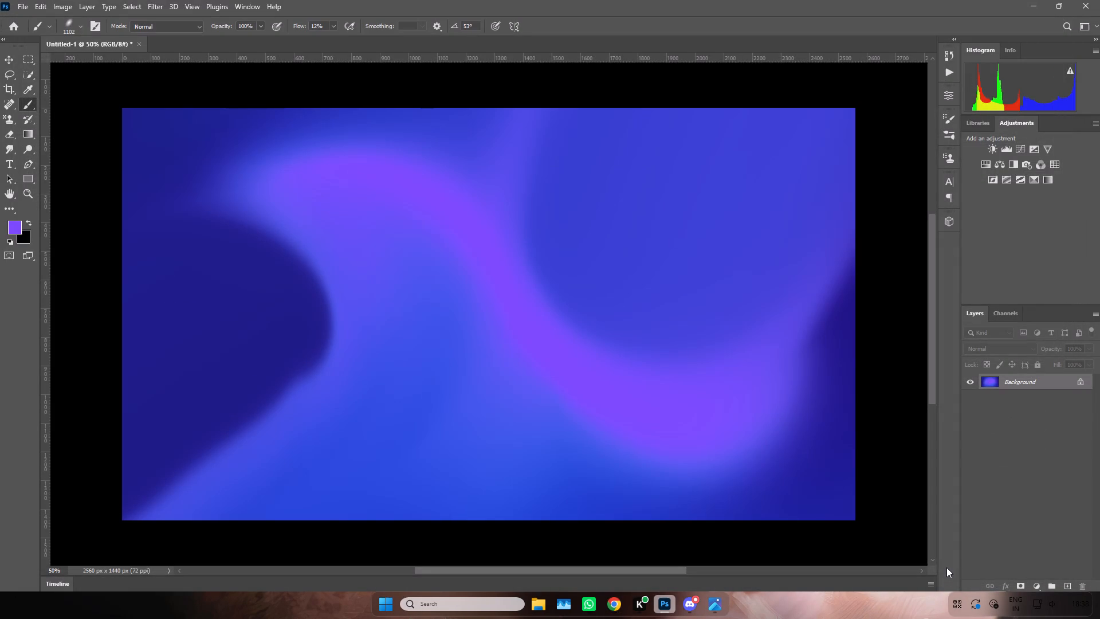
pyautogui.hotkey('ctrl', 'z')
pyautogui.hotkey('ctrl', 'z')
pyautogui.hotkey('ctrl', 'z')
pyautogui.hotkey('ctrl', 'z')
pyautogui.hotkey('ctrl', 'z')
pyautogui.hotkey('ctrl', 'z')
pyautogui.hotkey('ctrl', 'z')
pyautogui.hotkey('ctrl', 'z')
pyautogui.hotkey('ctrl', 'z')
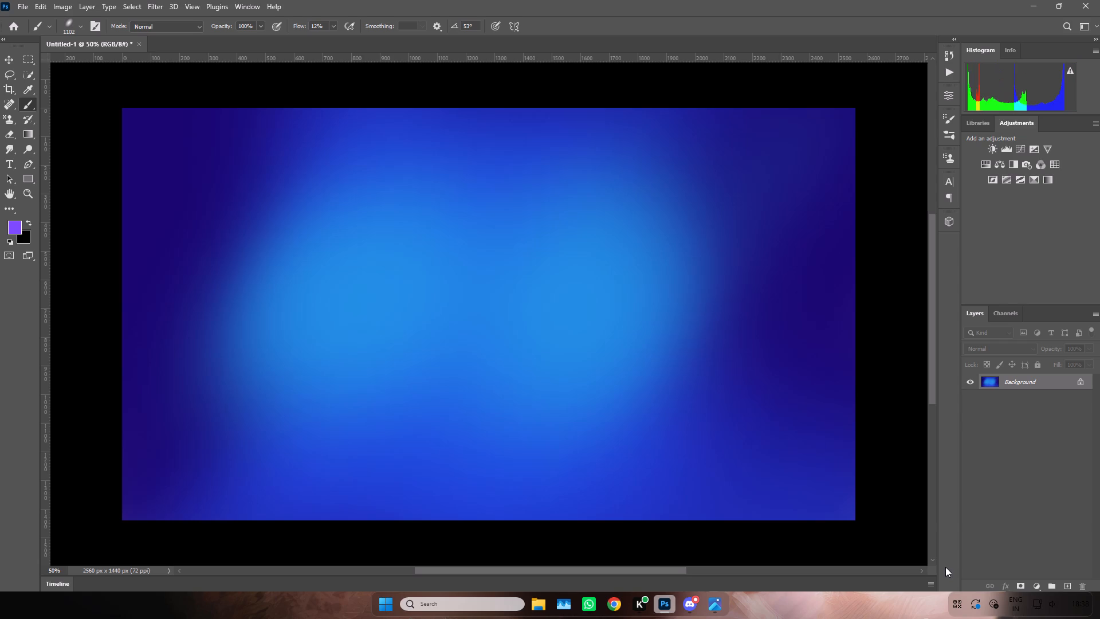
pyautogui.hotkey('ctrl', 'z')
pyautogui.hotkey('ctrl', 'z')
pyautogui.hotkey('ctrl', 'z')
pyautogui.hotkey('ctrl', 'z')
pyautogui.hotkey('ctrl', 'z')
pyautogui.hotkey('ctrl', 'z')
pyautogui.hotkey('ctrl', 'z')
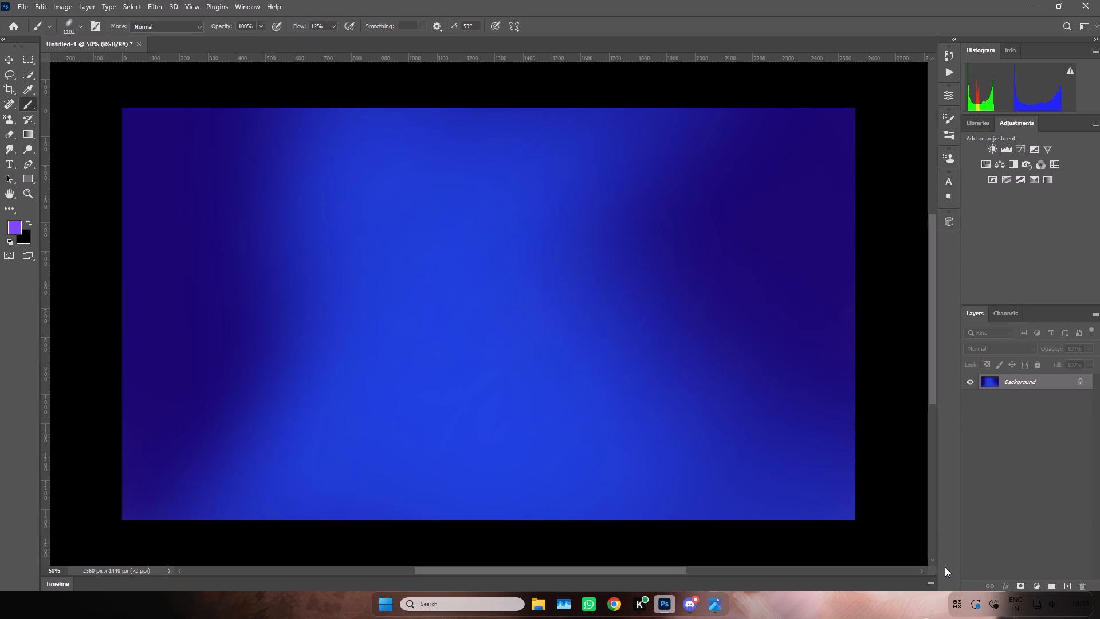
# Undo the earlier blue brush strokes, back to a dark blue canvas with only a soft blue glow along its bottom edge.
pyautogui.hotkey('ctrl', 'z')
pyautogui.hotkey('ctrl', 'z')
pyautogui.hotkey('ctrl', 'z')
pyautogui.hotkey('ctrl', 'z')
pyautogui.hotkey('ctrl', 'z')
pyautogui.hotkey('ctrl', 'z')
pyautogui.hotkey('ctrl', 'z')
pyautogui.hotkey('ctrl', 'z')
pyautogui.hotkey('ctrl', 'z')
pyautogui.hotkey('ctrl', 'z')
pyautogui.hotkey('ctrl', 'z')
pyautogui.hotkey('ctrl', 'z')
pyautogui.hotkey('ctrl', 'z')
pyautogui.hotkey('ctrl', 'z')
pyautogui.hotkey('ctrl', 'z')
pyautogui.hotkey('ctrl', 'z')
pyautogui.hotkey('ctrl', 'z')
pyautogui.hotkey('ctrl', 'z')
pyautogui.hotkey('ctrl', 'z')
pyautogui.hotkey('ctrl', 'z')
pyautogui.hotkey('ctrl', 'z')
pyautogui.hotkey('ctrl', 'z')
pyautogui.hotkey('ctrl', 'z')
pyautogui.hotkey('ctrl', 'z')
pyautogui.hotkey('ctrl', 'z')
pyautogui.hotkey('ctrl', 'z')
pyautogui.hotkey('ctrl', 'z')
pyautogui.hotkey('ctrl', 'z')
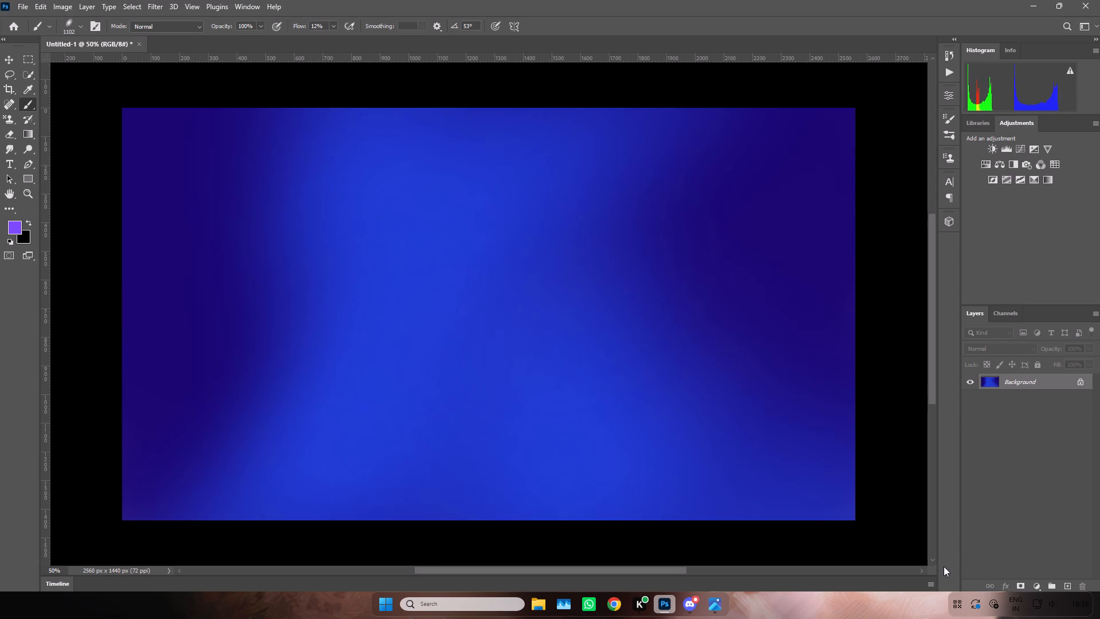
pyautogui.hotkey('ctrl', 'z')
pyautogui.hotkey('ctrl', 'z')
pyautogui.hotkey('ctrl', 'z')
pyautogui.hotkey('ctrl', 'z')
pyautogui.hotkey('ctrl', 'z')
pyautogui.hotkey('ctrl', 'z')
pyautogui.hotkey('ctrl', 'z')
pyautogui.hotkey('ctrl', 'z')
pyautogui.hotkey('ctrl', 'z')
pyautogui.hotkey('ctrl', 'z')
pyautogui.hotkey('ctrl', 'z')
pyautogui.hotkey('ctrl', 'z')
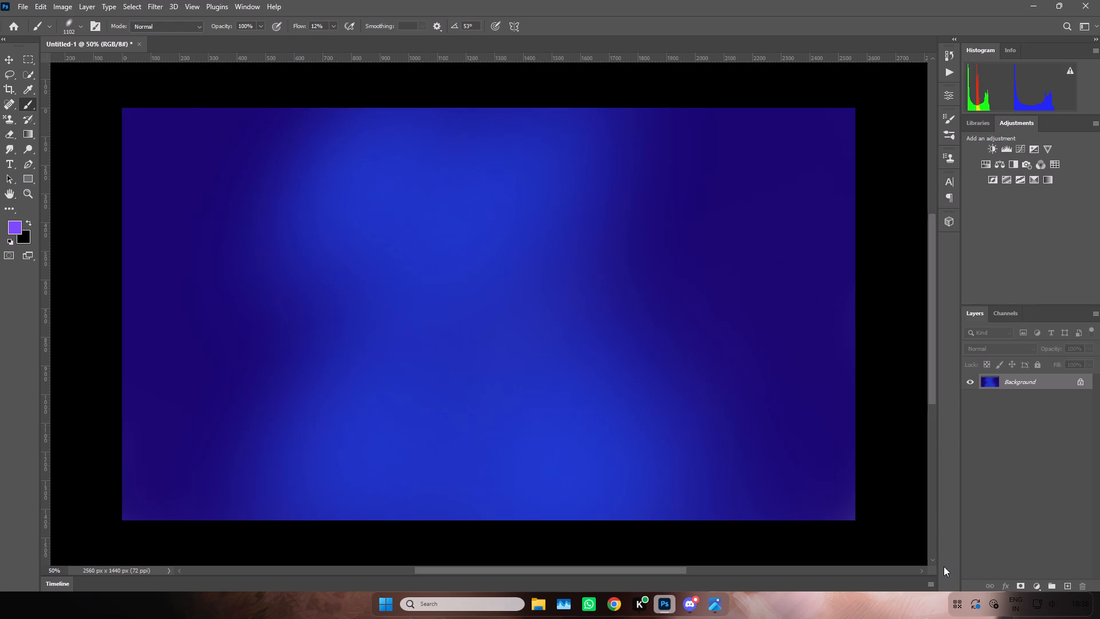
pyautogui.hotkey('ctrl', 'z')
pyautogui.hotkey('ctrl', 'z')
pyautogui.hotkey('ctrl', 'z')
pyautogui.hotkey('ctrl', 'z')
pyautogui.hotkey('ctrl', 'z')
pyautogui.hotkey('ctrl', 'z')
pyautogui.hotkey('ctrl', 'z')
pyautogui.hotkey('ctrl', 'z')
pyautogui.hotkey('ctrl', 'z')
pyautogui.hotkey('ctrl', 'z')
pyautogui.hotkey('ctrl', 'z')
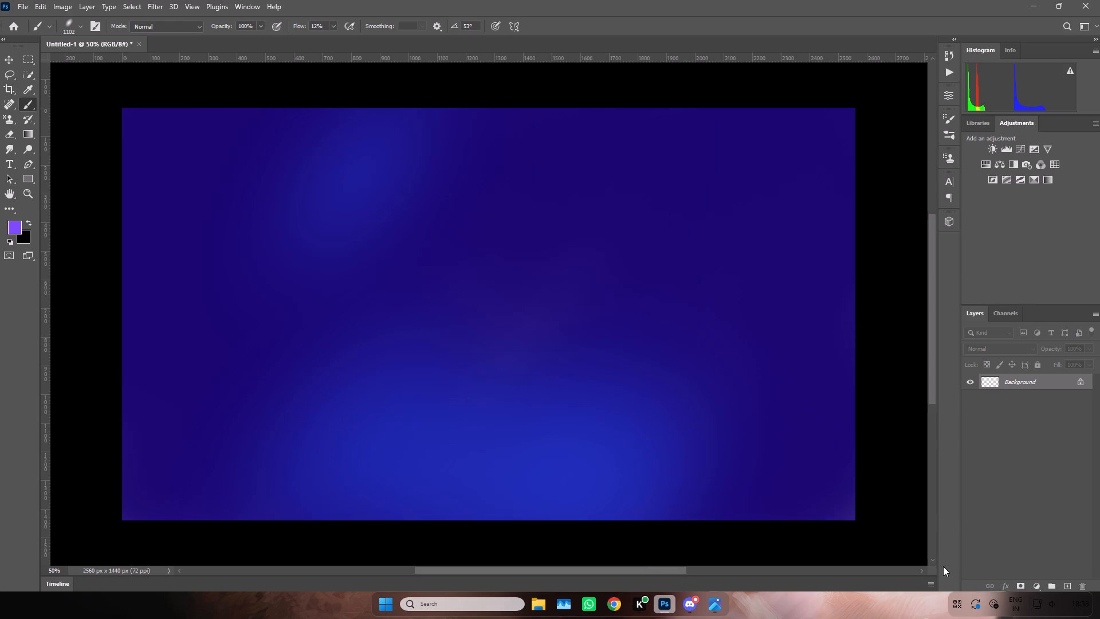
pyautogui.hotkey('ctrl', 'z')
pyautogui.hotkey('ctrl', 'z')
pyautogui.hotkey('ctrl', 'z')
pyautogui.hotkey('ctrl', 'z')
pyautogui.hotkey('ctrl', 'z')
pyautogui.hotkey('ctrl', 'z')
pyautogui.hotkey('ctrl', 'z')
pyautogui.hotkey('ctrl', 'z')
pyautogui.hotkey('ctrl', 'z')
pyautogui.hotkey('ctrl', 'z')
pyautogui.hotkey('ctrl', 'z')
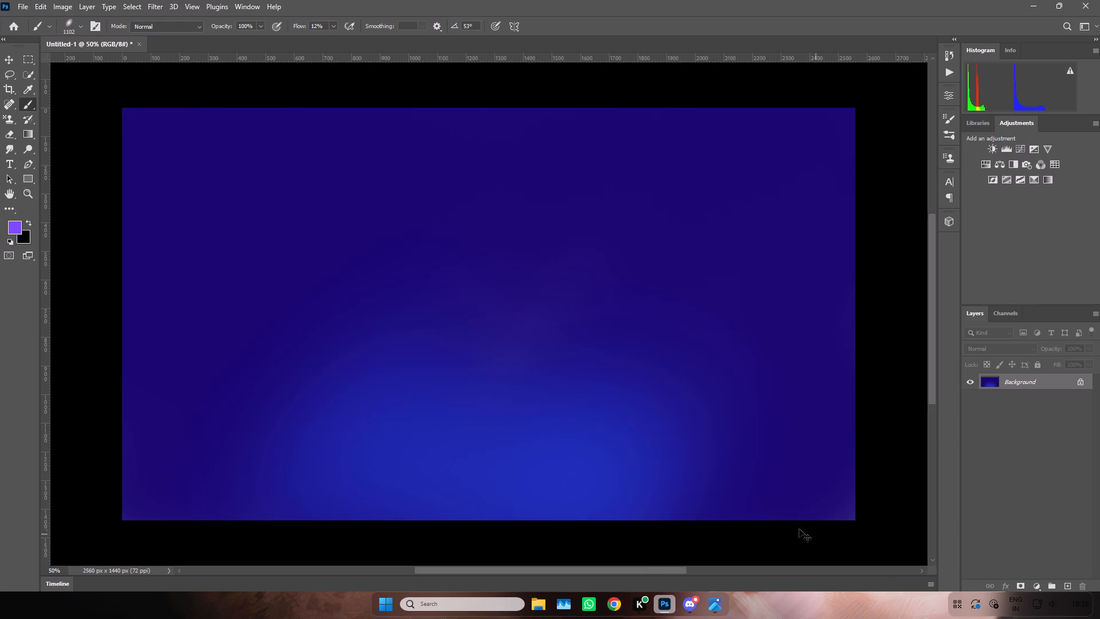
pyautogui.hotkey('ctrl', 'z')
pyautogui.hotkey('ctrl', 'z')
pyautogui.hotkey('ctrl', 'z')
pyautogui.hotkey('ctrl', 'z')
pyautogui.hotkey('ctrl', 'z')
pyautogui.hotkey('ctrl', 'z')
pyautogui.hotkey('ctrl', 'z')
pyautogui.hotkey('ctrl', 'z')
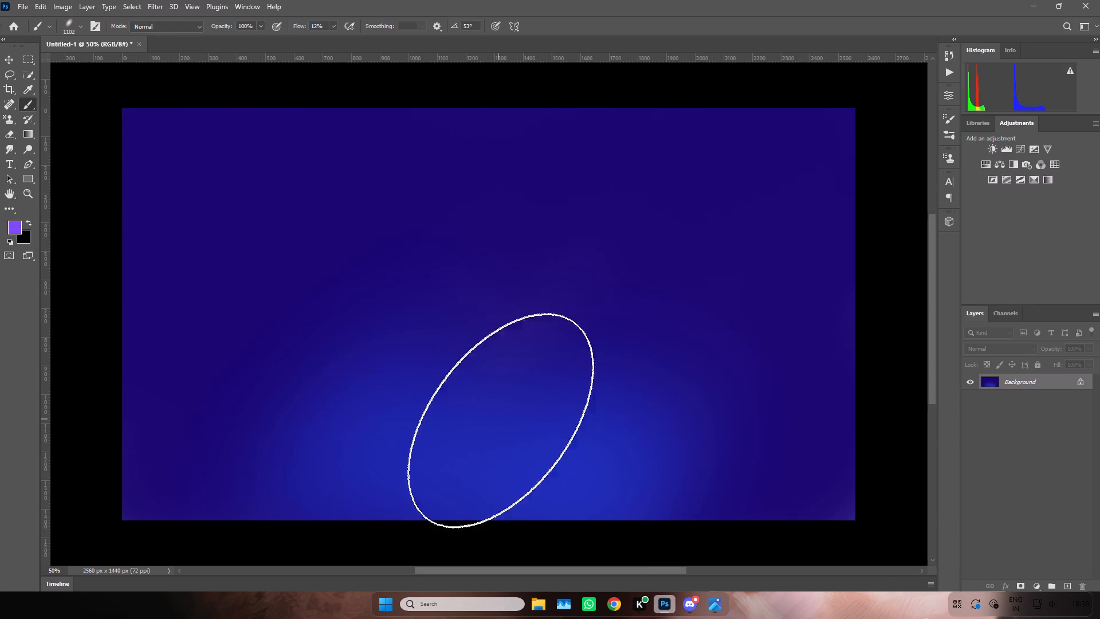
# Paint soft purple strokes from the upper-left centre of the canvas down through the blue glow at the bottom.
pyautogui.moveTo(520, 444); pyautogui.dragTo(378, 213)
pyautogui.moveTo(378, 217); pyautogui.dragTo(421, 387)
pyautogui.moveTo(396, 299); pyautogui.dragTo(634, 507)
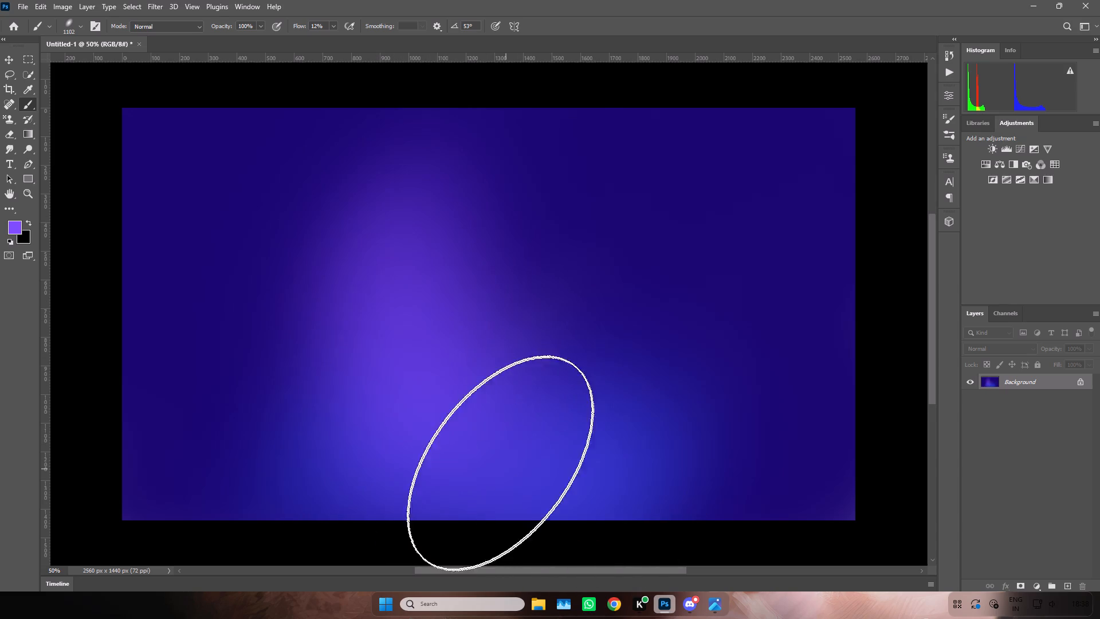
pyautogui.moveTo(486, 409); pyautogui.dragTo(666, 514)
pyautogui.moveTo(560, 439); pyautogui.dragTo(600, 498)
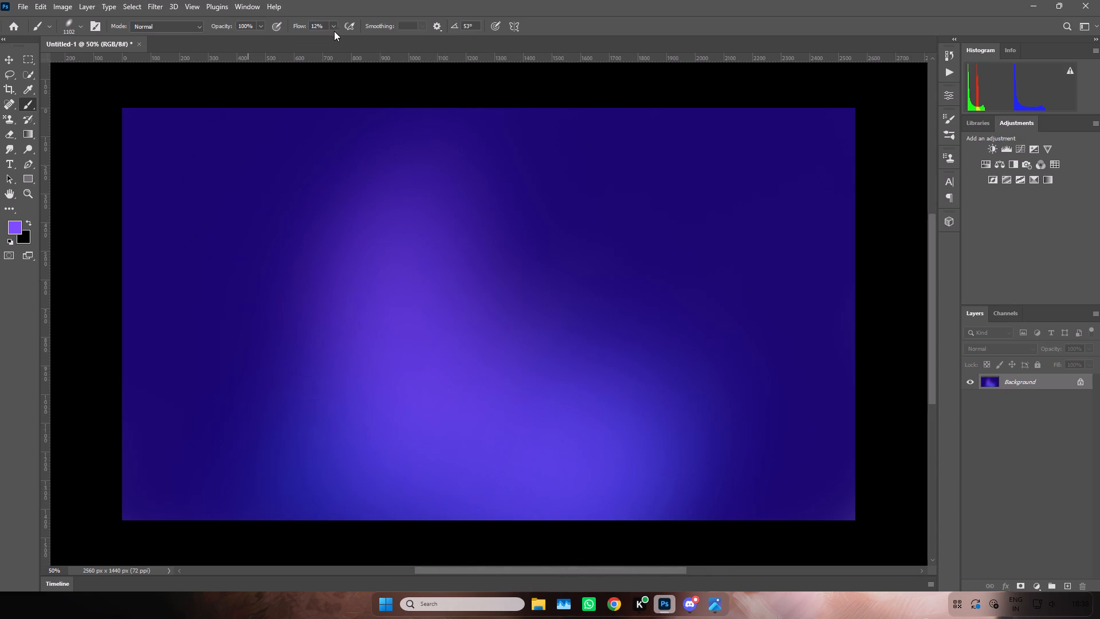
# Raise the brush flow to 19% and build up a wide, bright purple diagonal band from the canvas's top to its lower right.
pyautogui.click(329, 26)
pyautogui.moveTo(332, 40); pyautogui.dragTo(337, 40)
pyautogui.moveTo(403, 252); pyautogui.dragTo(396, 449)
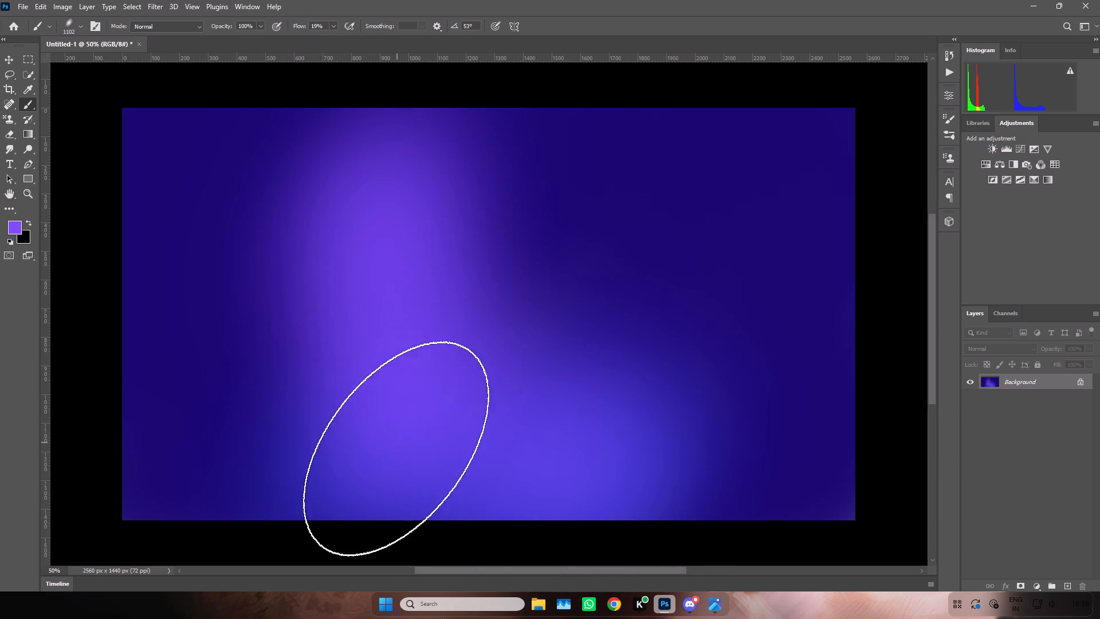
pyautogui.moveTo(396, 449); pyautogui.dragTo(371, 510)
pyautogui.moveTo(386, 475); pyautogui.dragTo(560, 528)
pyautogui.moveTo(546, 485); pyautogui.dragTo(594, 530)
pyautogui.moveTo(522, 436); pyautogui.dragTo(446, 281)
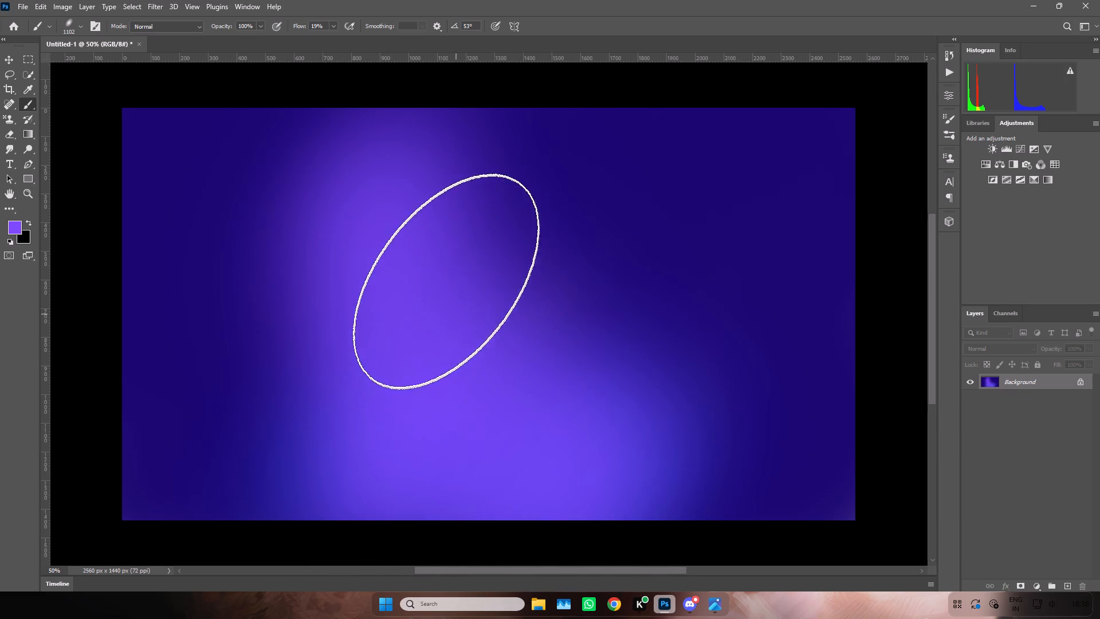
pyautogui.moveTo(446, 281); pyautogui.dragTo(641, 555)
pyautogui.moveTo(576, 483); pyautogui.dragTo(595, 492)
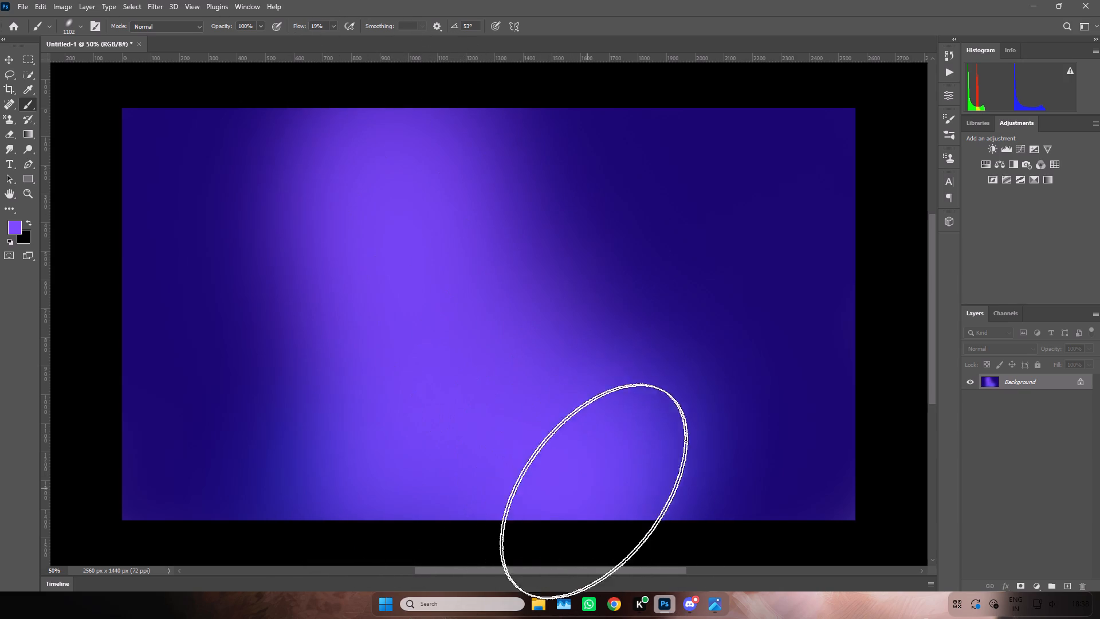
pyautogui.moveTo(595, 492); pyautogui.dragTo(667, 534)
pyautogui.moveTo(392, 362); pyautogui.dragTo(431, 491)
pyautogui.moveTo(368, 240); pyautogui.dragTo(282, 58)
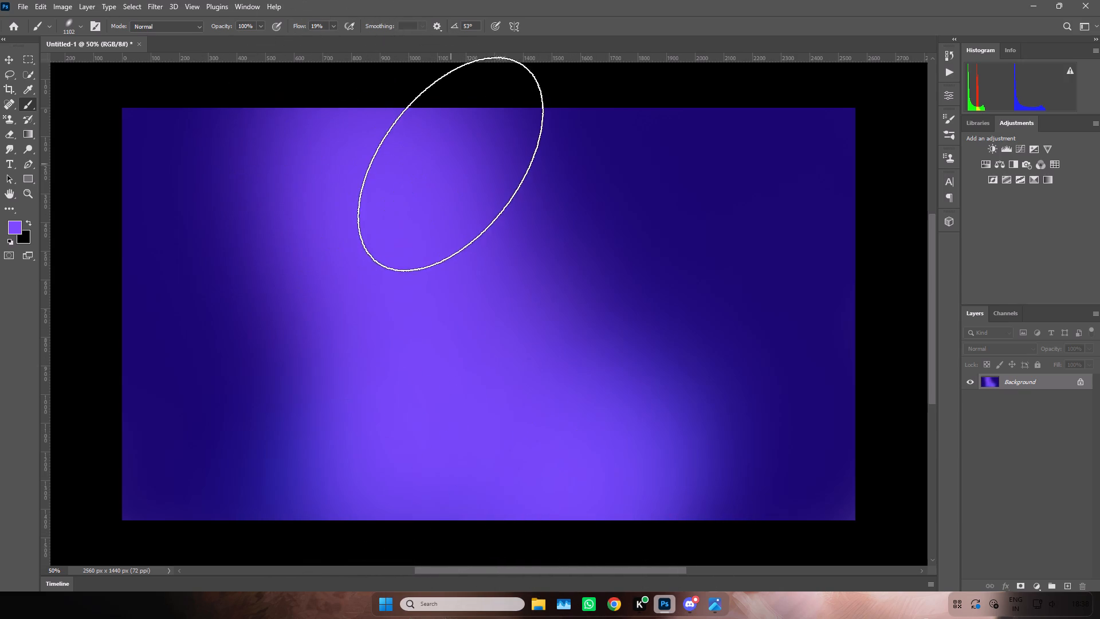
pyautogui.moveTo(455, 211); pyautogui.dragTo(728, 566)
# Change the foreground colour to light blue and paint a soft slanted oval over the middle of the purple band.
pyautogui.click(15, 221)
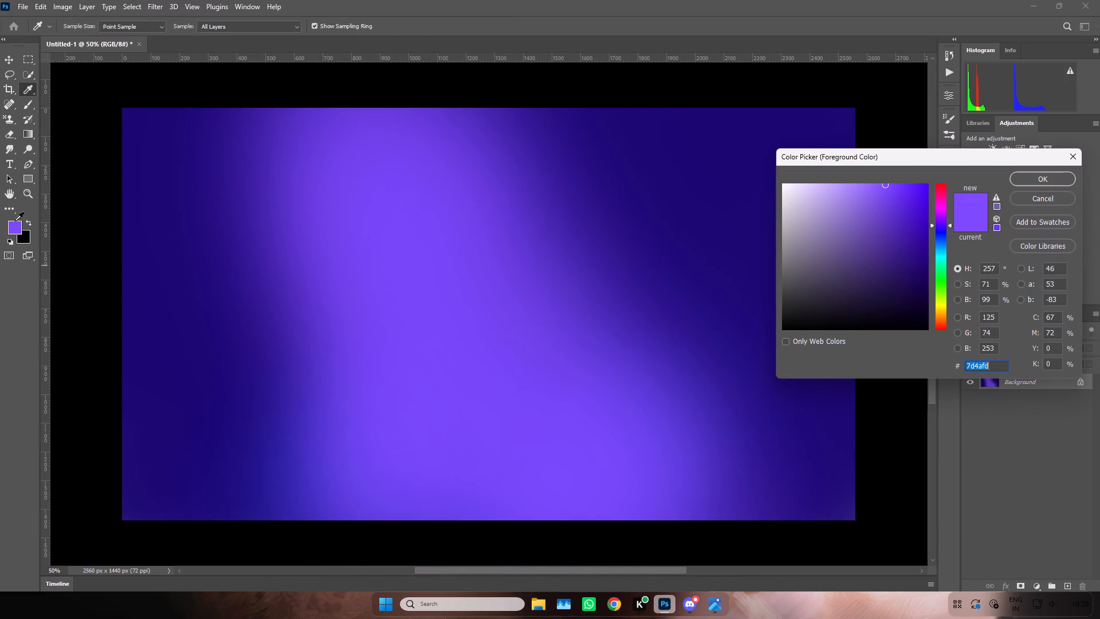
pyautogui.moveTo(934, 232); pyautogui.dragTo(934, 244)
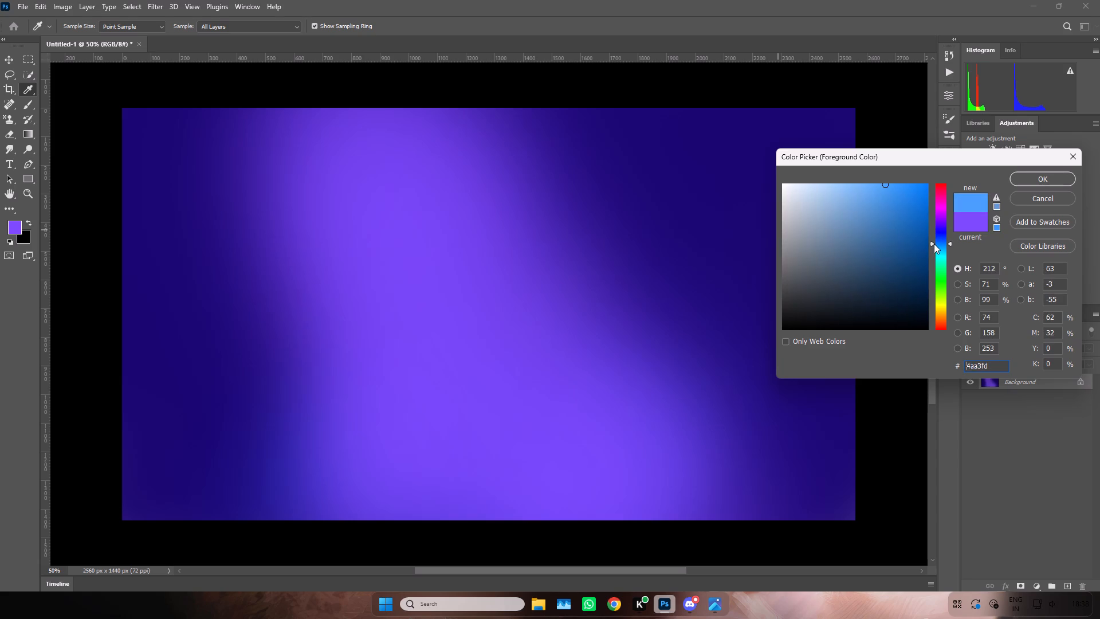
pyautogui.moveTo(934, 244); pyautogui.dragTo(934, 243)
pyautogui.click(1023, 177)
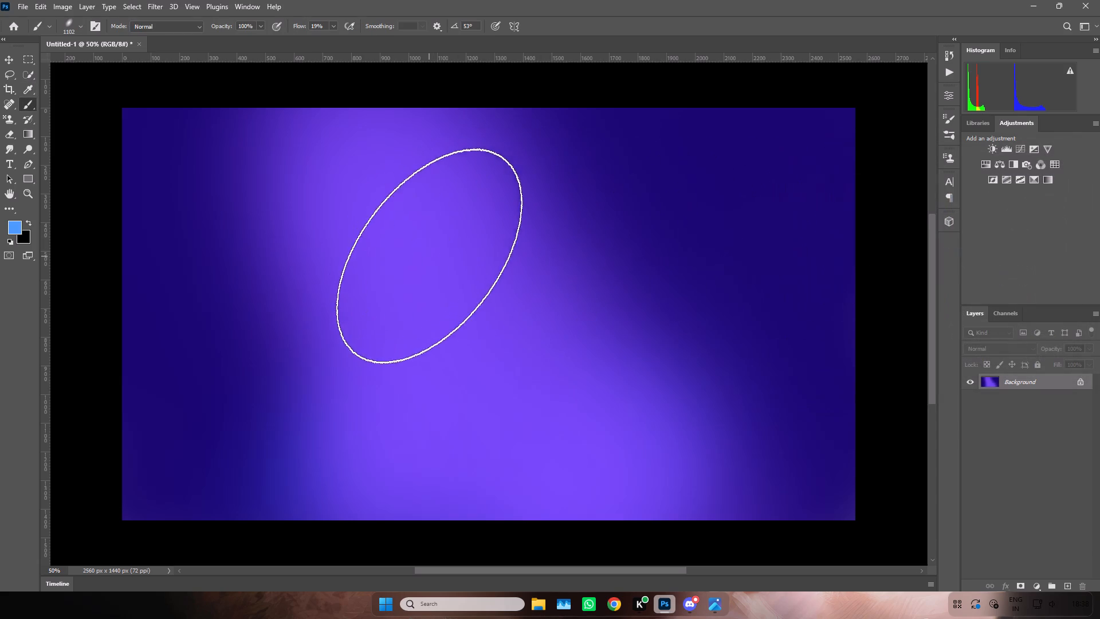
pyautogui.click(81, 23)
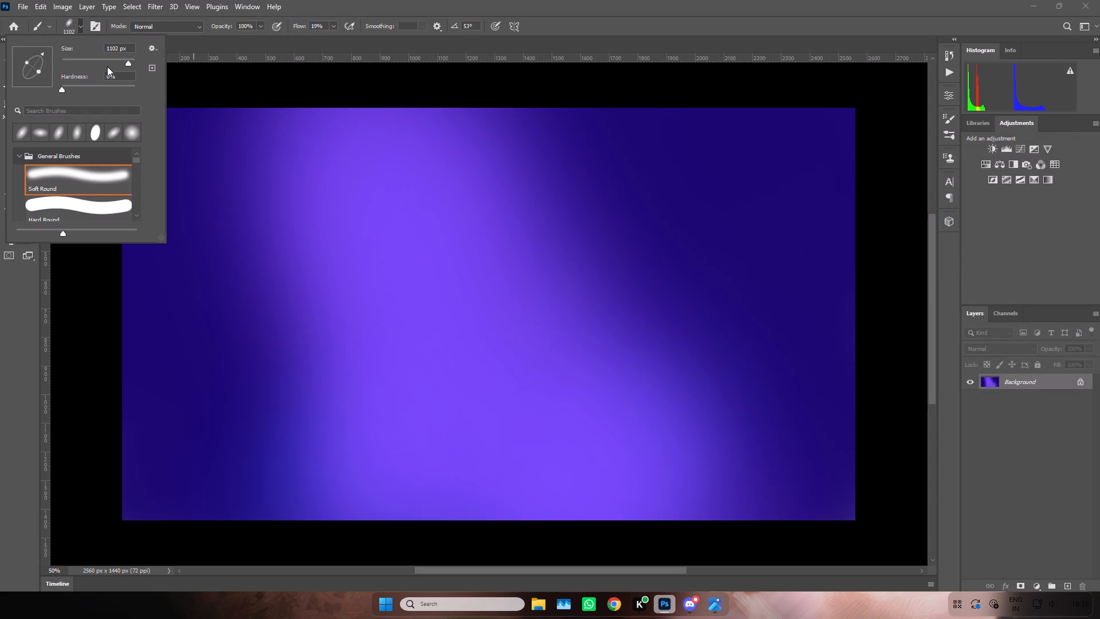
pyautogui.click(127, 62)
pyautogui.click(127, 62)
pyautogui.click(82, 23)
pyautogui.moveTo(478, 327); pyautogui.dragTo(355, 315)
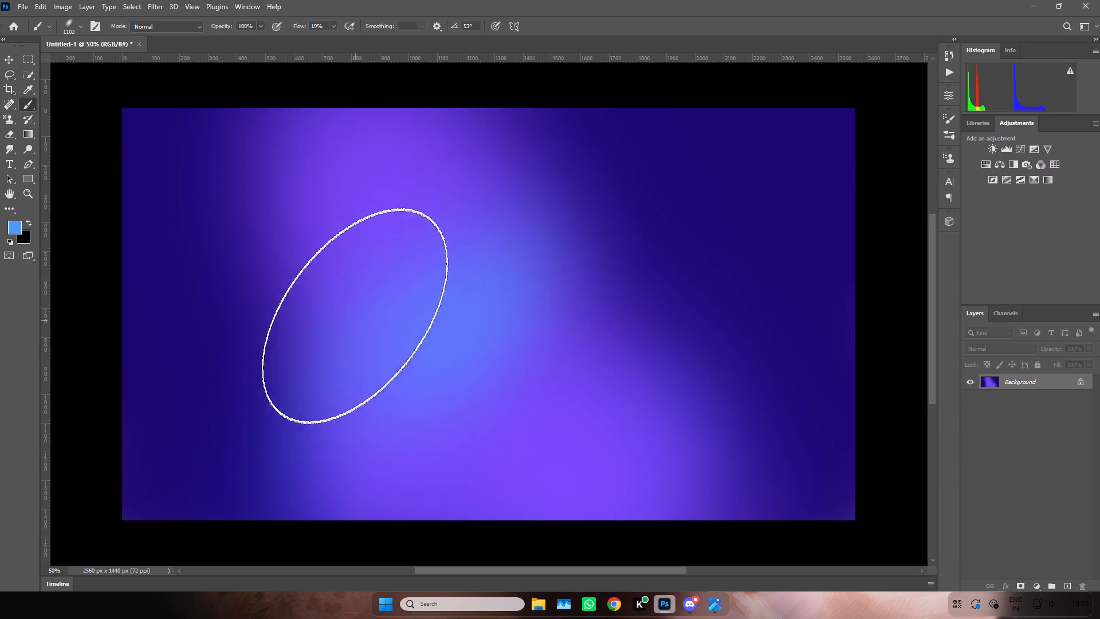
pyautogui.moveTo(355, 315); pyautogui.dragTo(447, 298)
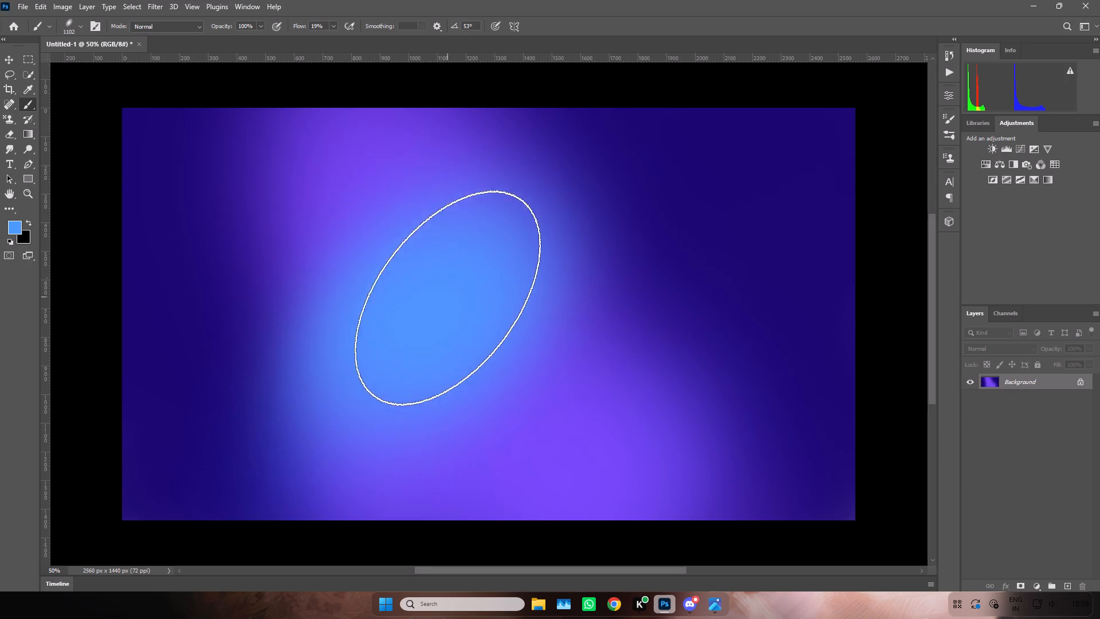
pyautogui.moveTo(447, 298); pyautogui.dragTo(450, 327)
pyautogui.moveTo(462, 304); pyautogui.dragTo(435, 318)
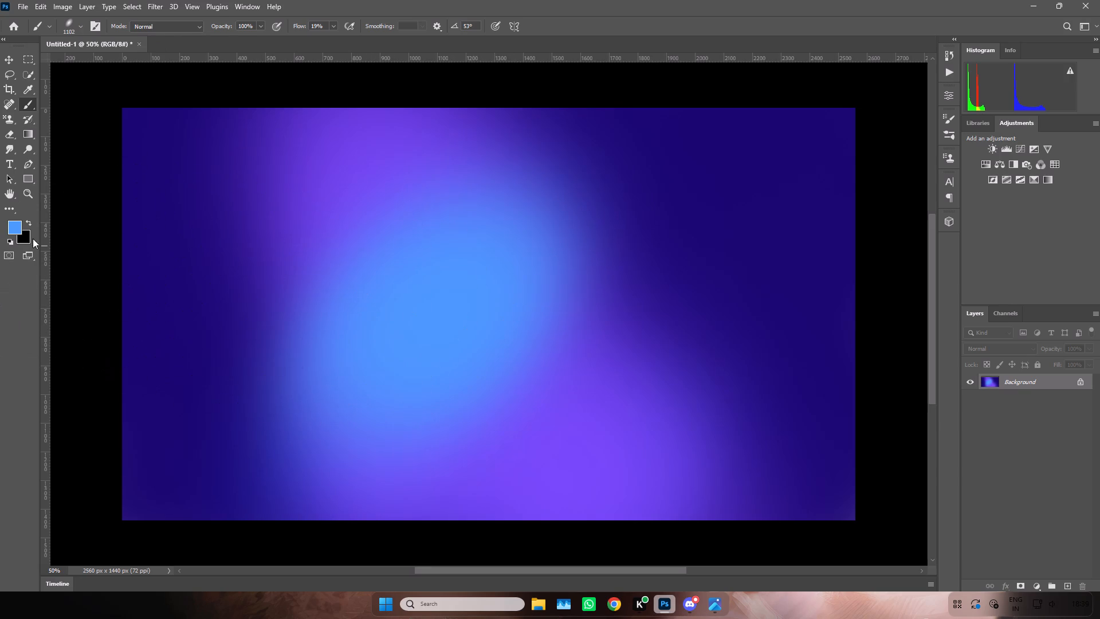
# Change the foreground colour to bright magenta-purple and paint a smaller slanted oval inside the light blue glow.
pyautogui.click(13, 225)
pyautogui.moveTo(937, 238); pyautogui.dragTo(949, 213)
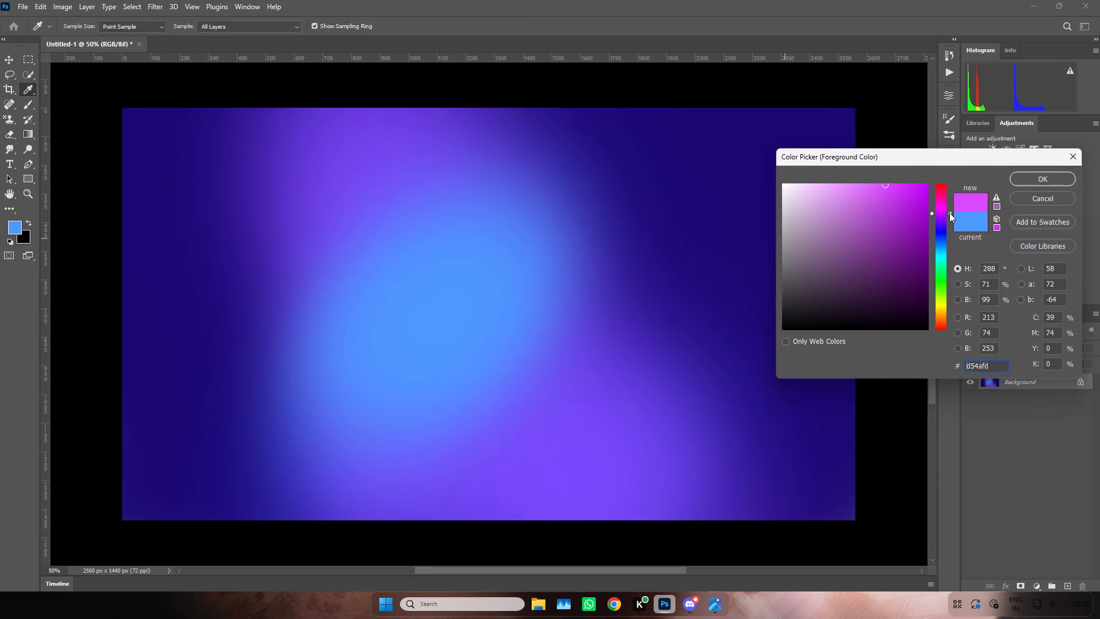
pyautogui.moveTo(949, 213); pyautogui.dragTo(947, 216)
pyautogui.click(1065, 171)
pyautogui.moveTo(449, 299); pyautogui.dragTo(450, 298)
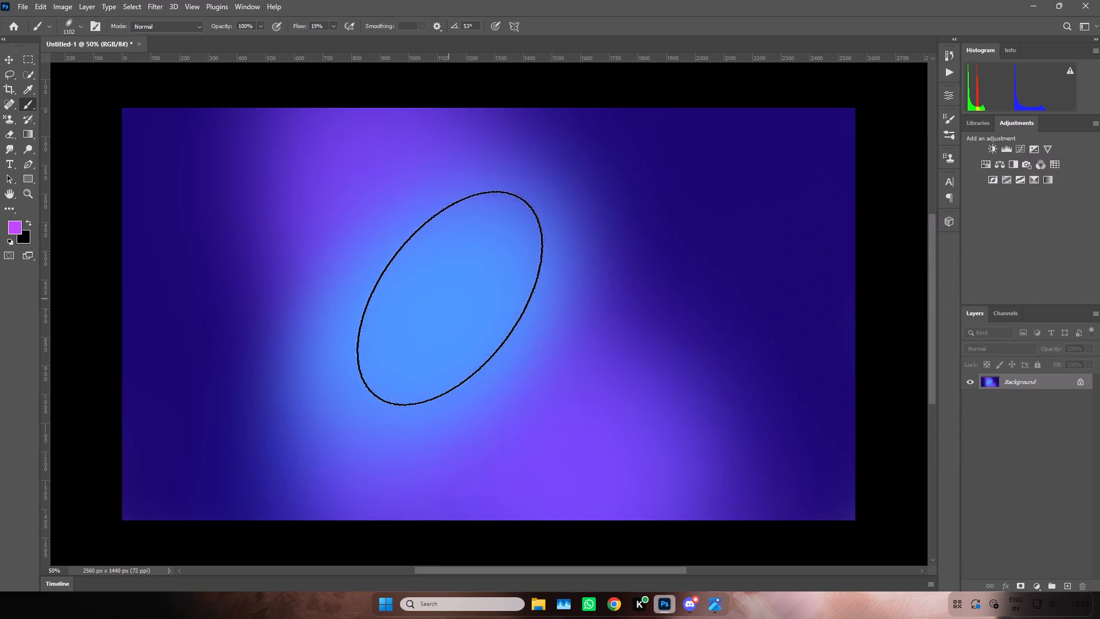
pyautogui.moveTo(450, 298); pyautogui.dragTo(421, 280)
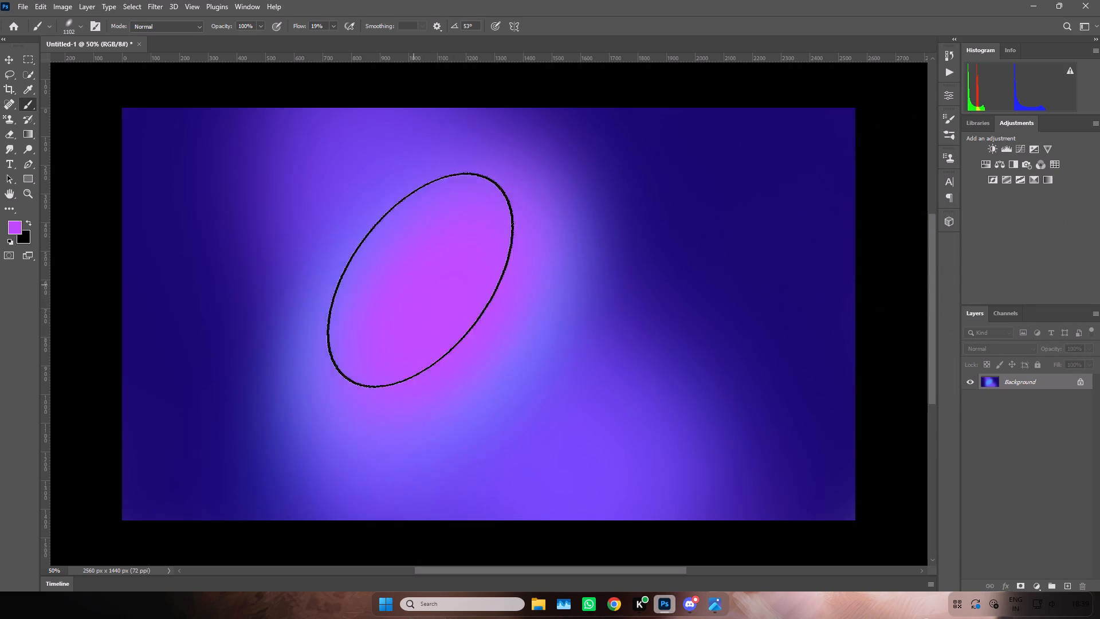
pyautogui.moveTo(421, 280); pyautogui.dragTo(426, 307)
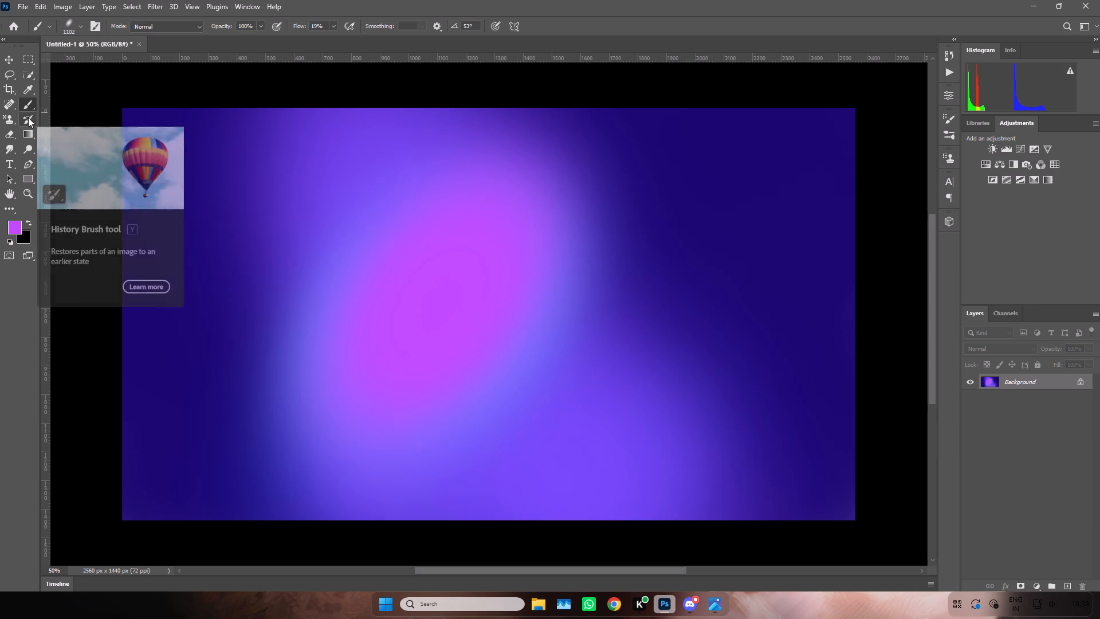
# Sample the violet near the canvas's top edge and brush it over the dark upper-left and lower-right areas around the glow.
pyautogui.doubleClick(26, 89)
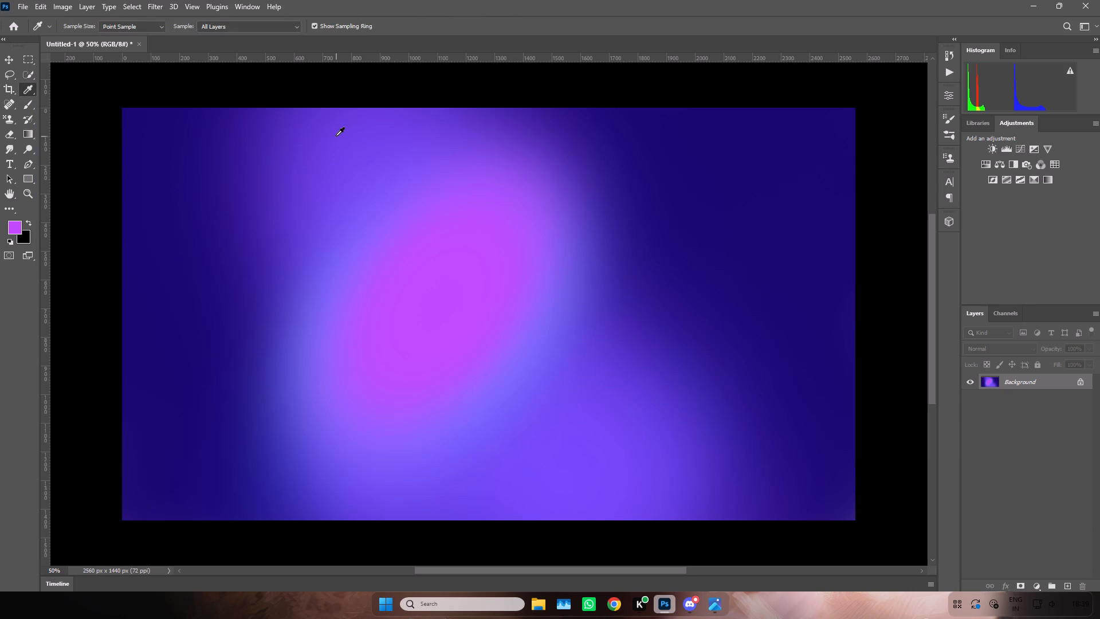
pyautogui.click(336, 136)
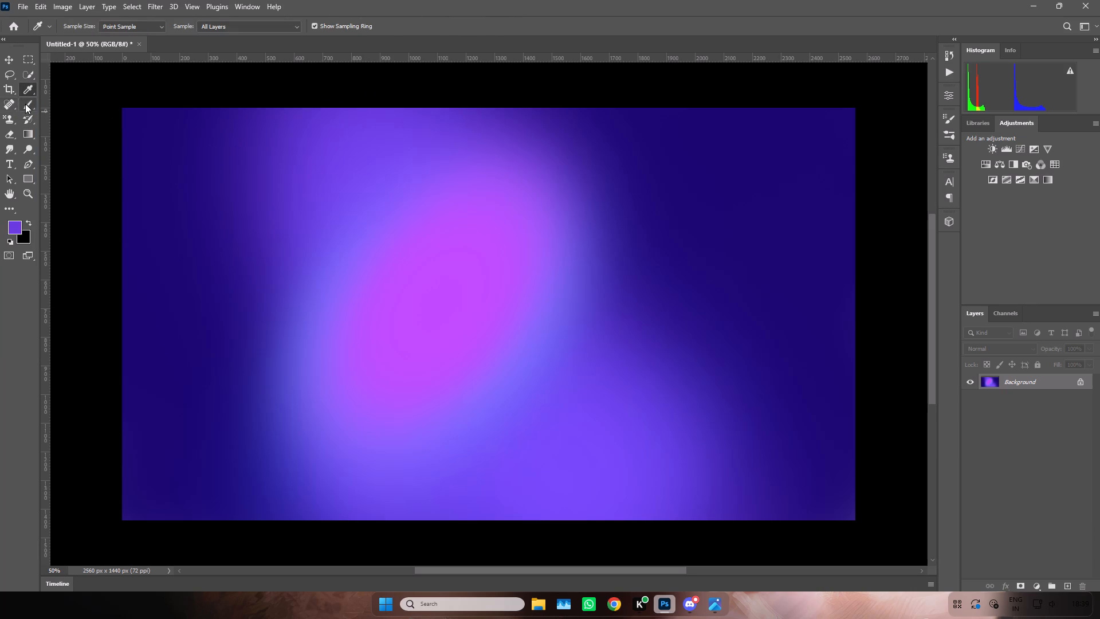
pyautogui.click(25, 104)
pyautogui.moveTo(327, 159); pyautogui.dragTo(272, 113)
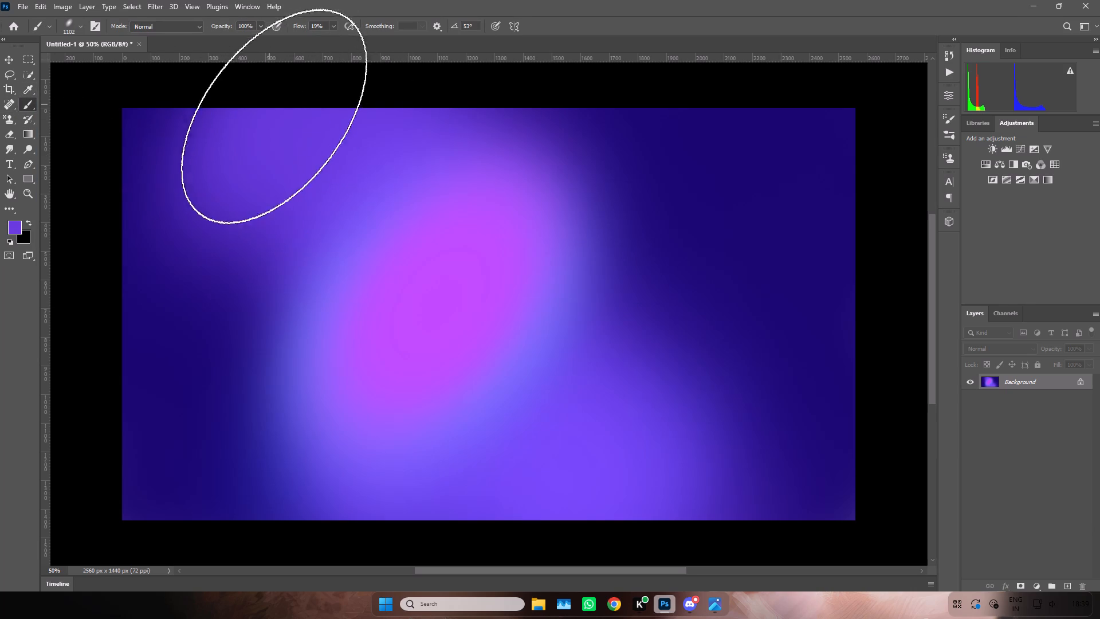
pyautogui.moveTo(655, 387); pyautogui.dragTo(612, 476)
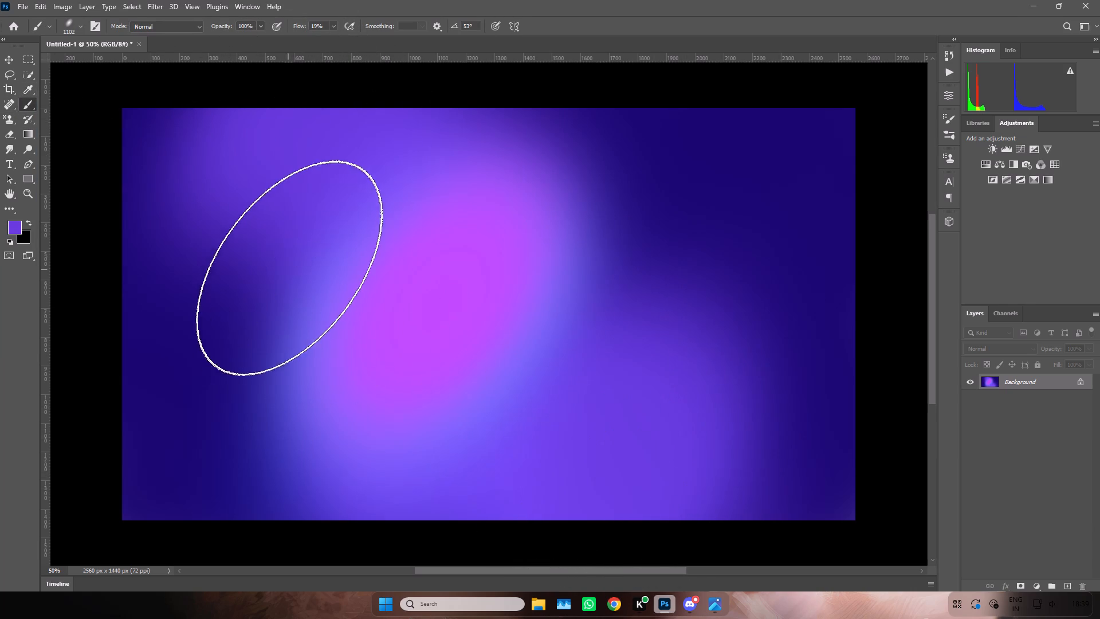
pyautogui.moveTo(301, 256); pyautogui.dragTo(292, 241)
pyautogui.moveTo(582, 378); pyautogui.dragTo(599, 396)
pyautogui.moveTo(599, 350); pyautogui.dragTo(602, 379)
pyautogui.moveTo(602, 348); pyautogui.dragTo(599, 374)
pyautogui.moveTo(598, 348); pyautogui.dragTo(596, 419)
pyautogui.moveTo(607, 382); pyautogui.dragTo(693, 506)
pyautogui.moveTo(288, 297); pyautogui.dragTo(288, 292)
pyautogui.moveTo(282, 259); pyautogui.dragTo(282, 253)
pyautogui.moveTo(282, 252); pyautogui.dragTo(282, 247)
# Apply a Radial Blur to the background with amount 70, Spin method and Good quality.
pyautogui.click(156, 3)
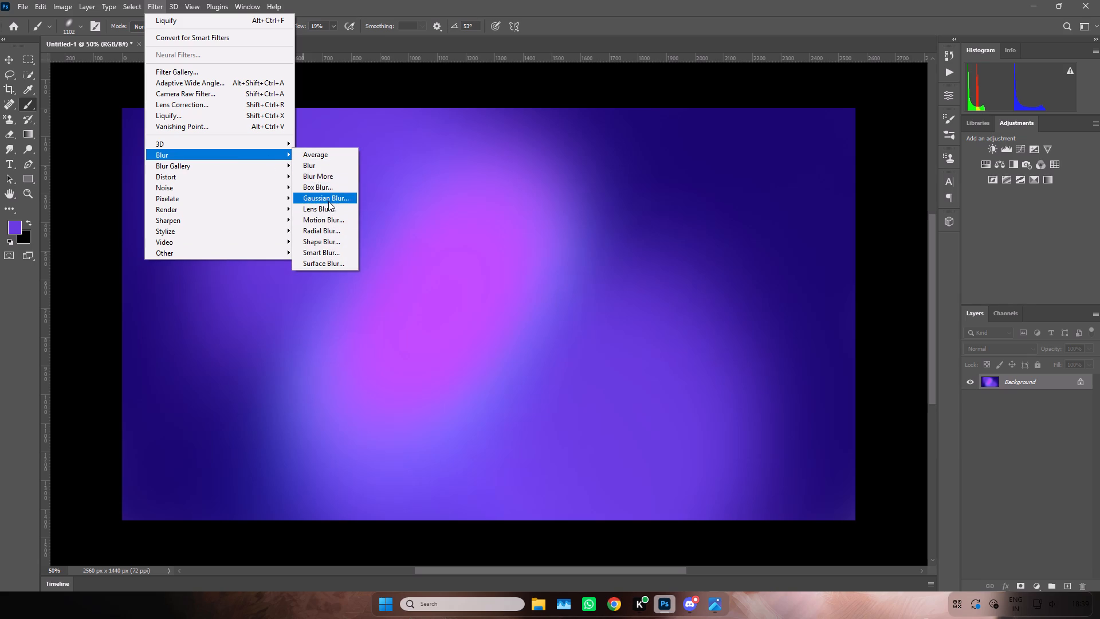
pyautogui.click(327, 232)
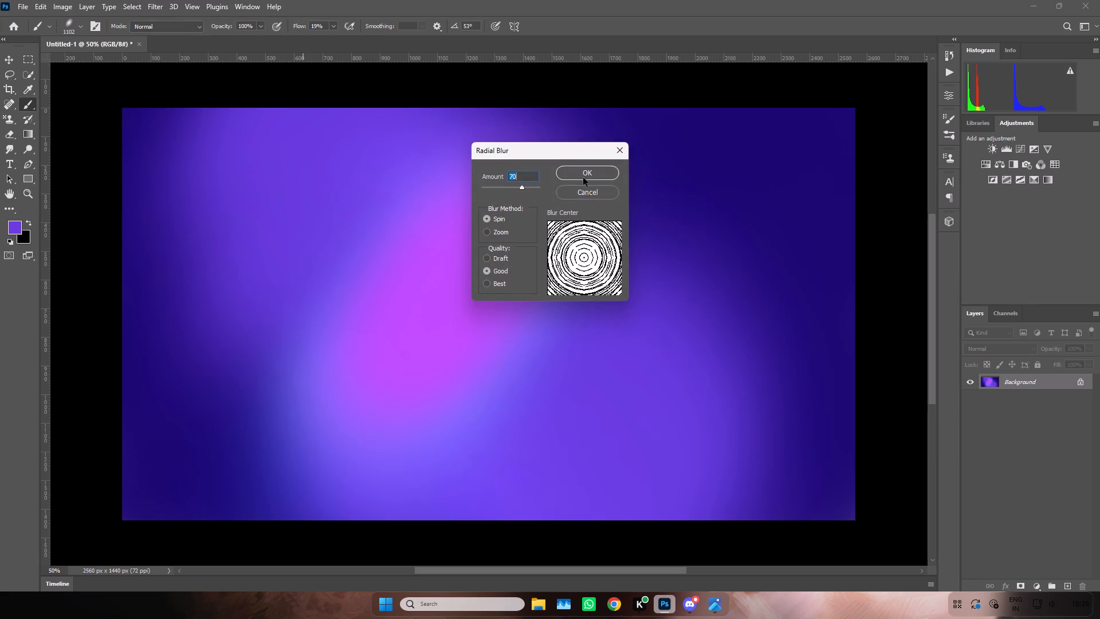
pyautogui.click(583, 177)
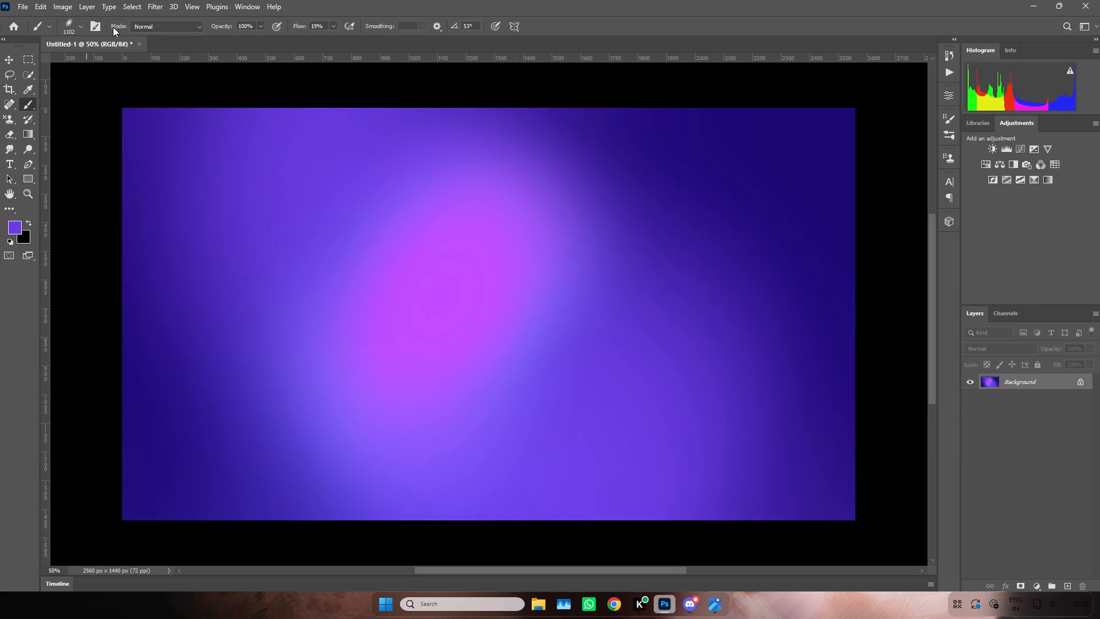
# Apply a Gaussian Blur to the background with a radius of 76 pixels.
pyautogui.click(152, 7)
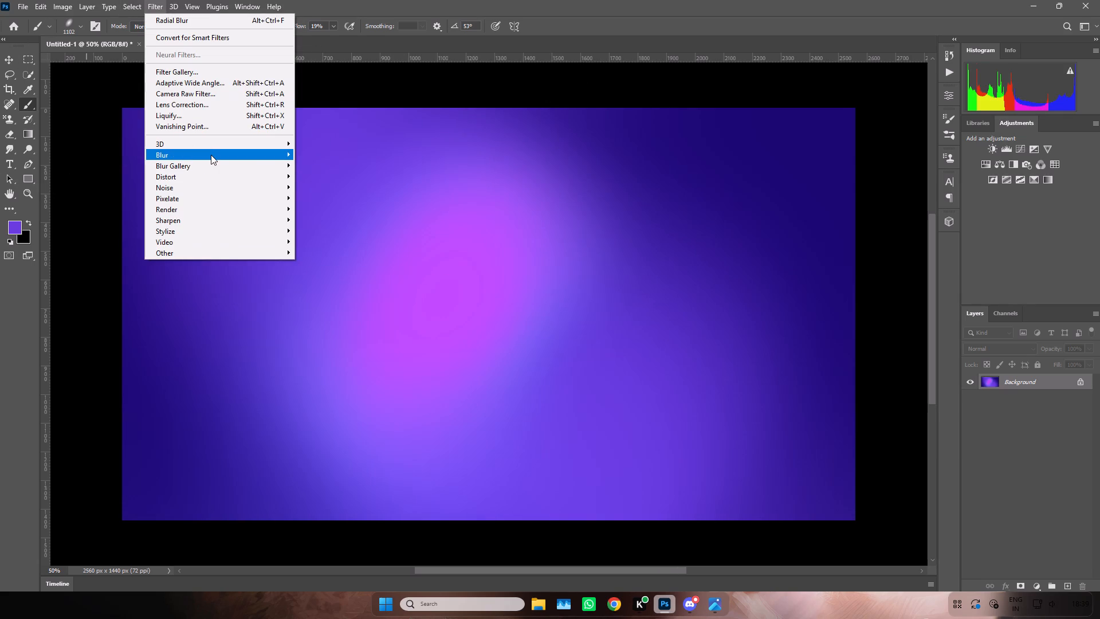
pyautogui.doubleClick(321, 196)
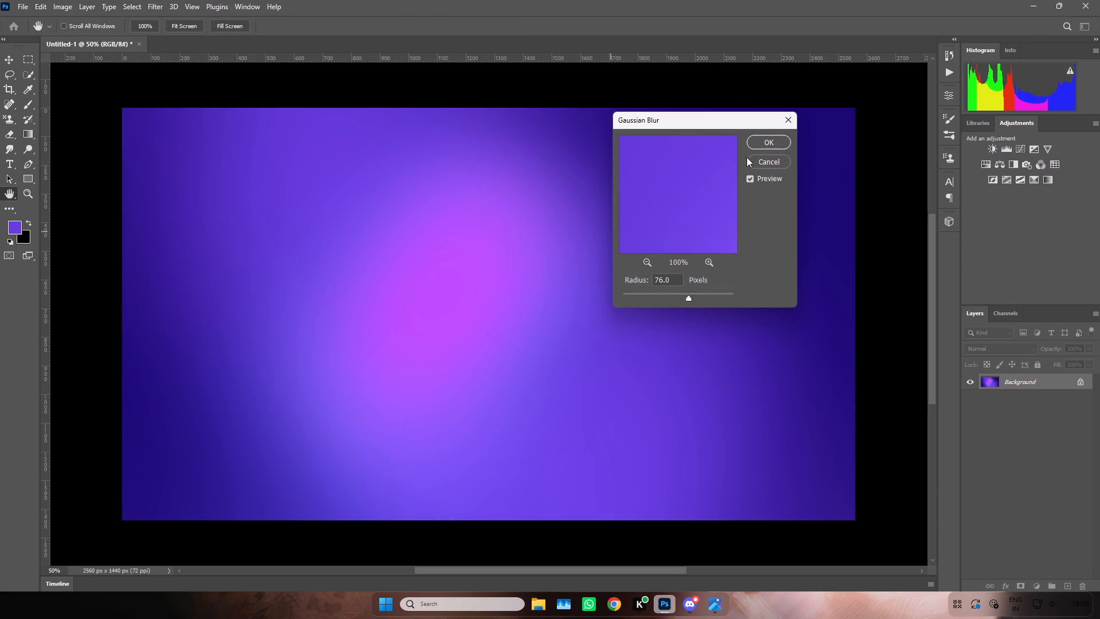
pyautogui.click(757, 142)
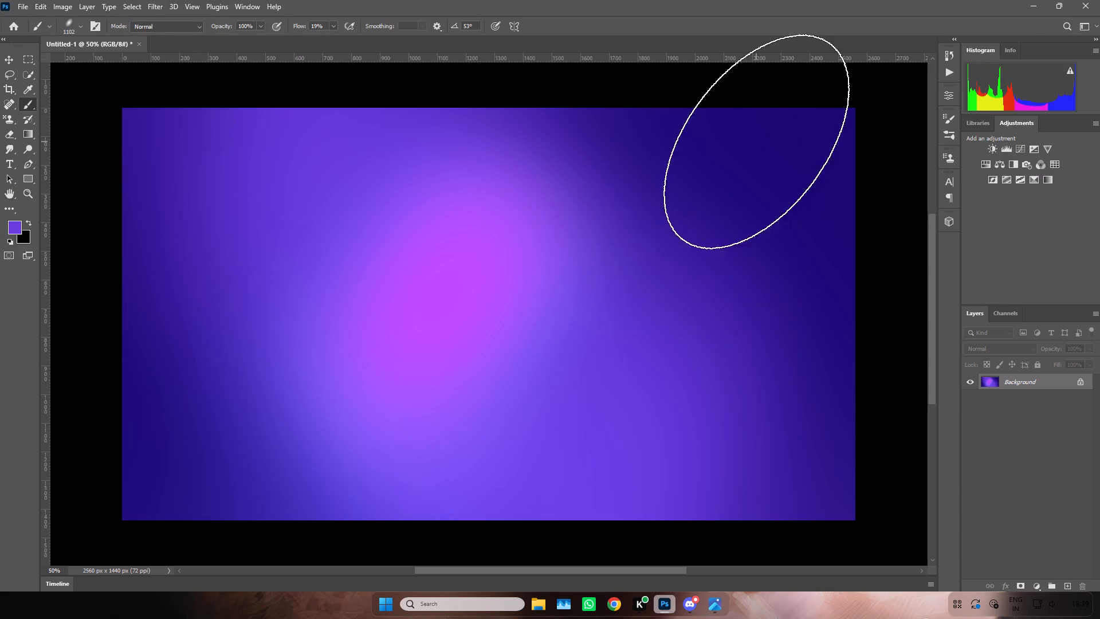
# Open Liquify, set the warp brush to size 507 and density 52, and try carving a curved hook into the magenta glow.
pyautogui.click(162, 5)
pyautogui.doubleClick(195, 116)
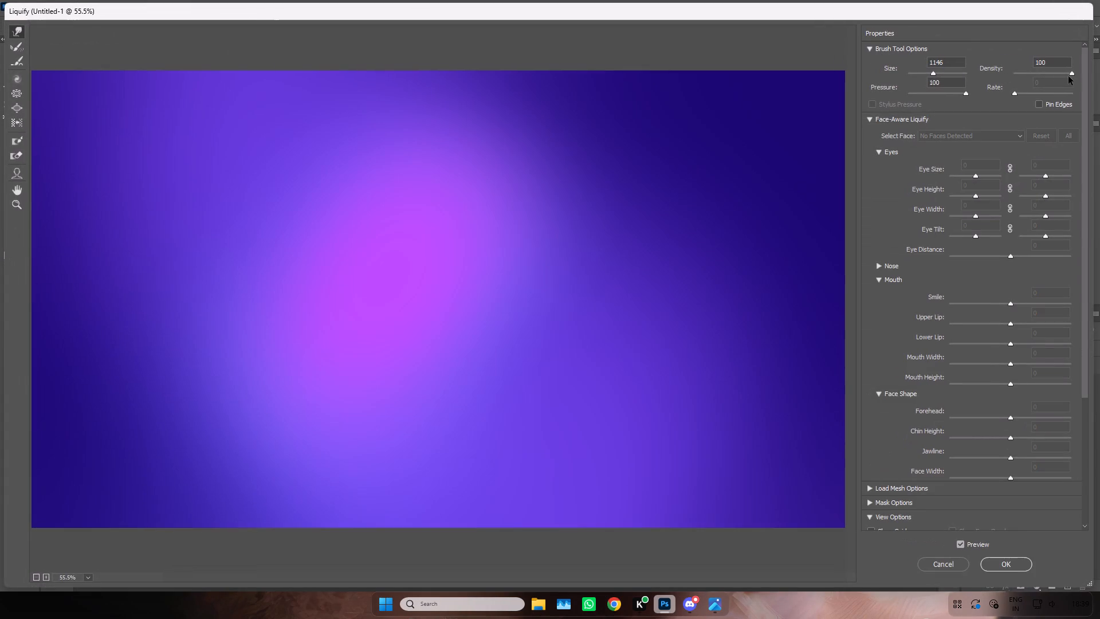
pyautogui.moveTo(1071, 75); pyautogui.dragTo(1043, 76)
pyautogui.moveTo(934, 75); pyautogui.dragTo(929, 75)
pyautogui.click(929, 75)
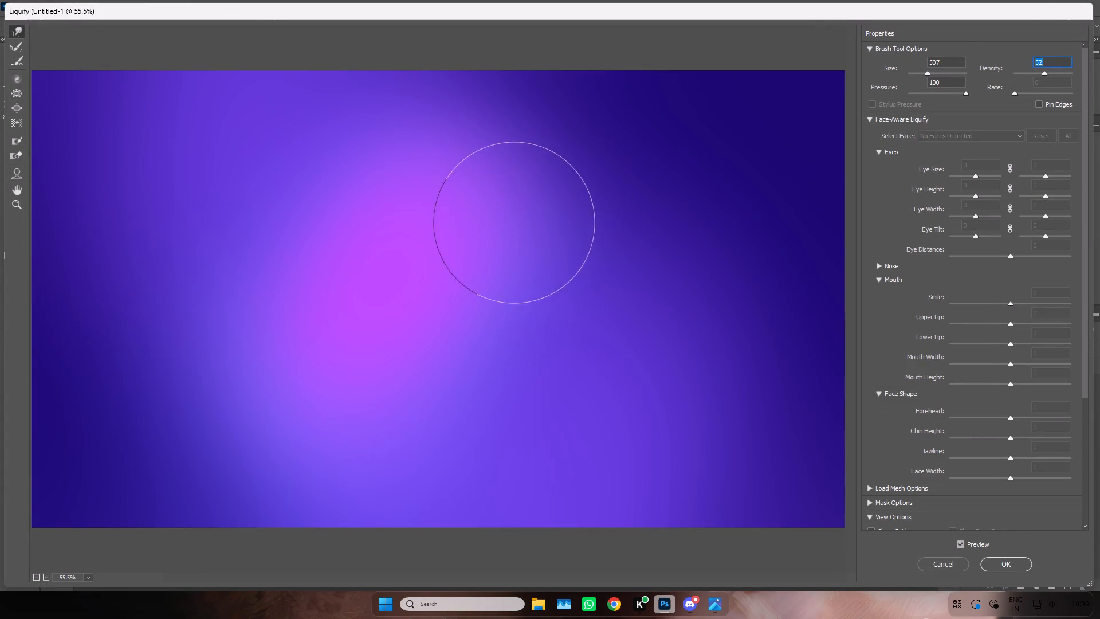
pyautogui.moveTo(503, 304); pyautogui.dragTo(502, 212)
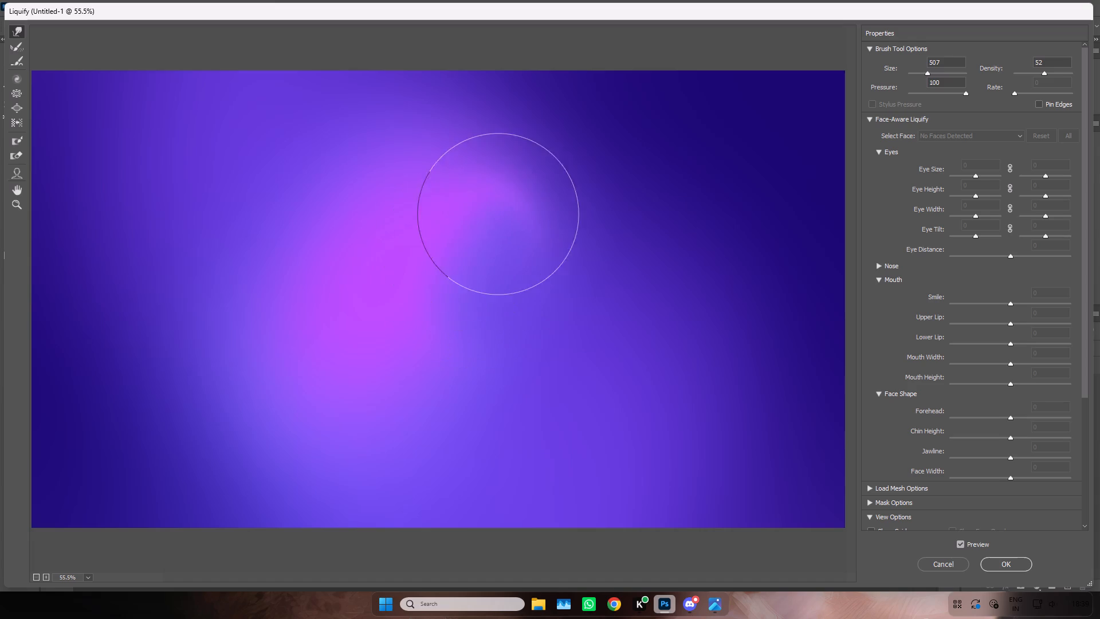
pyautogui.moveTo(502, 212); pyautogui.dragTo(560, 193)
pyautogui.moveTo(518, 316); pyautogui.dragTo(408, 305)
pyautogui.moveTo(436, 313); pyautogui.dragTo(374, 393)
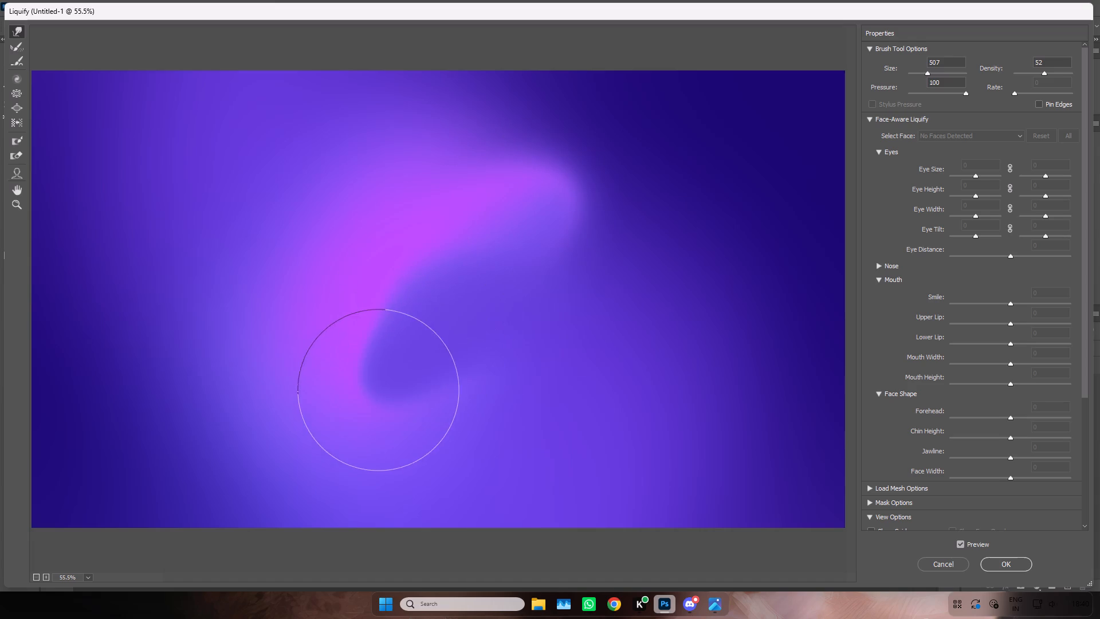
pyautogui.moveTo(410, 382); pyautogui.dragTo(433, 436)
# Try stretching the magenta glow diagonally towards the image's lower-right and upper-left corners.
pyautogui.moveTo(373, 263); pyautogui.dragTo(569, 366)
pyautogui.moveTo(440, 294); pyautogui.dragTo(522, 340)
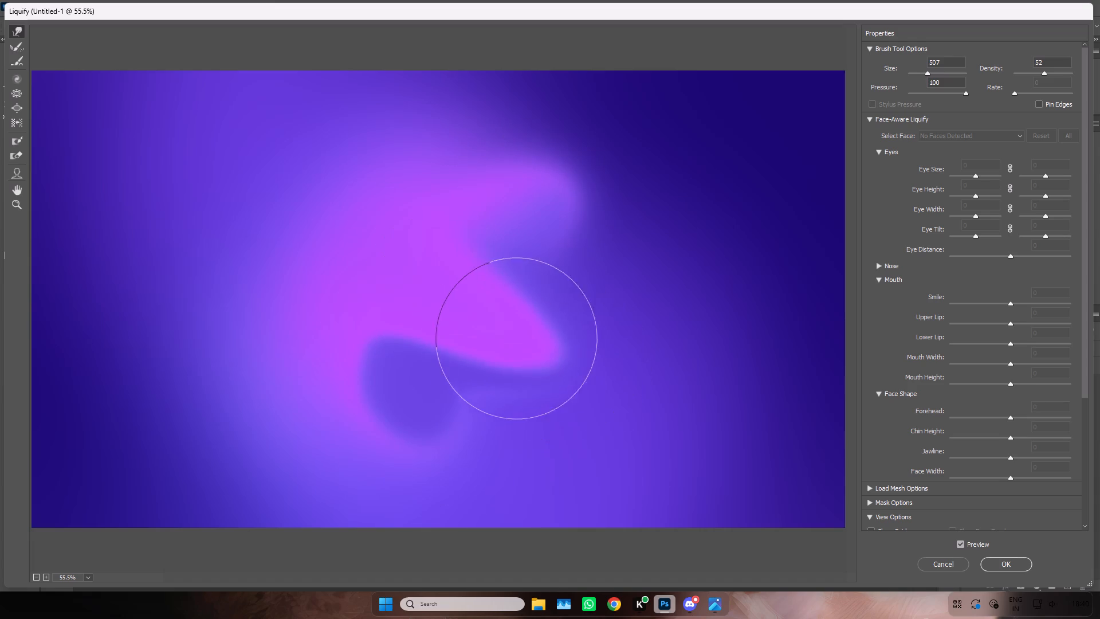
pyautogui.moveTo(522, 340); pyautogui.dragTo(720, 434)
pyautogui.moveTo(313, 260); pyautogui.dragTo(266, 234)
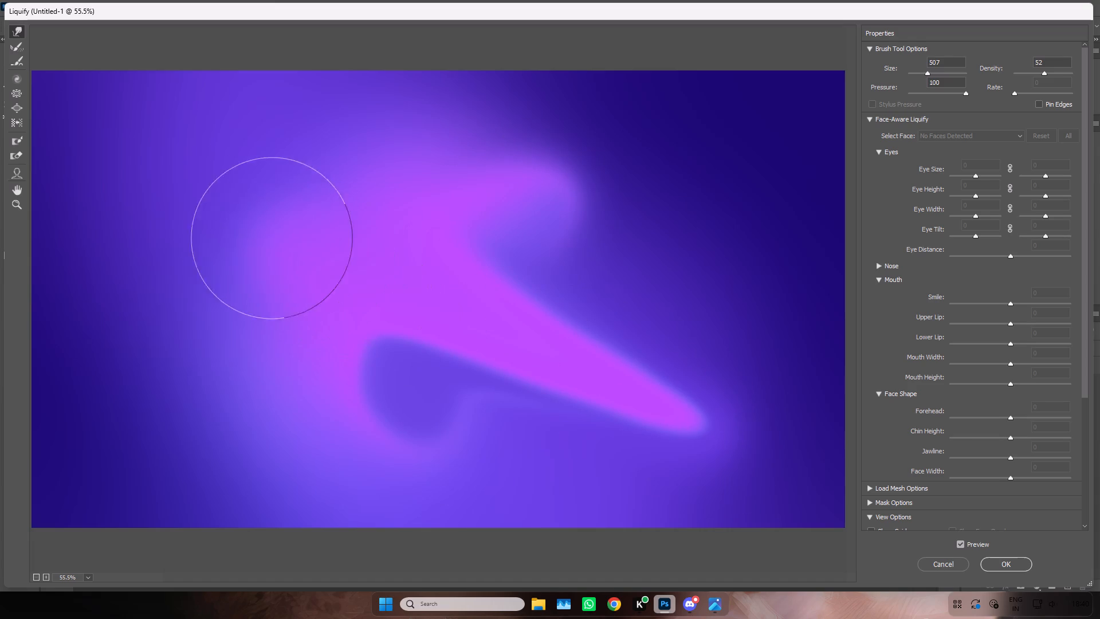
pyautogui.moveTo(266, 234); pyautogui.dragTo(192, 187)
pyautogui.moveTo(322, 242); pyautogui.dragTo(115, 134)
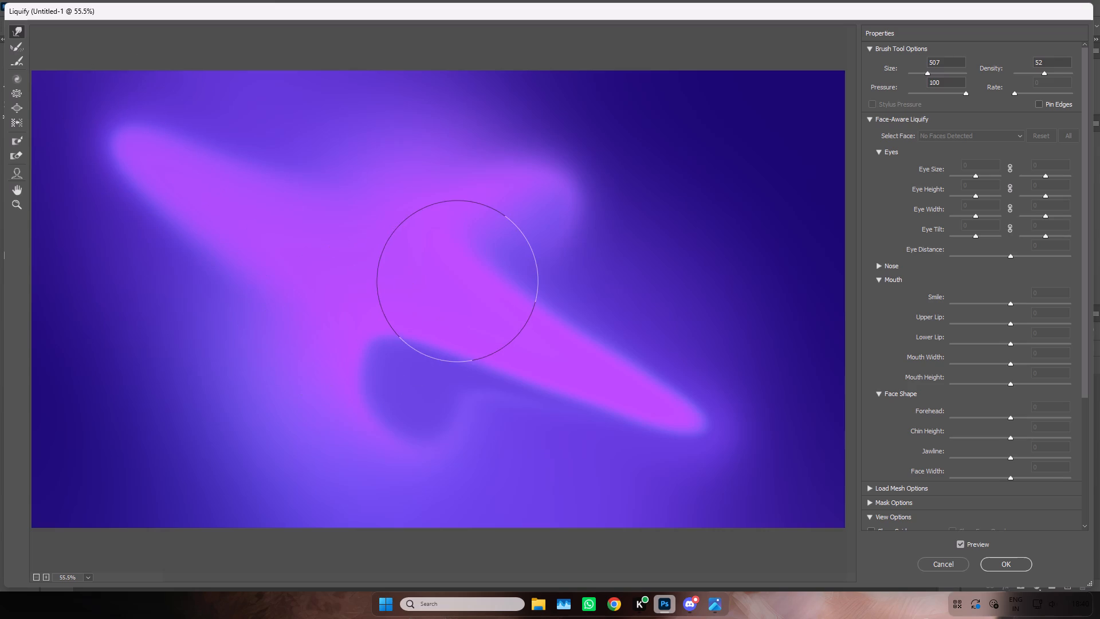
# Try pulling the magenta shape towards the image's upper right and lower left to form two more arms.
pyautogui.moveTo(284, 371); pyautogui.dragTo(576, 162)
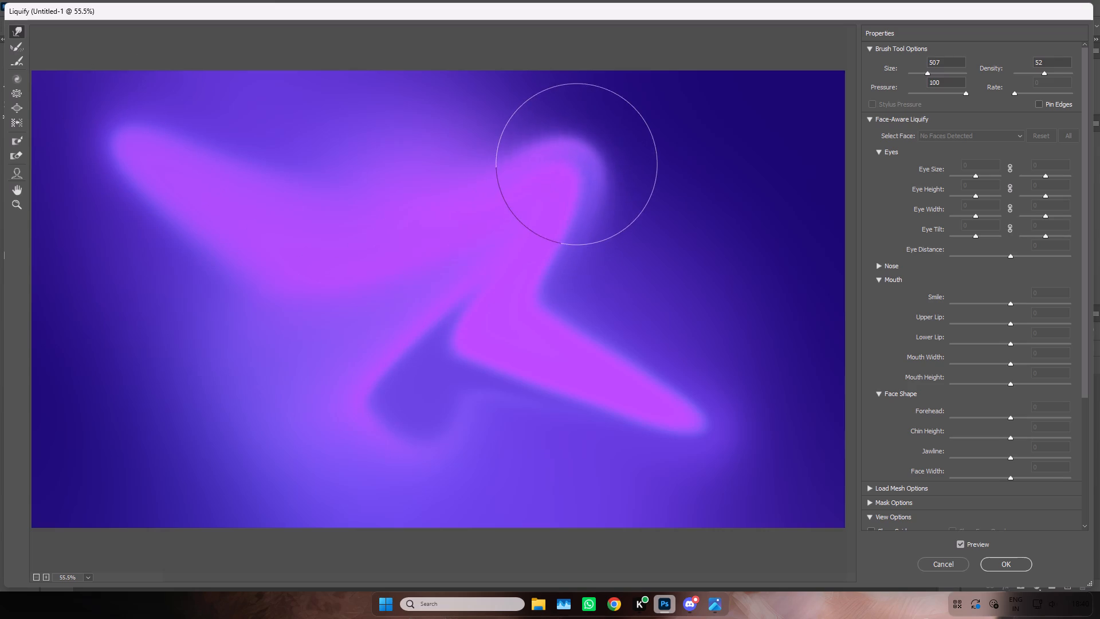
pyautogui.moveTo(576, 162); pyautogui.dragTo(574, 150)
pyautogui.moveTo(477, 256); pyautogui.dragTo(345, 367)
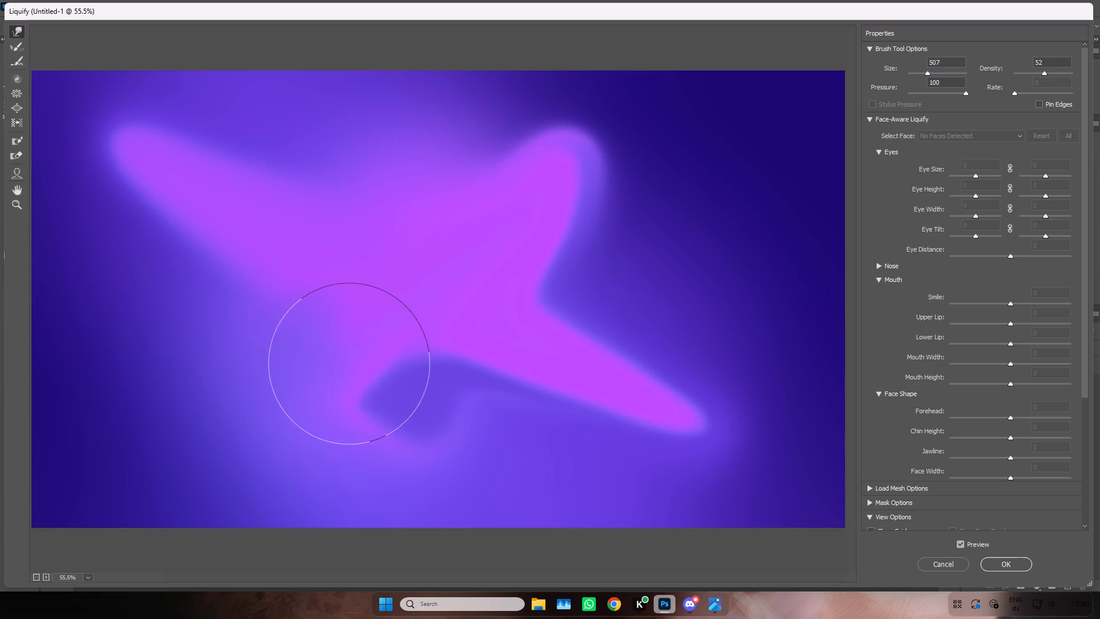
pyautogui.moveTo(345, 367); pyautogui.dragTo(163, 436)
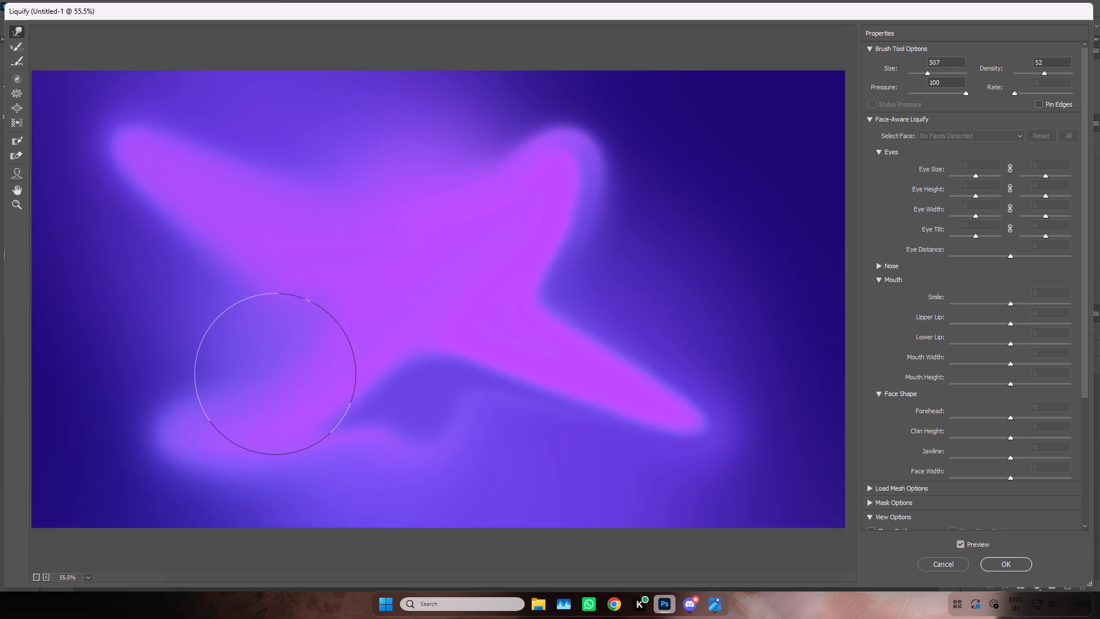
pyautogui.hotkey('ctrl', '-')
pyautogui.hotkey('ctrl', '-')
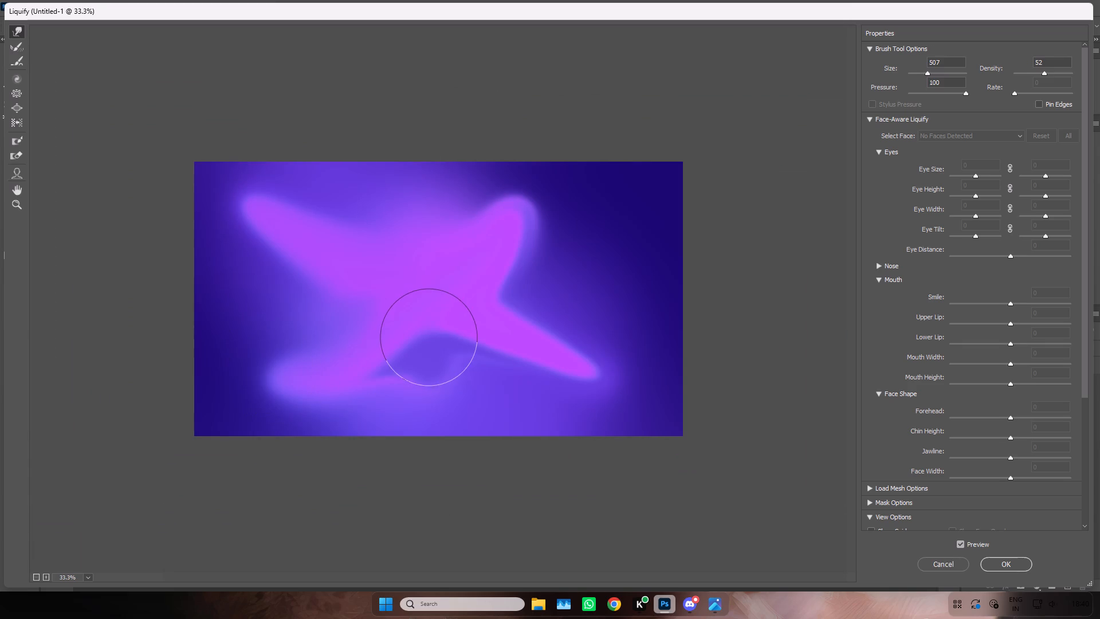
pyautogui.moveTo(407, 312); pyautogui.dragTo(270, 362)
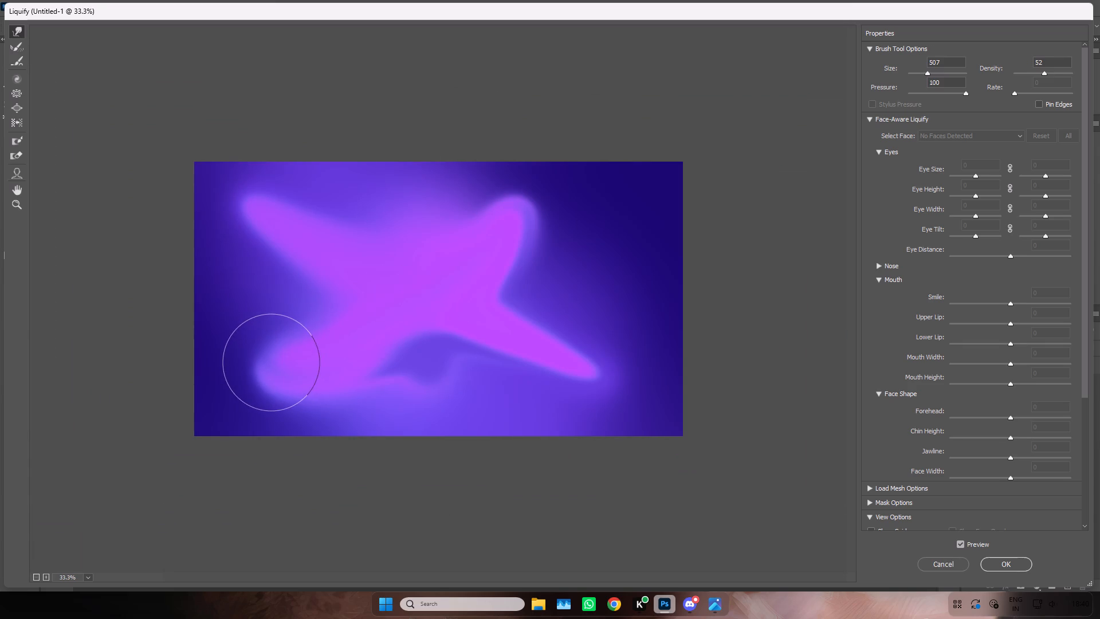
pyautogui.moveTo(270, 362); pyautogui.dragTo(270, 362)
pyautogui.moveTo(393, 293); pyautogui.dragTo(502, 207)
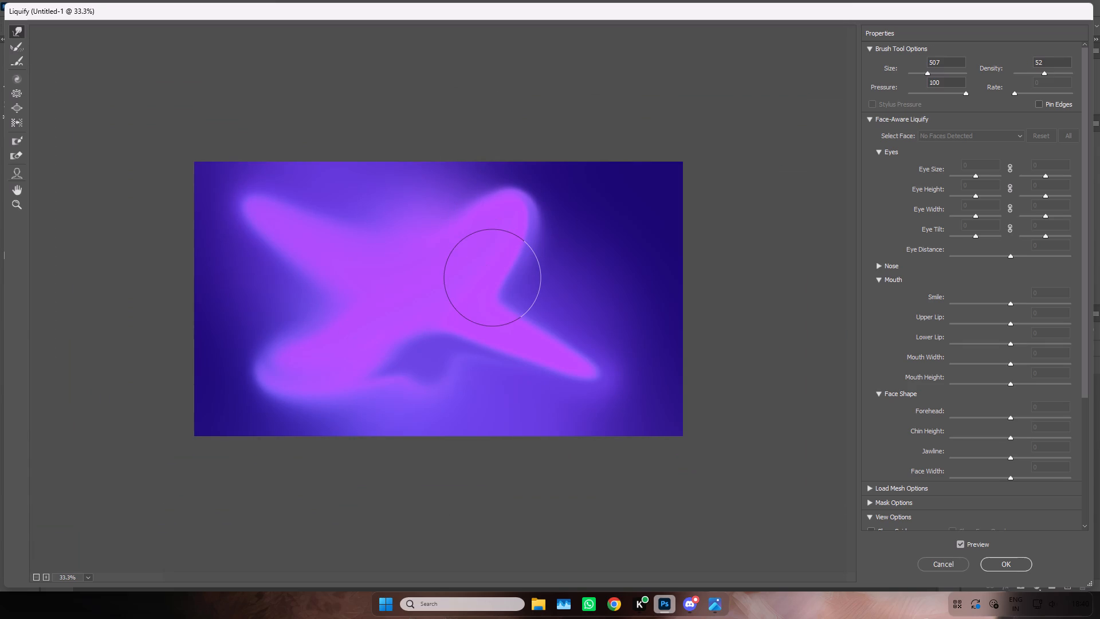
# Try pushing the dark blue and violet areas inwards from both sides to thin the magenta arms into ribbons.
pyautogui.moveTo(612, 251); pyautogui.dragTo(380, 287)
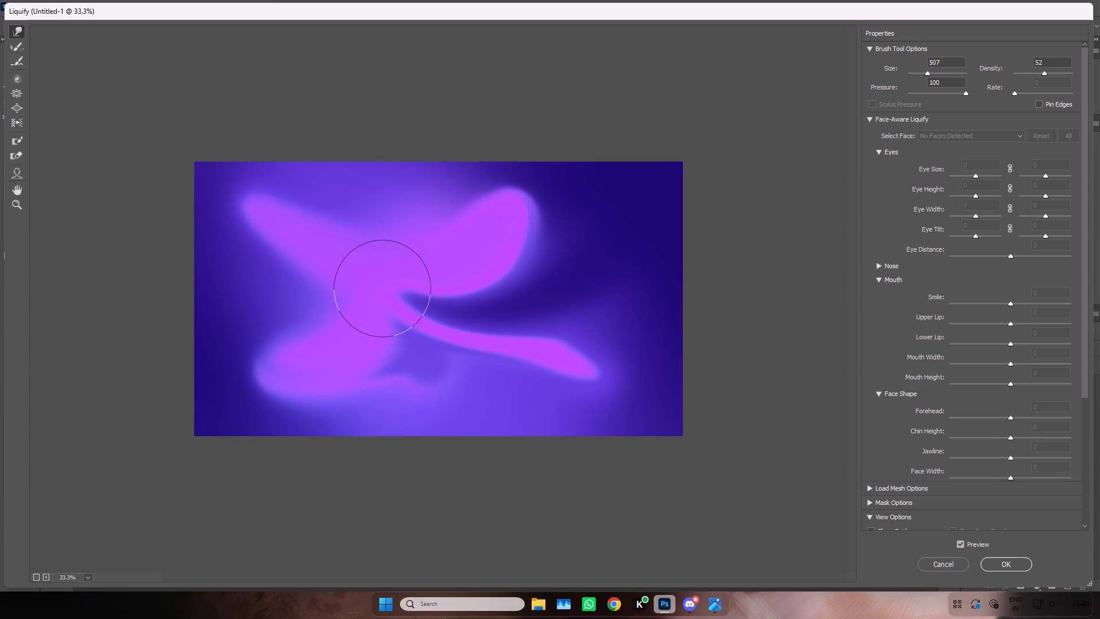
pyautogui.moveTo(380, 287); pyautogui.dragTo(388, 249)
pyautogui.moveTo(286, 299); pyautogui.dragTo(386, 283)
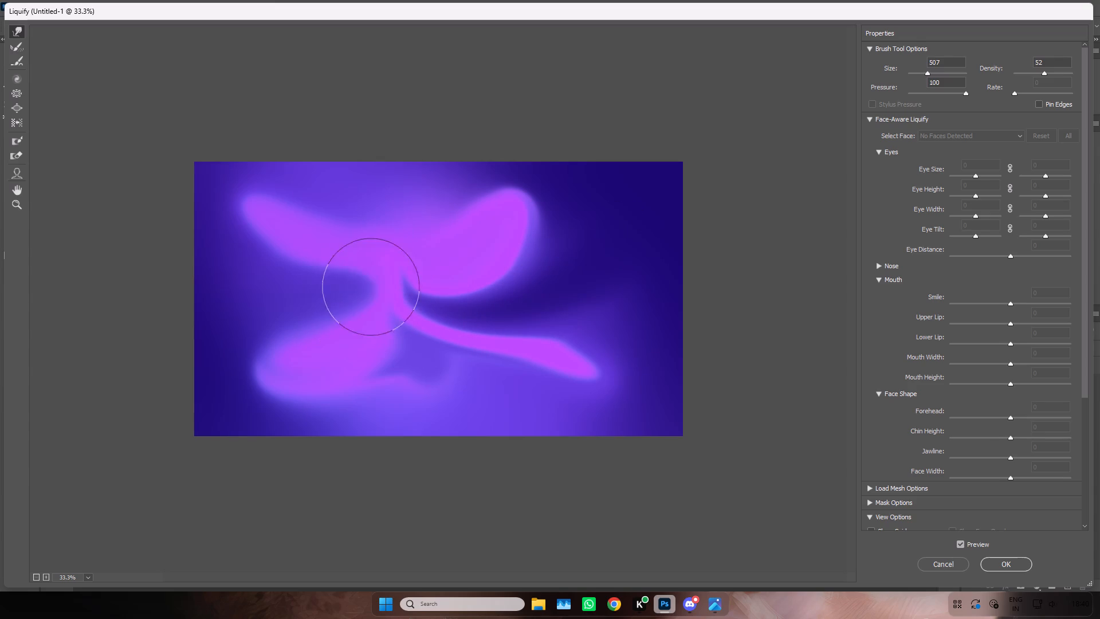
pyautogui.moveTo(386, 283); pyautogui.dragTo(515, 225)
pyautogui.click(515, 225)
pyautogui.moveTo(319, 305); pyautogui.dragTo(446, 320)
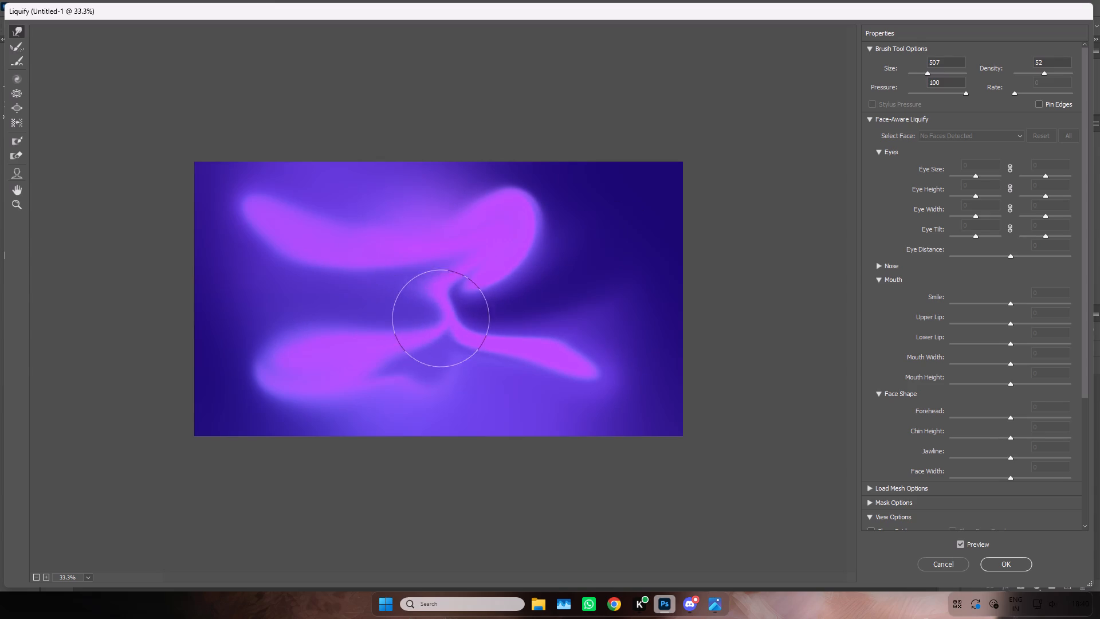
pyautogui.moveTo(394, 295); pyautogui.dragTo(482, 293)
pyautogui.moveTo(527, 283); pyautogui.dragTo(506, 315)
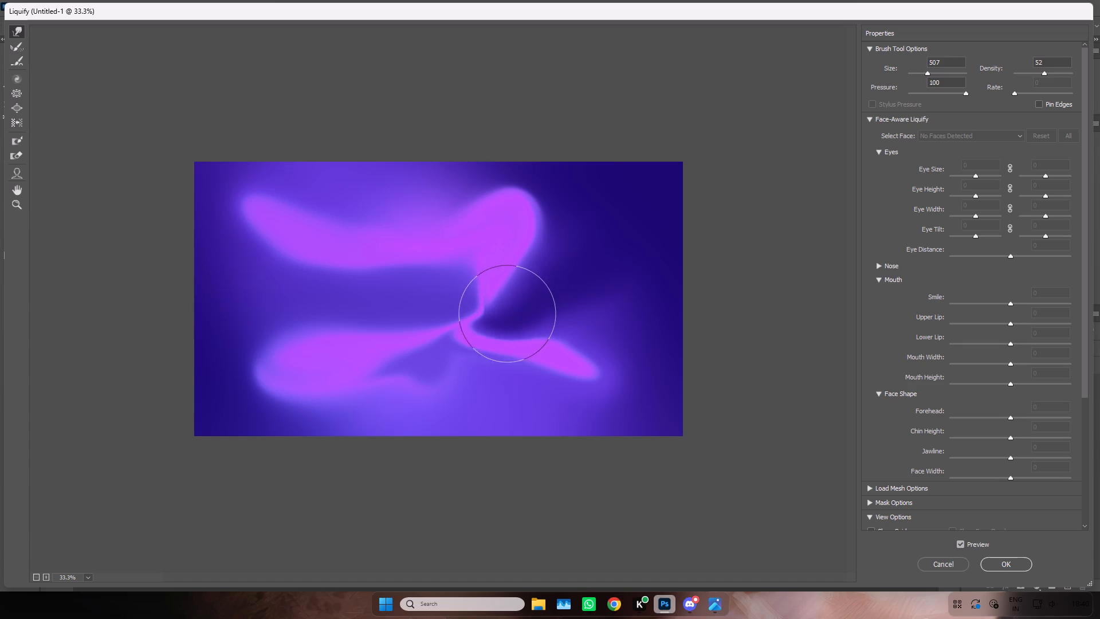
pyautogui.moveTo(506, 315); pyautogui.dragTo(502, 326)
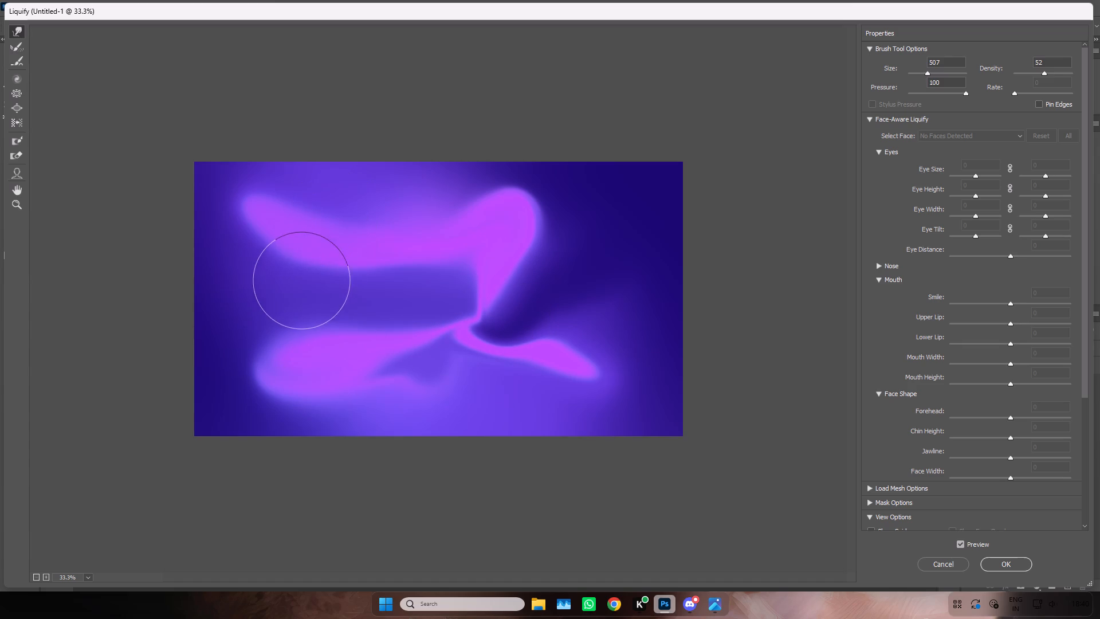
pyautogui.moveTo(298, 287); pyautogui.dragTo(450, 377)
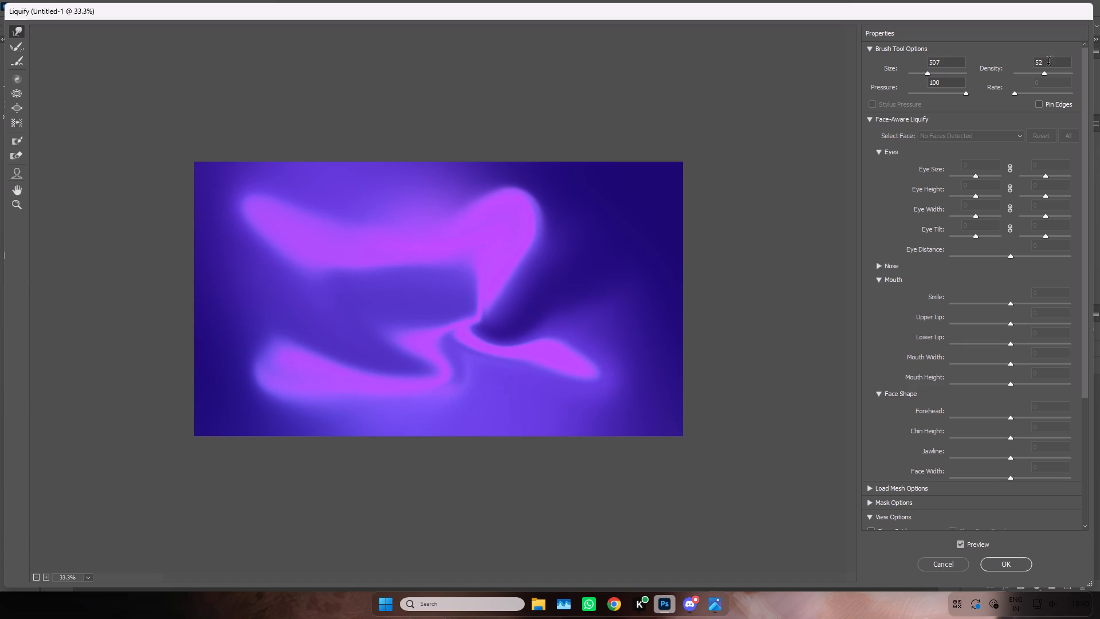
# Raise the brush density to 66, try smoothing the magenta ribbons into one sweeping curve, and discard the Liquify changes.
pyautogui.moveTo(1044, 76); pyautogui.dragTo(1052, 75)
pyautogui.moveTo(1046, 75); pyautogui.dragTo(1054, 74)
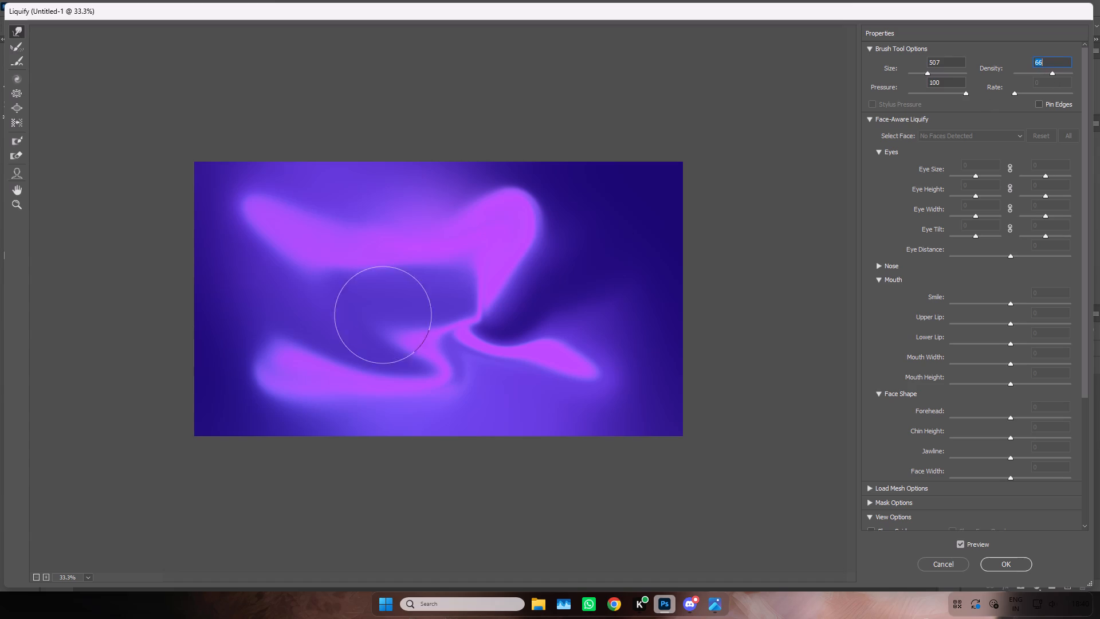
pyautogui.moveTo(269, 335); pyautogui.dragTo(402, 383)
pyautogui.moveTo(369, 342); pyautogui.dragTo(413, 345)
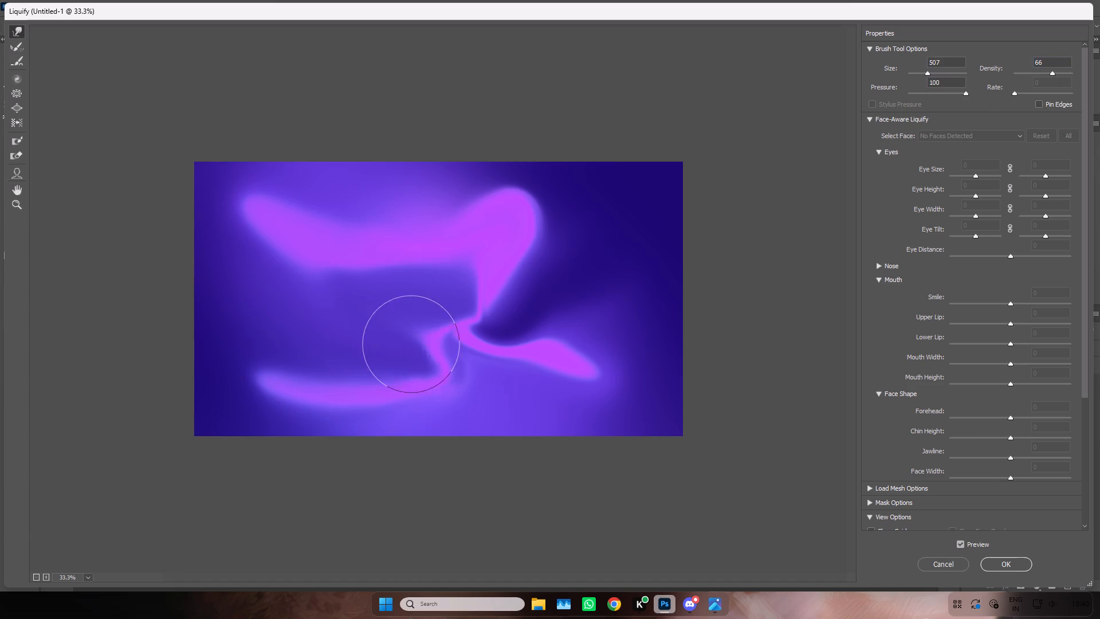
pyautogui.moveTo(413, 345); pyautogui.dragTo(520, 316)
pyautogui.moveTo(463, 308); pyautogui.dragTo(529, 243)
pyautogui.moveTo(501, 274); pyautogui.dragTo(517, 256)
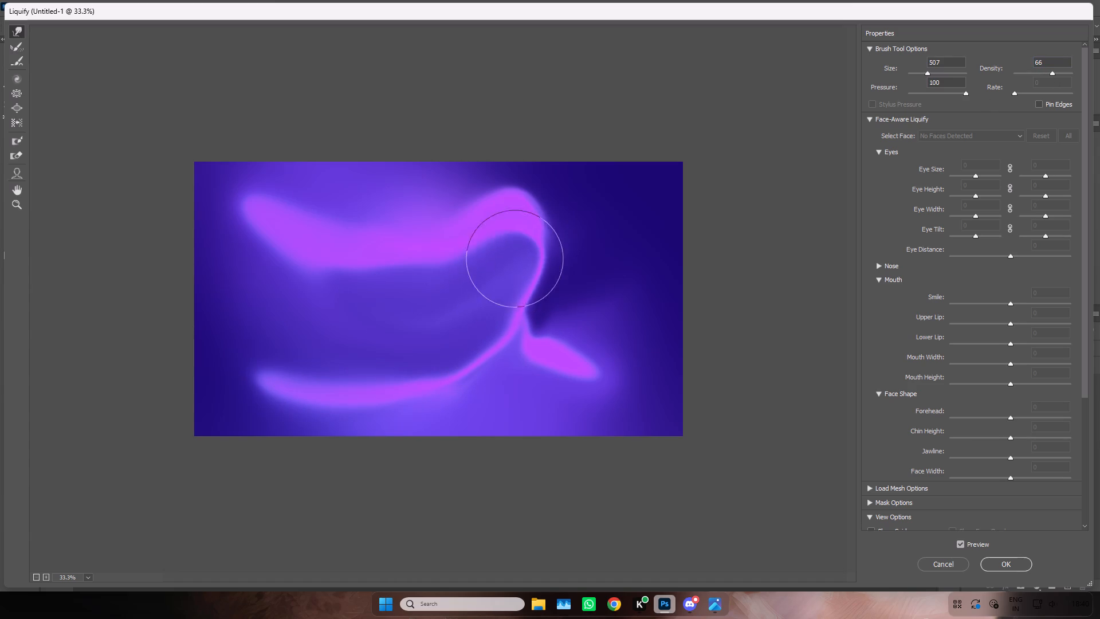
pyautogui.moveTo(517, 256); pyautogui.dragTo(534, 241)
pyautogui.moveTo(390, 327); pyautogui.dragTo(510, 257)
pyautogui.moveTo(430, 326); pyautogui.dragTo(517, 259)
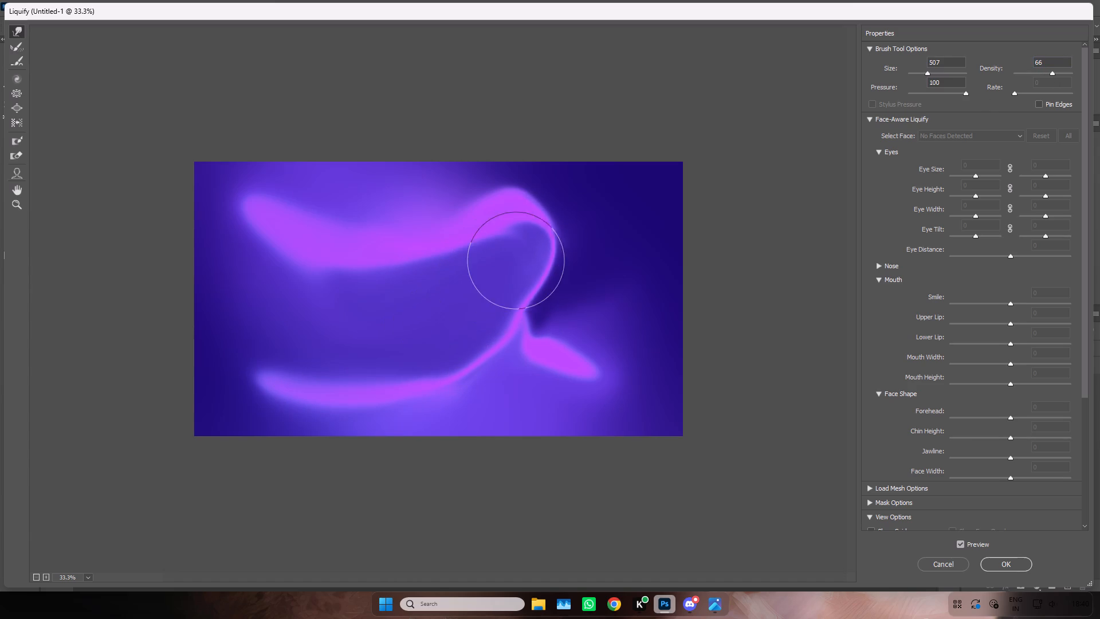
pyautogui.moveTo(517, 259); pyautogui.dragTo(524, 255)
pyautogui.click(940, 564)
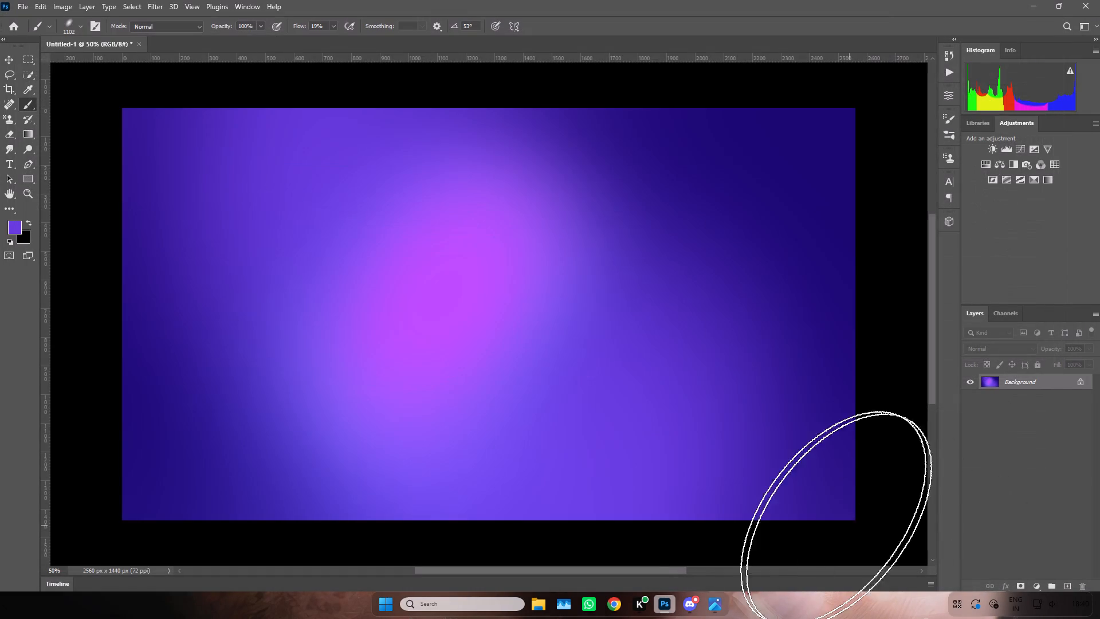
# Reopen Liquify on the background and set the warp brush size to 1146.
pyautogui.click(150, 6)
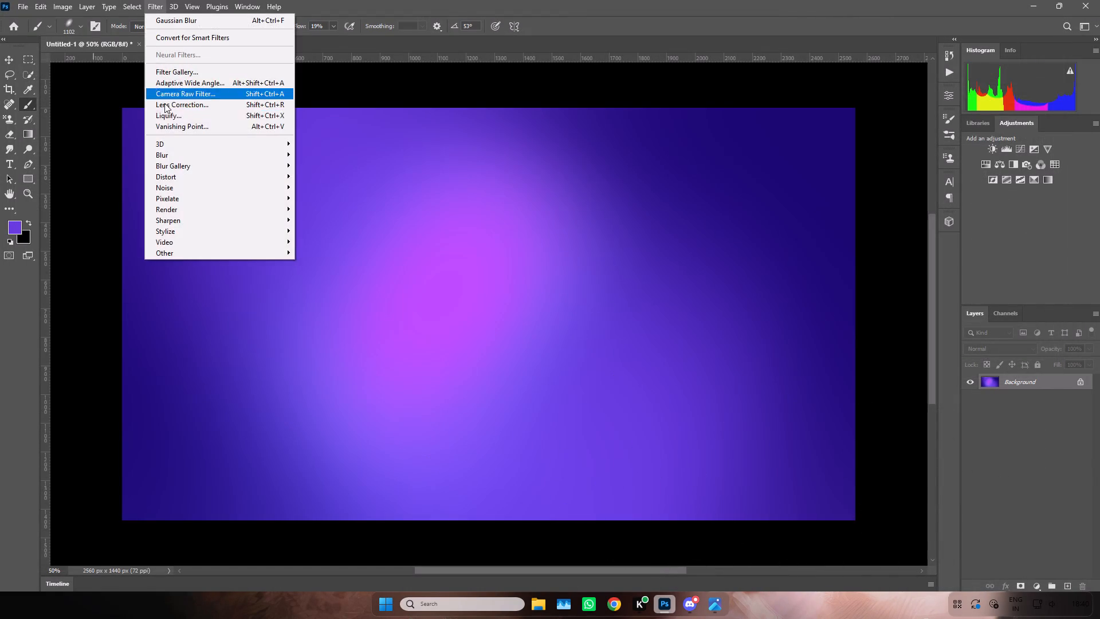
pyautogui.click(168, 120)
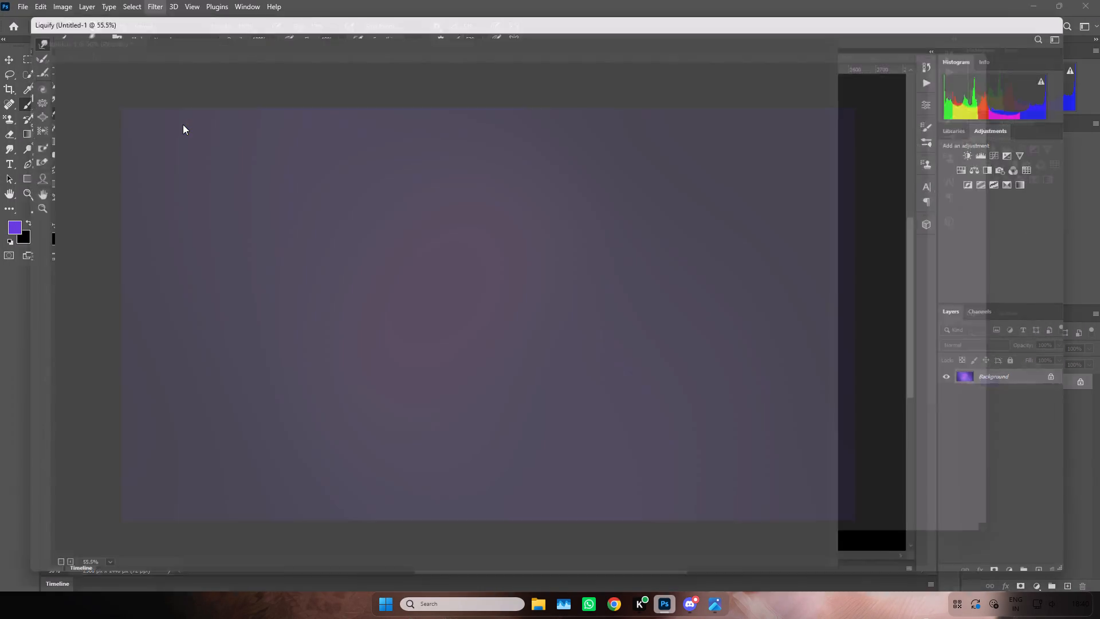
pyautogui.moveTo(929, 75); pyautogui.dragTo(932, 75)
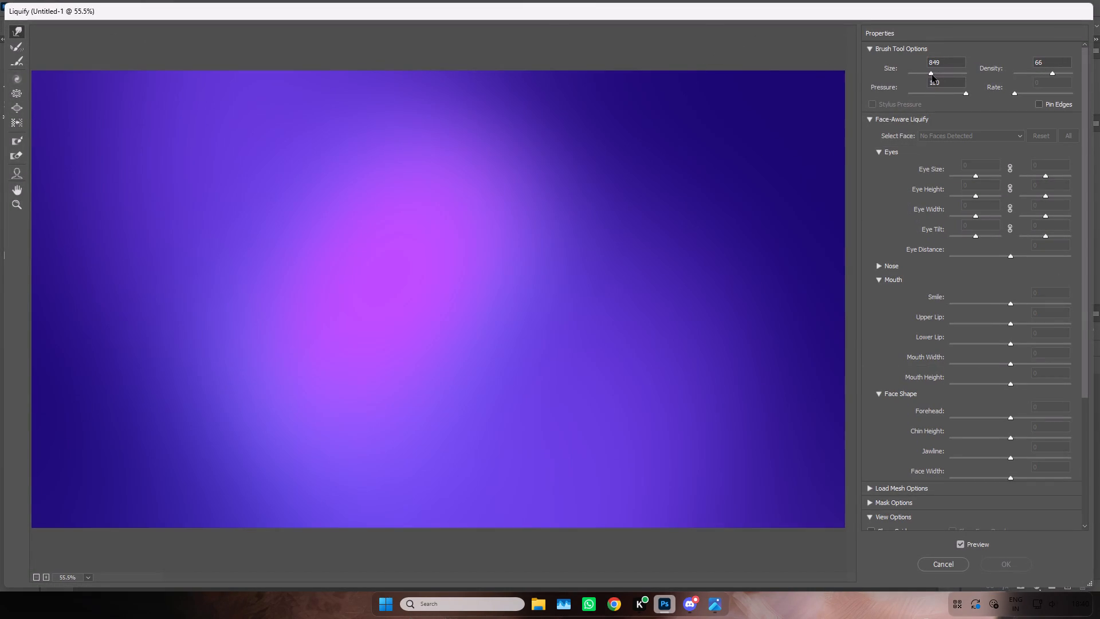
pyautogui.moveTo(932, 75); pyautogui.dragTo(934, 75)
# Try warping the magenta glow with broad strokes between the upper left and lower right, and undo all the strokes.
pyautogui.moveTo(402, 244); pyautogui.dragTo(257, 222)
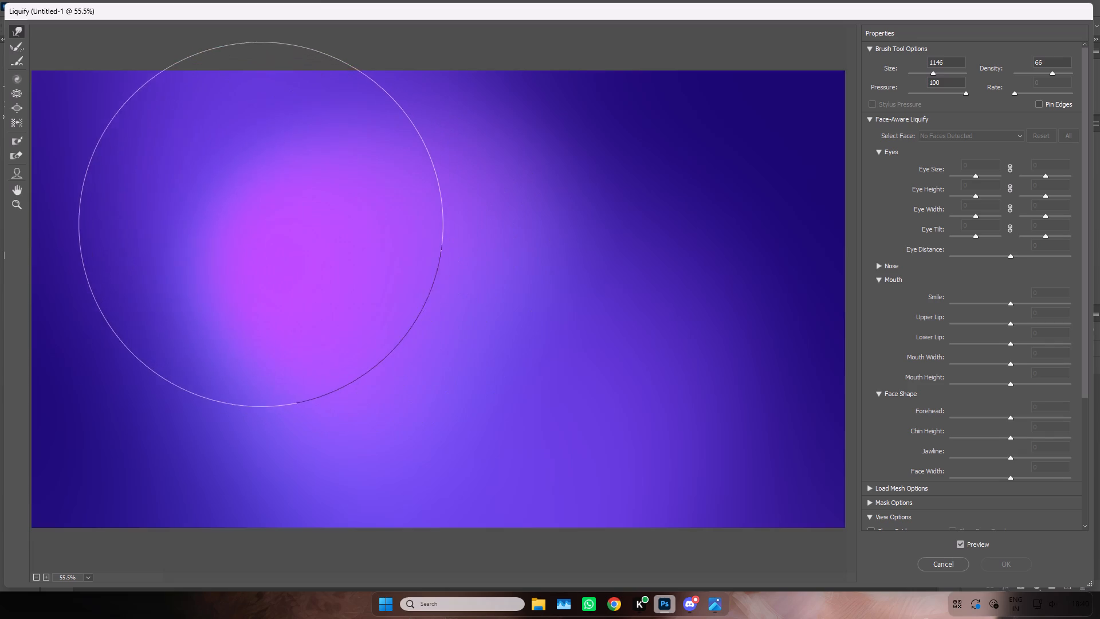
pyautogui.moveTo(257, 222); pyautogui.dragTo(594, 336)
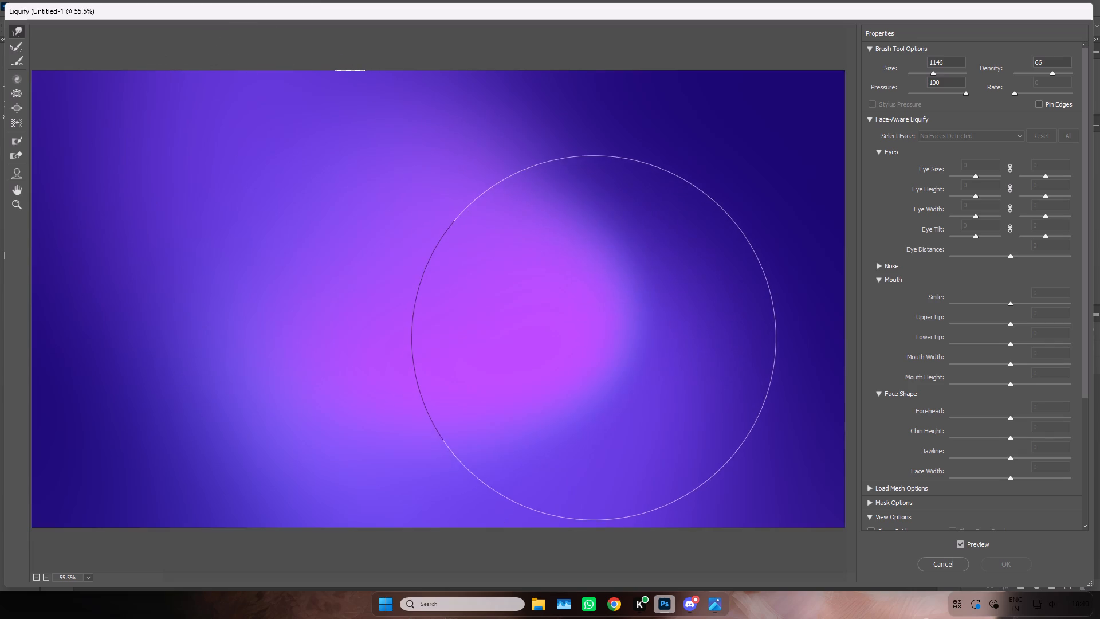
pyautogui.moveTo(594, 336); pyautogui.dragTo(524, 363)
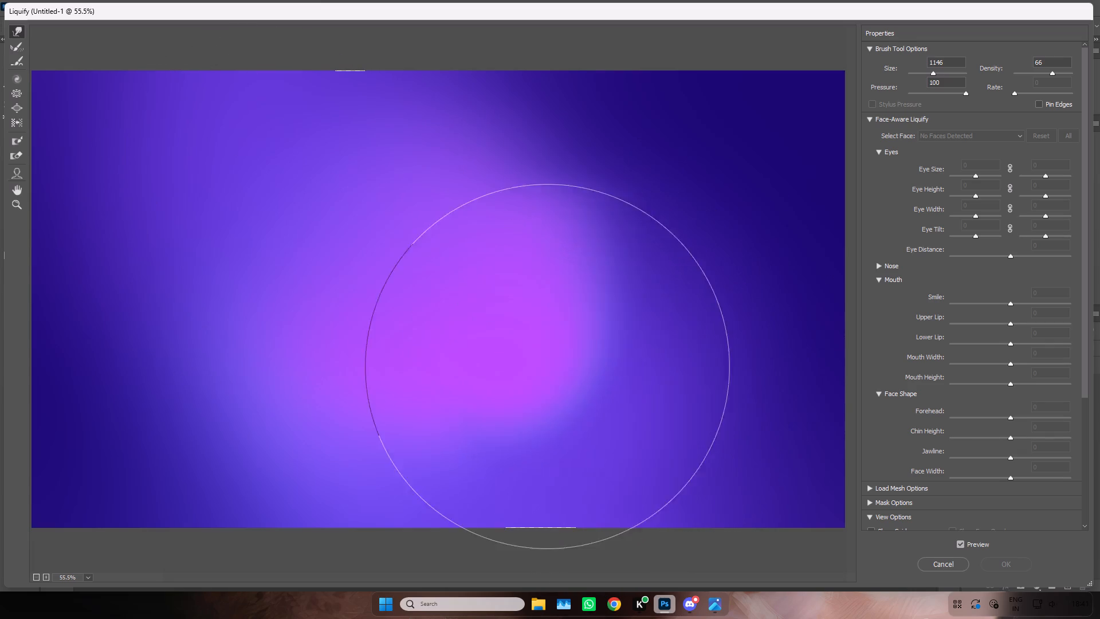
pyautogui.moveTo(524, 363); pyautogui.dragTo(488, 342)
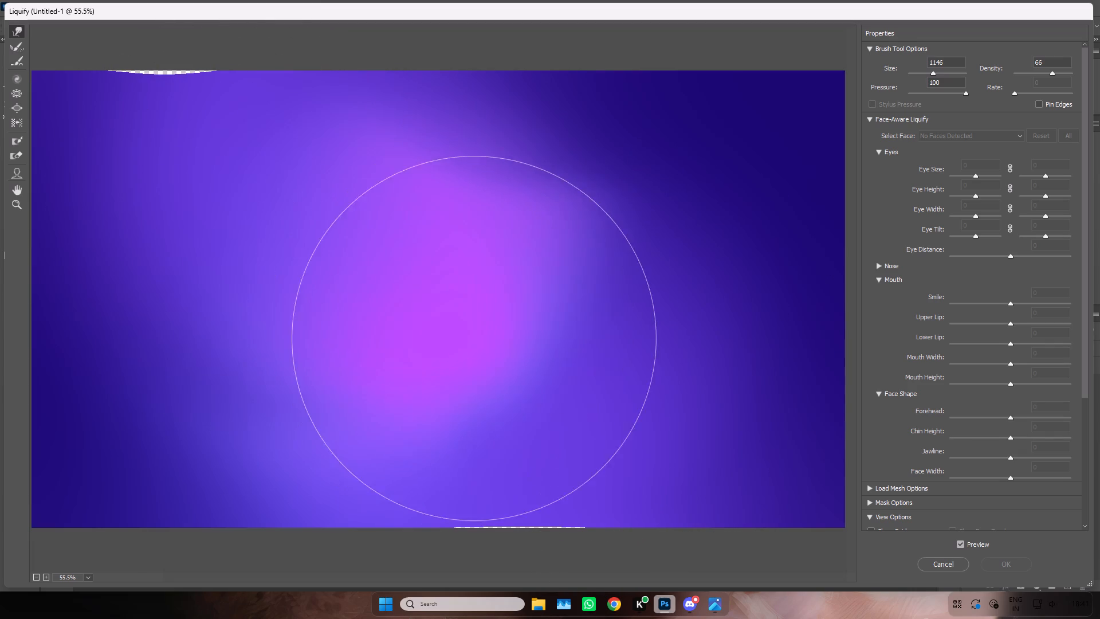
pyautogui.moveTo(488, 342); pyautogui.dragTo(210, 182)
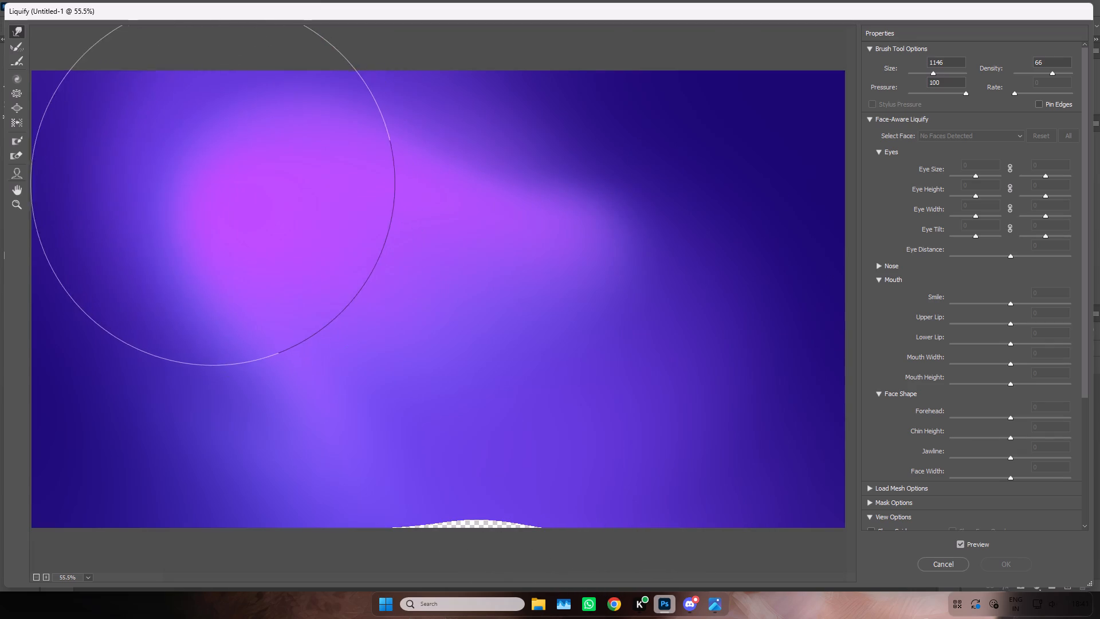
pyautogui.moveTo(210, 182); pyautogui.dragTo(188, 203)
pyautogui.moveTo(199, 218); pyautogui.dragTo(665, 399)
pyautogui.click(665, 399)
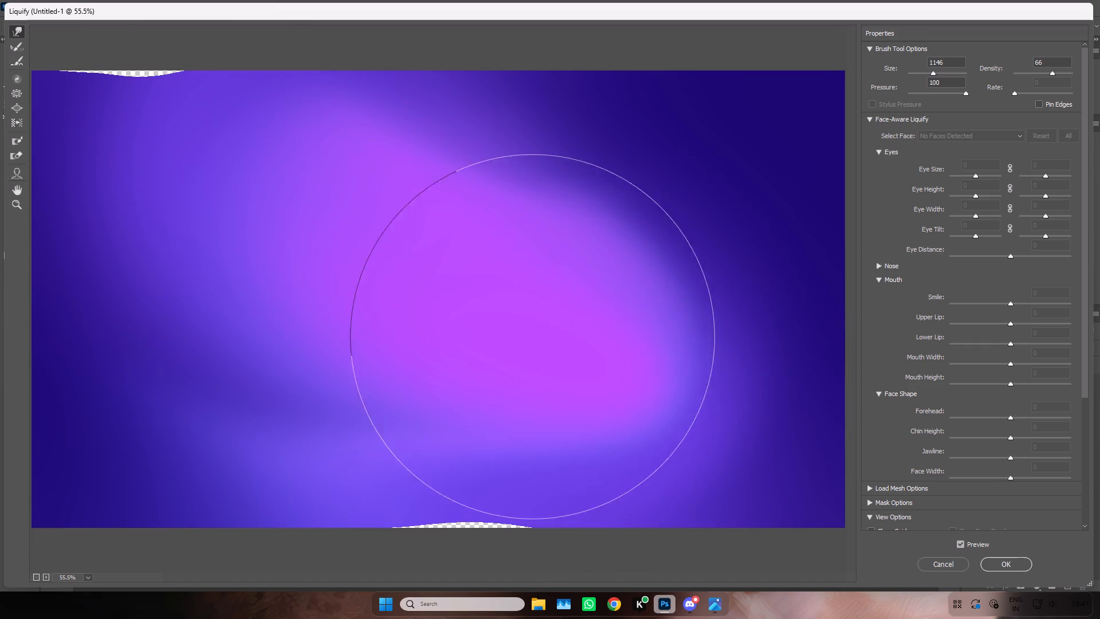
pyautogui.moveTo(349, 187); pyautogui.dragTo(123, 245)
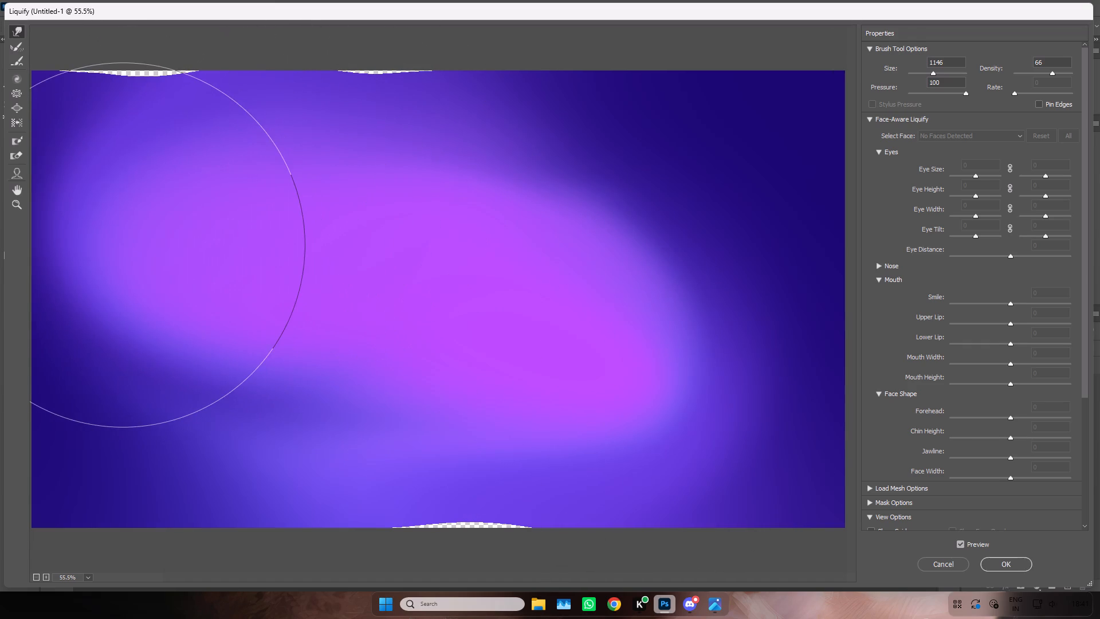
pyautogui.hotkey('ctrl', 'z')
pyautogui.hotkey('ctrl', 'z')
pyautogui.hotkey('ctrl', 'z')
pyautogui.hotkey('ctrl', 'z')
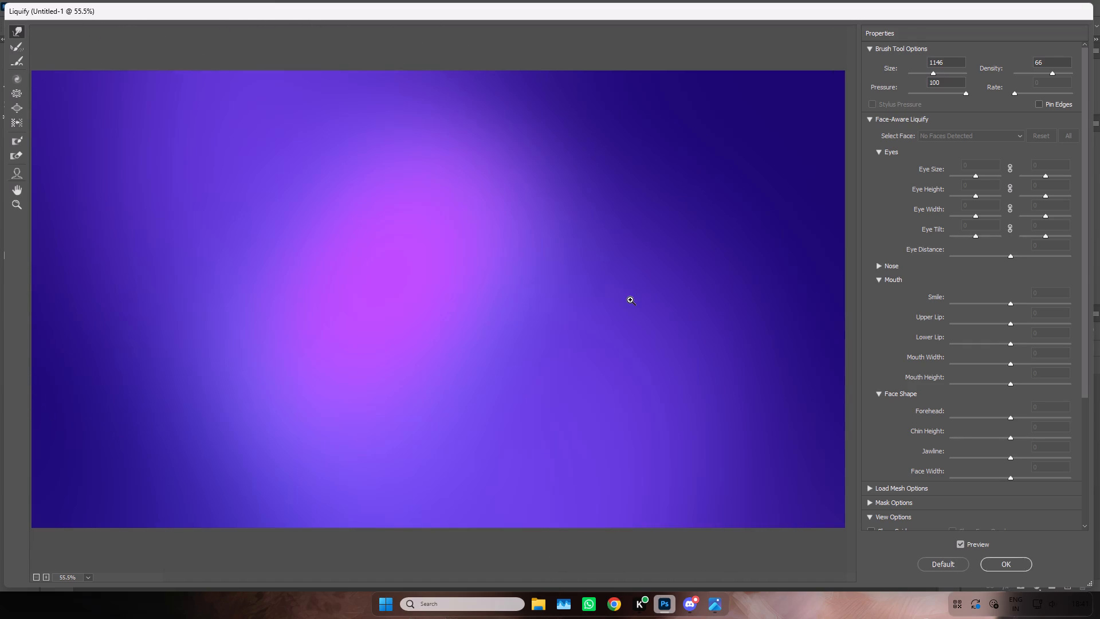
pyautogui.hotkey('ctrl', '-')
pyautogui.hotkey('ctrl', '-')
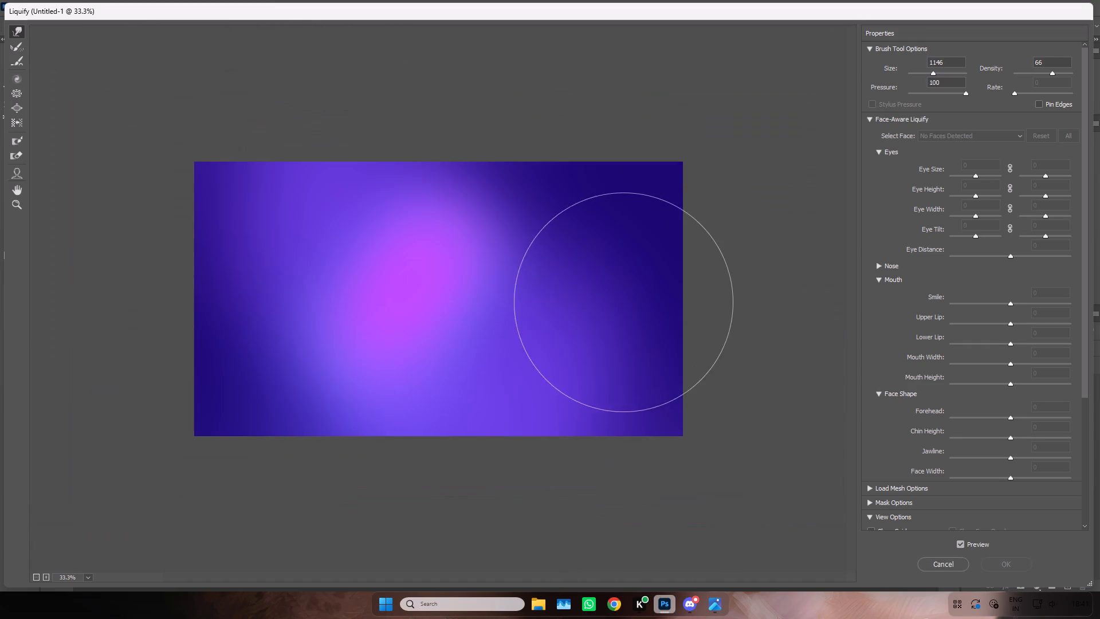
# Switch to the tutorial video in Chrome and rewind it to the Liquify warping part at 1:56.
pyautogui.click(616, 602)
pyautogui.press('Left')
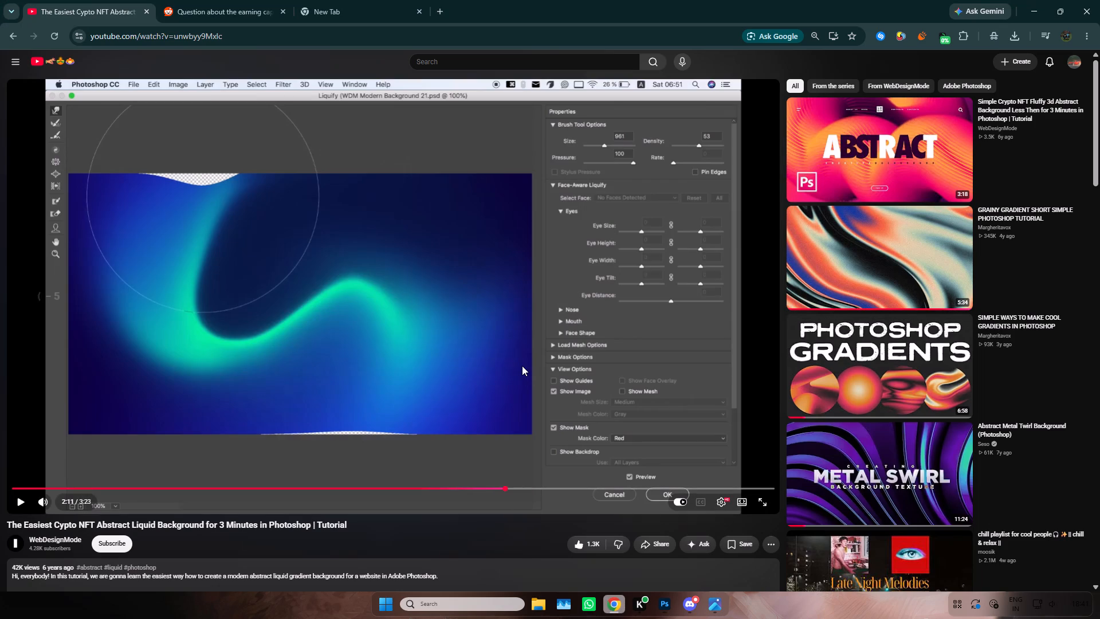
pyautogui.press('Left')
pyautogui.press('Left')
pyautogui.press('Left')
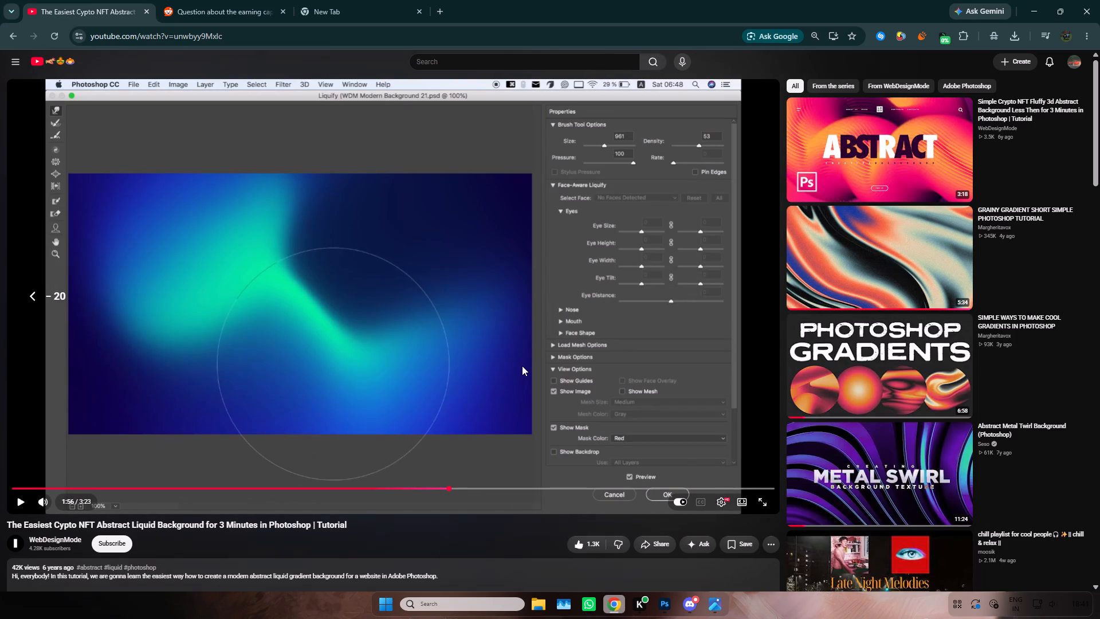
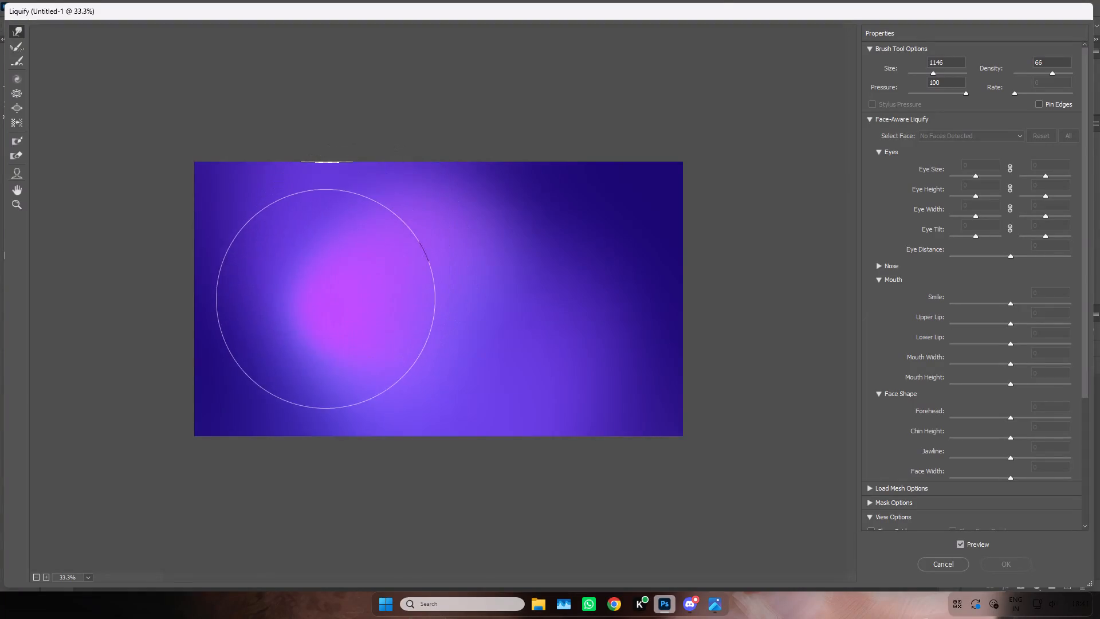
# Warp the magenta glow into a crescent by spreading it toward the lower right and pushing dark blue into its upper-right side.
pyautogui.moveTo(359, 292); pyautogui.dragTo(297, 299)
pyautogui.moveTo(341, 289); pyautogui.dragTo(379, 308)
pyautogui.moveTo(394, 291); pyautogui.dragTo(557, 344)
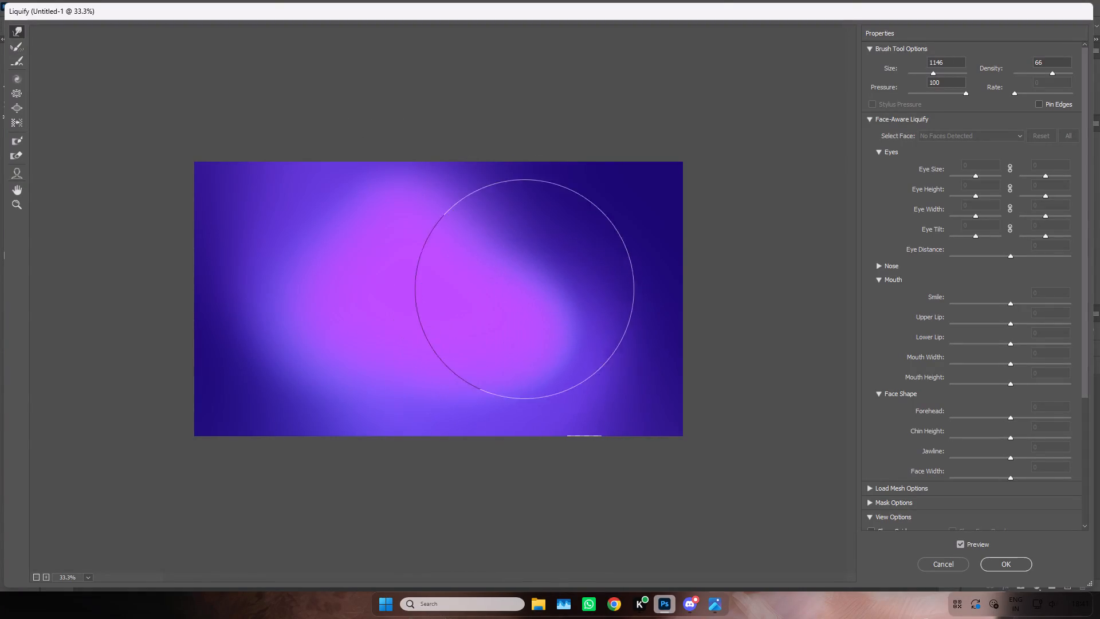
pyautogui.moveTo(549, 197); pyautogui.dragTo(469, 234)
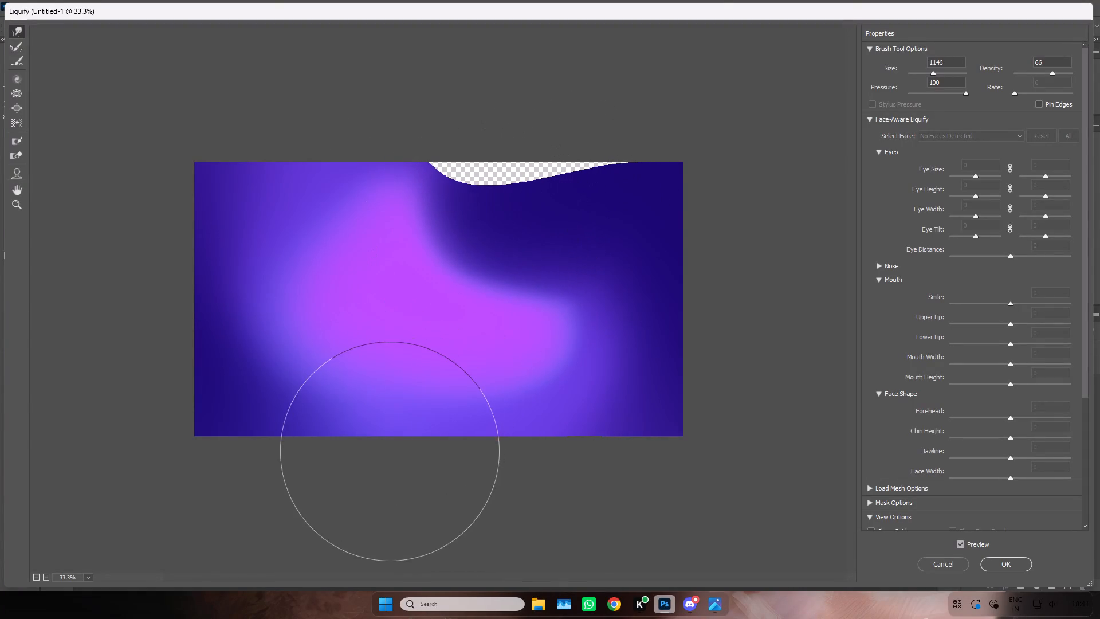
pyautogui.moveTo(391, 450); pyautogui.dragTo(417, 400)
pyautogui.click(417, 400)
pyautogui.moveTo(578, 271); pyautogui.dragTo(565, 295)
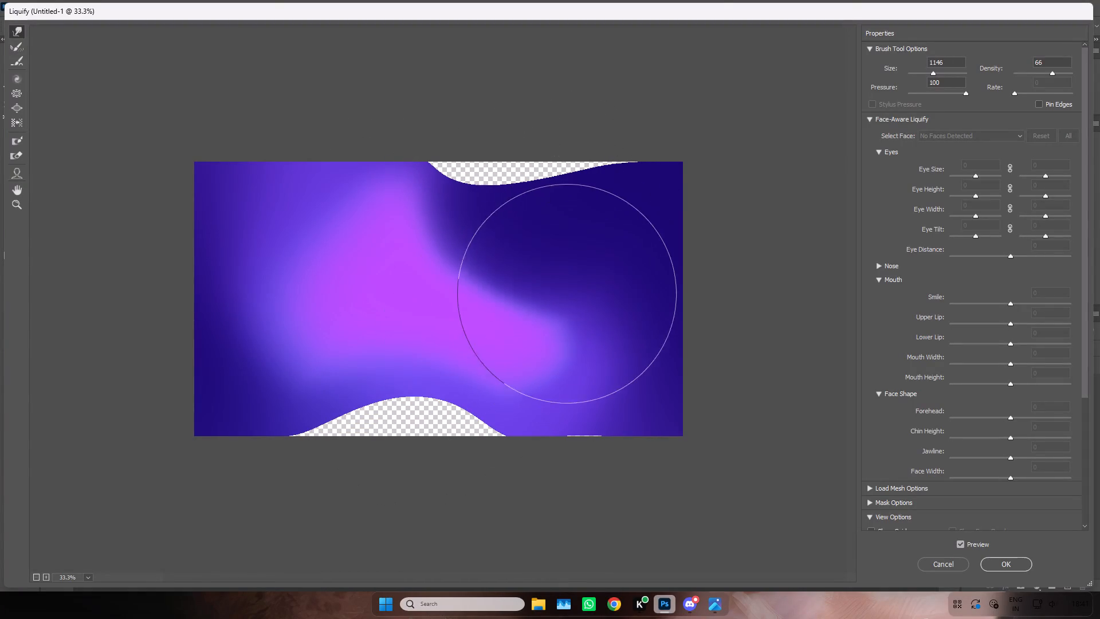
pyautogui.moveTo(565, 295); pyautogui.dragTo(547, 324)
pyautogui.moveTo(518, 236); pyautogui.dragTo(453, 306)
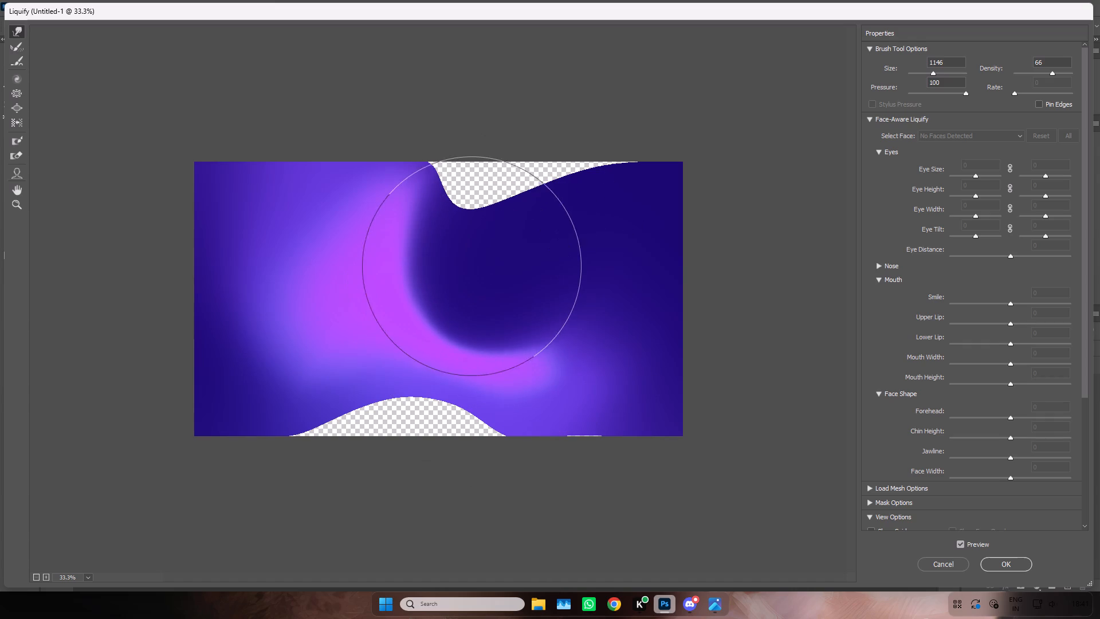
# Stretch the image past the canvas's top edge to close the transparent gap above the dark blue area.
pyautogui.moveTo(560, 174); pyautogui.dragTo(600, 114)
pyautogui.moveTo(545, 152); pyautogui.dragTo(545, 104)
pyautogui.moveTo(521, 124); pyautogui.dragTo(510, 72)
pyautogui.moveTo(482, 108); pyautogui.dragTo(469, 84)
pyautogui.moveTo(451, 127); pyautogui.dragTo(464, 82)
pyautogui.moveTo(432, 120); pyautogui.dragTo(466, 70)
pyautogui.moveTo(447, 117); pyautogui.dragTo(470, 62)
pyautogui.moveTo(447, 147); pyautogui.dragTo(510, 52)
pyautogui.moveTo(462, 112); pyautogui.dragTo(540, 39)
pyautogui.moveTo(481, 112); pyautogui.dragTo(535, 26)
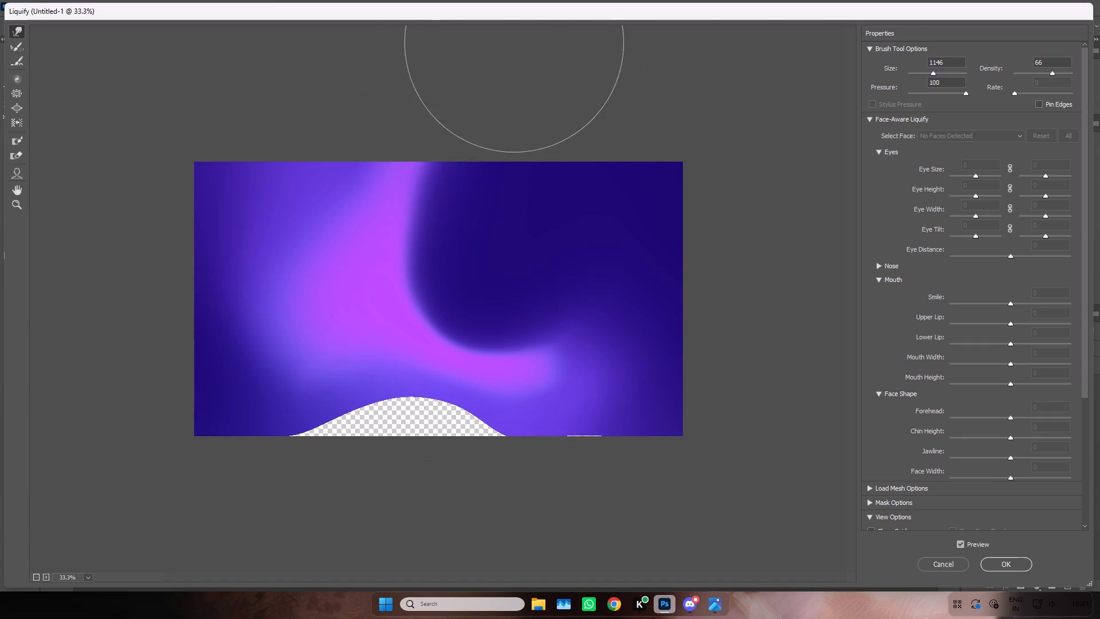
pyautogui.moveTo(535, 26); pyautogui.dragTo(549, 23)
# Stretch the image past the canvas's bottom edge to close the transparent gaps below the magenta crescent.
pyautogui.moveTo(417, 500); pyautogui.dragTo(357, 568)
pyautogui.moveTo(399, 494); pyautogui.dragTo(385, 516)
pyautogui.moveTo(388, 475); pyautogui.dragTo(390, 514)
pyautogui.moveTo(393, 478); pyautogui.dragTo(403, 506)
pyautogui.moveTo(409, 484); pyautogui.dragTo(409, 530)
pyautogui.moveTo(422, 492); pyautogui.dragTo(427, 525)
pyautogui.moveTo(437, 492); pyautogui.dragTo(443, 519)
pyautogui.moveTo(451, 490); pyautogui.dragTo(455, 515)
pyautogui.moveTo(460, 497); pyautogui.dragTo(454, 527)
pyautogui.moveTo(454, 504); pyautogui.dragTo(446, 536)
pyautogui.moveTo(445, 504); pyautogui.dragTo(434, 550)
pyautogui.moveTo(440, 511); pyautogui.dragTo(433, 550)
pyautogui.moveTo(433, 504); pyautogui.dragTo(407, 558)
pyautogui.moveTo(362, 514); pyautogui.dragTo(358, 532)
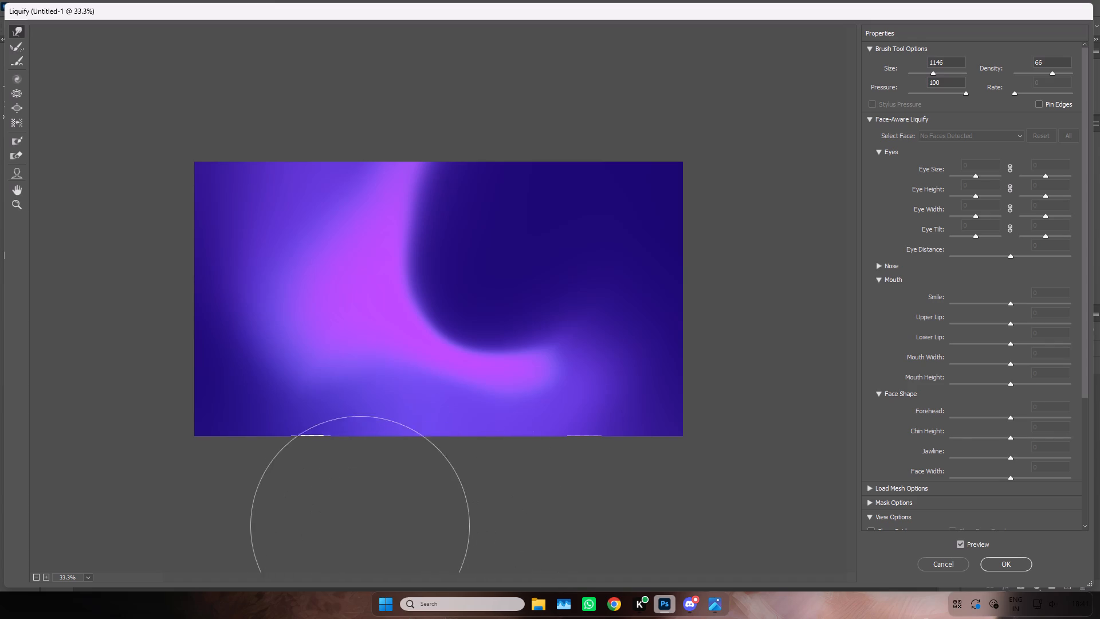
pyautogui.moveTo(358, 532); pyautogui.dragTo(357, 532)
pyautogui.moveTo(347, 500); pyautogui.dragTo(326, 550)
pyautogui.moveTo(333, 511); pyautogui.dragTo(328, 549)
pyautogui.moveTo(335, 513); pyautogui.dragTo(344, 565)
pyautogui.moveTo(566, 517); pyautogui.dragTo(569, 545)
pyautogui.moveTo(573, 519); pyautogui.dragTo(576, 539)
pyautogui.moveTo(578, 515); pyautogui.dragTo(577, 554)
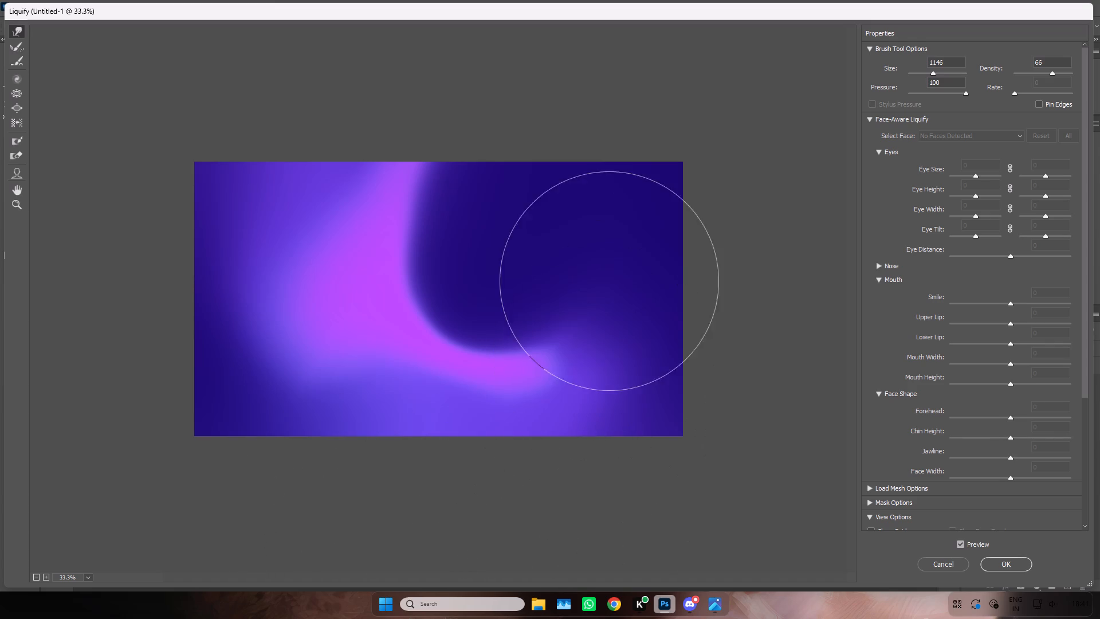
# Warp the dark blue area downward over the purple at the crescent's lower-right end.
pyautogui.moveTo(602, 233); pyautogui.dragTo(583, 320)
pyautogui.moveTo(628, 180); pyautogui.dragTo(606, 247)
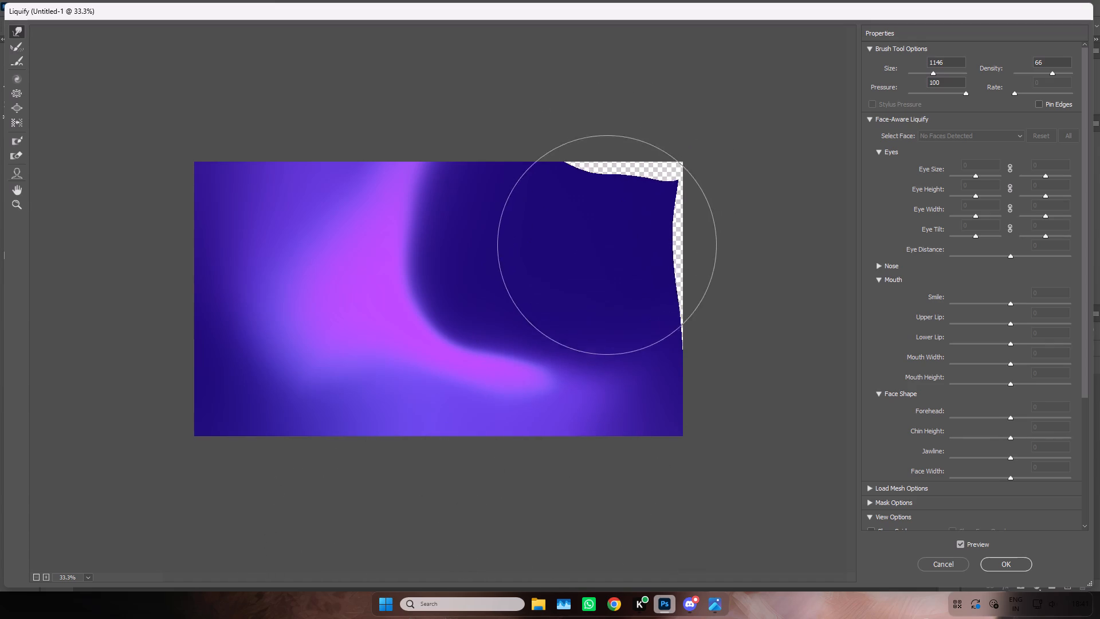
pyautogui.moveTo(606, 247); pyautogui.dragTo(604, 327)
# Push the image outward past the canvas's upper-right corner and its right and left edges to cover the transparent gaps.
pyautogui.moveTo(651, 228); pyautogui.dragTo(654, 227)
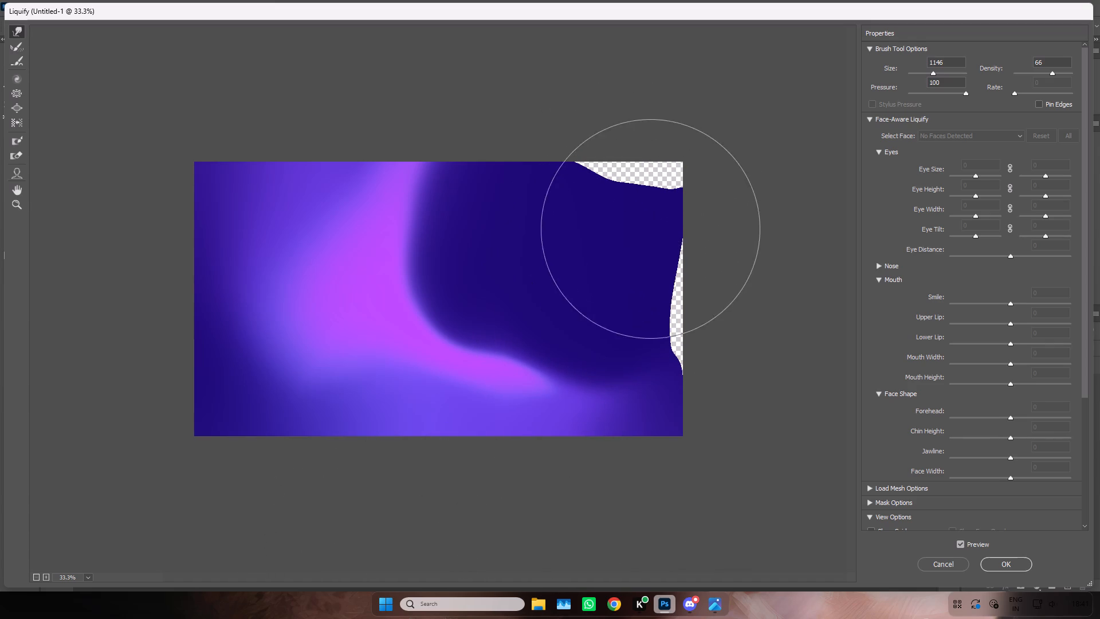
pyautogui.moveTo(654, 227); pyautogui.dragTo(765, 230)
pyautogui.moveTo(645, 230); pyautogui.dragTo(720, 167)
pyautogui.moveTo(694, 170); pyautogui.dragTo(690, 124)
pyautogui.moveTo(669, 155); pyautogui.dragTo(673, 130)
pyautogui.moveTo(697, 288); pyautogui.dragTo(759, 328)
pyautogui.moveTo(725, 308); pyautogui.dragTo(746, 332)
pyautogui.moveTo(714, 300); pyautogui.dragTo(725, 306)
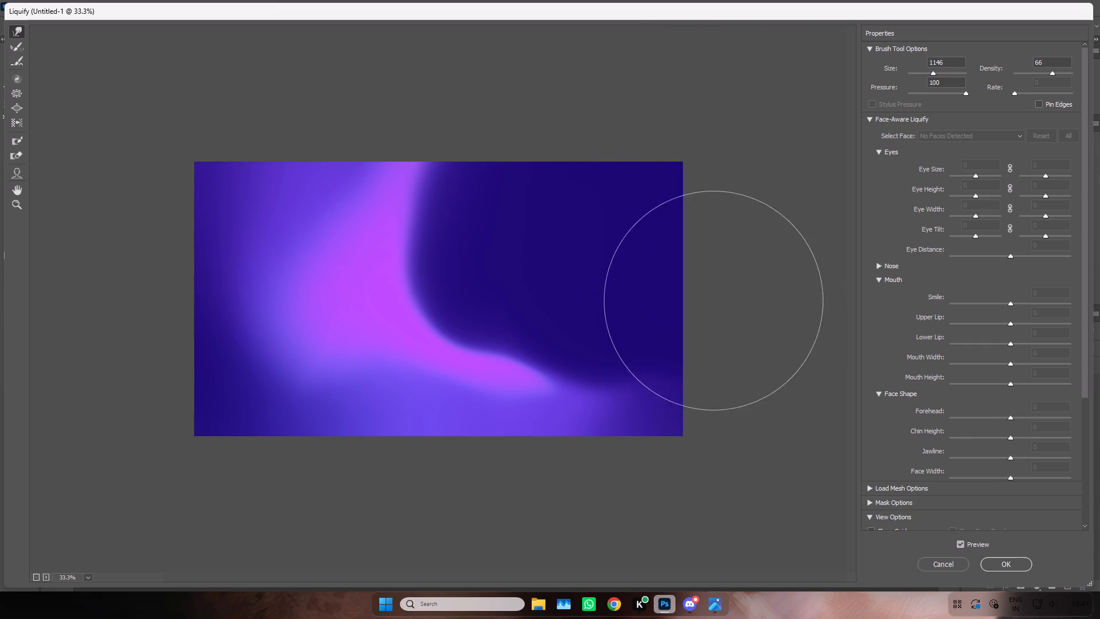
pyautogui.moveTo(725, 306); pyautogui.dragTo(745, 322)
pyautogui.moveTo(210, 151); pyautogui.dragTo(182, 135)
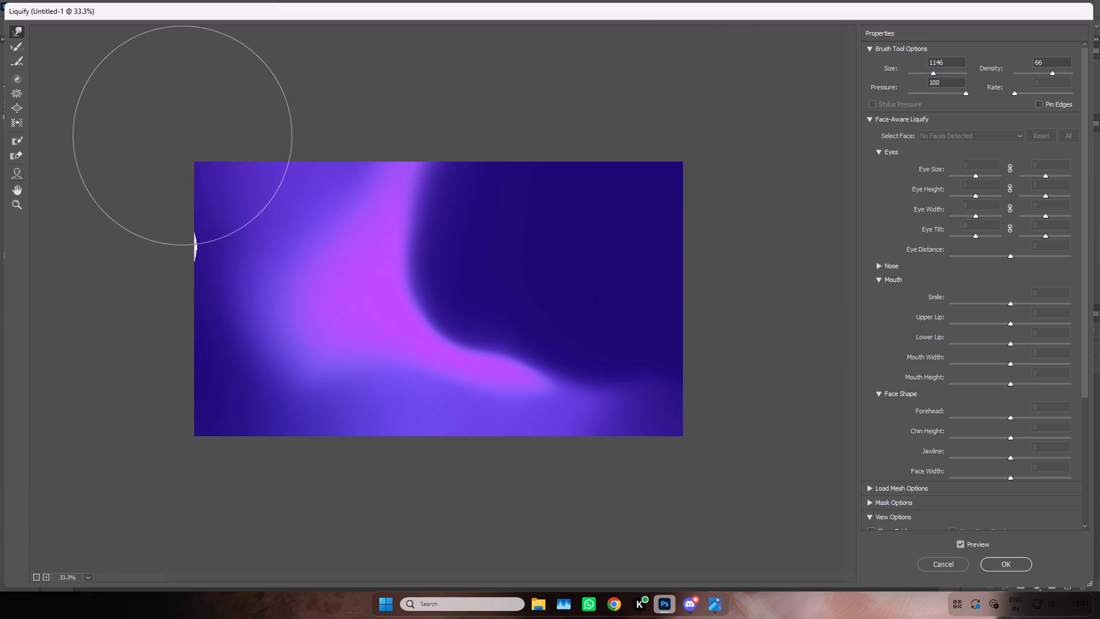
pyautogui.moveTo(182, 135); pyautogui.dragTo(187, 123)
pyautogui.moveTo(172, 222); pyautogui.dragTo(118, 196)
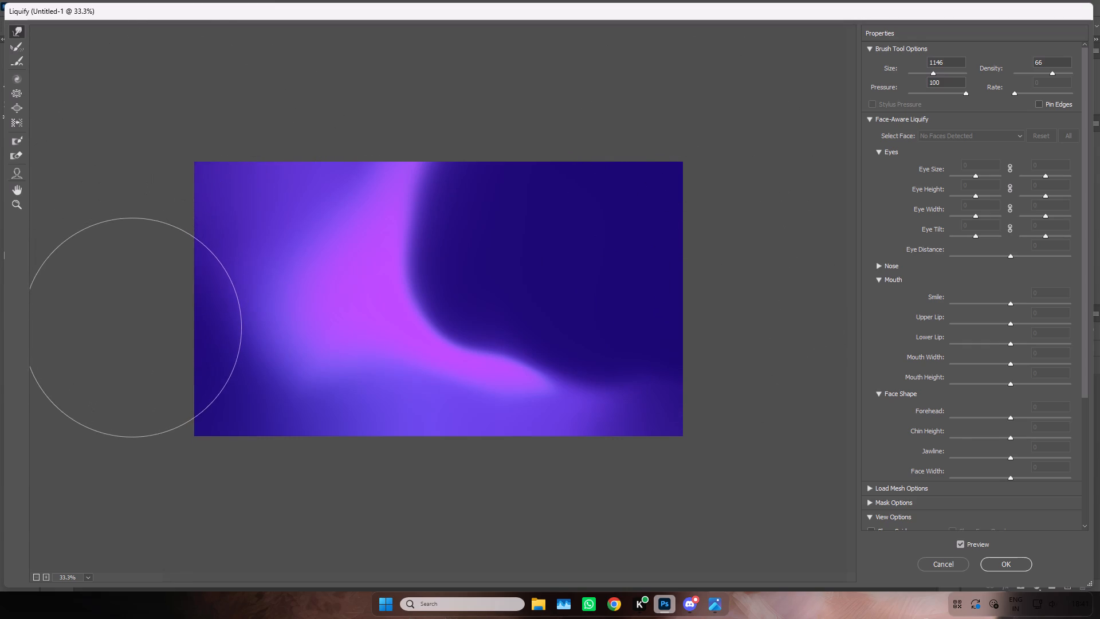
# Smooth the crescent's inner curve with short warp strokes, close the gap at the top edge, and apply Liquify.
pyautogui.moveTo(569, 232); pyautogui.dragTo(543, 301)
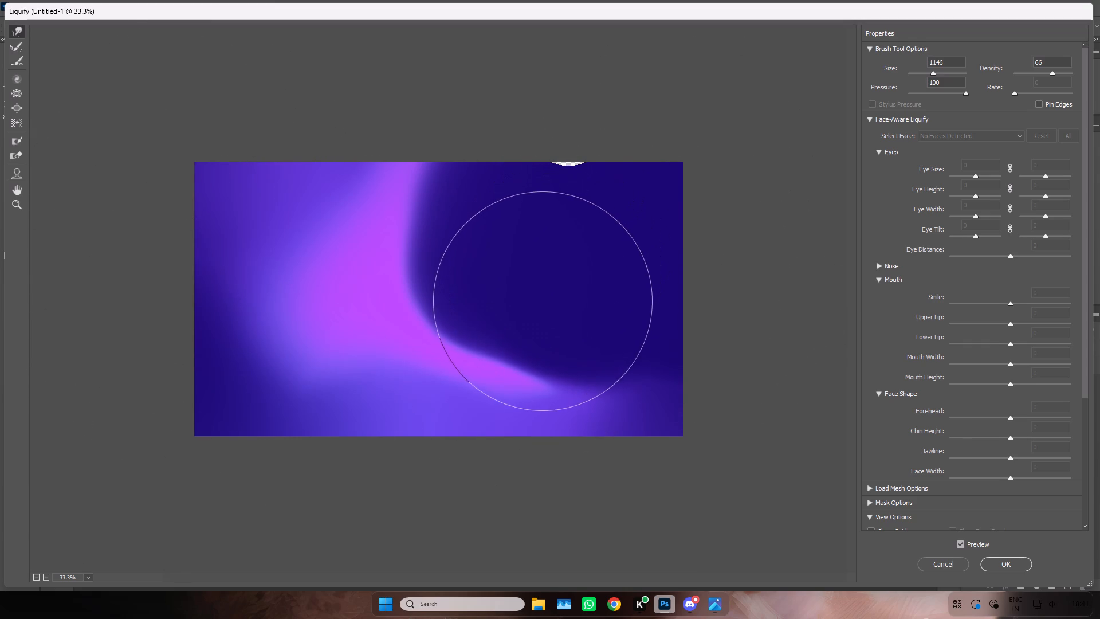
pyautogui.moveTo(543, 301); pyautogui.dragTo(519, 321)
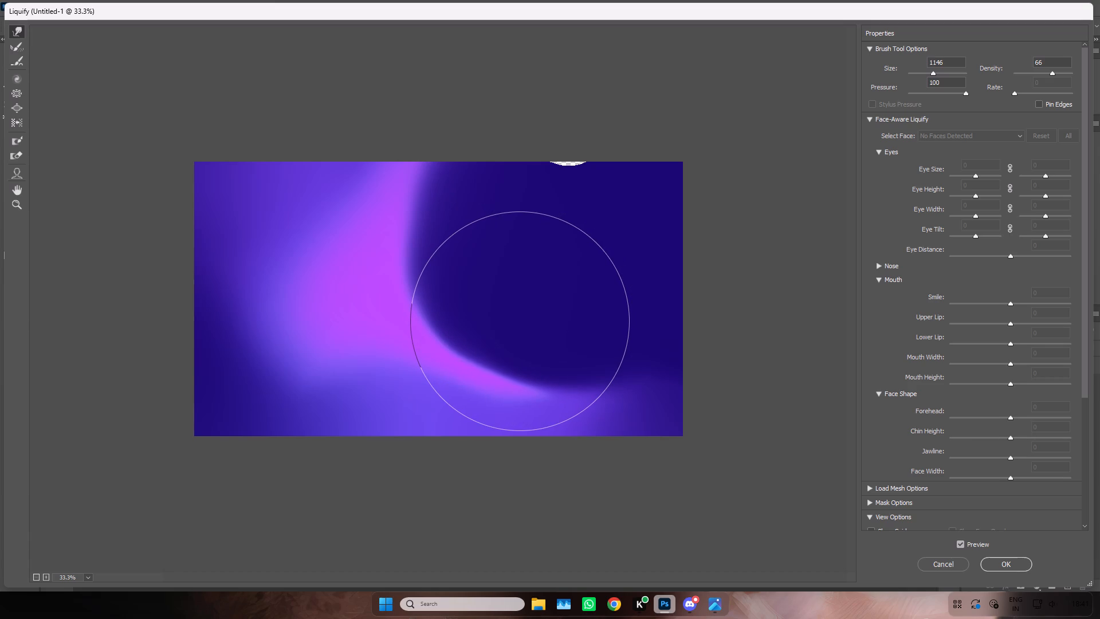
pyautogui.moveTo(519, 321); pyautogui.dragTo(495, 327)
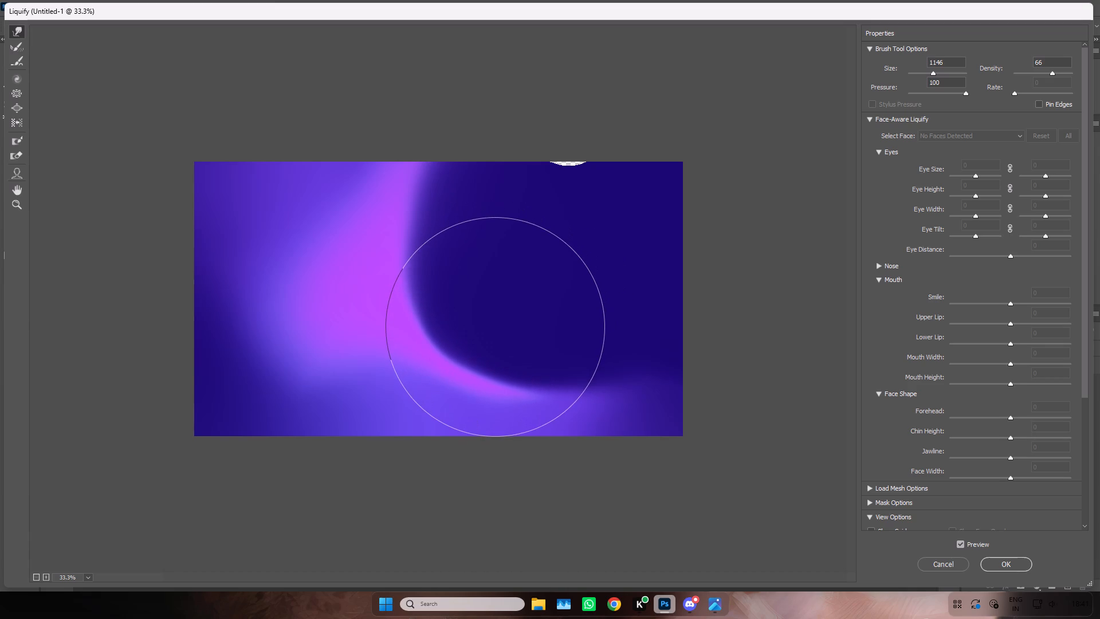
pyautogui.moveTo(519, 238); pyautogui.dragTo(489, 232)
pyautogui.click(489, 232)
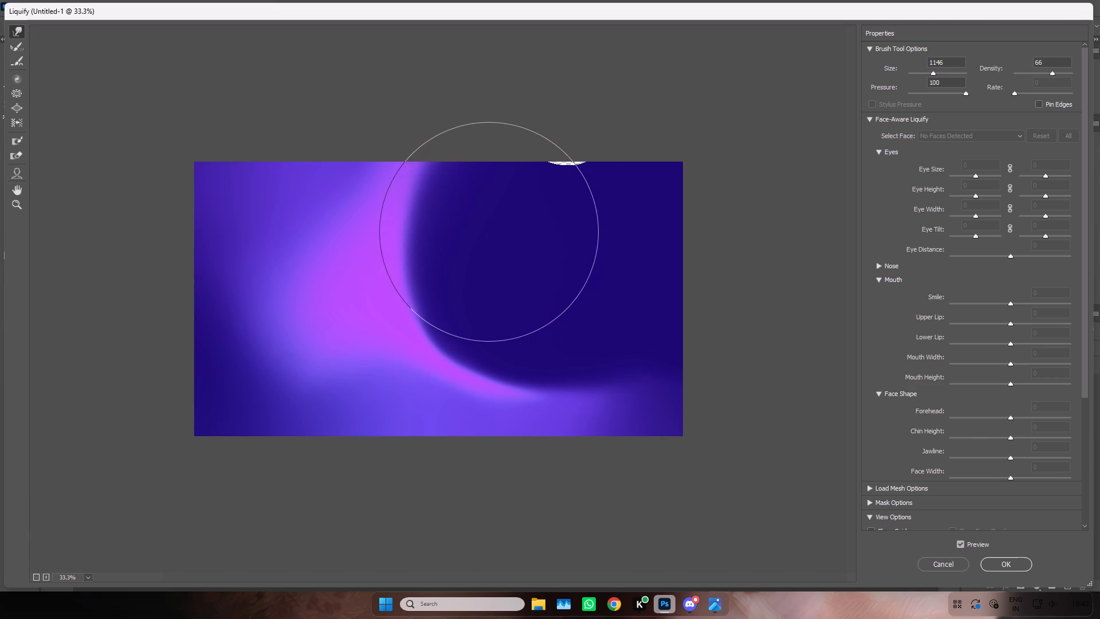
pyautogui.moveTo(576, 180); pyautogui.dragTo(643, 101)
pyautogui.click(645, 100)
pyautogui.doubleClick(1004, 562)
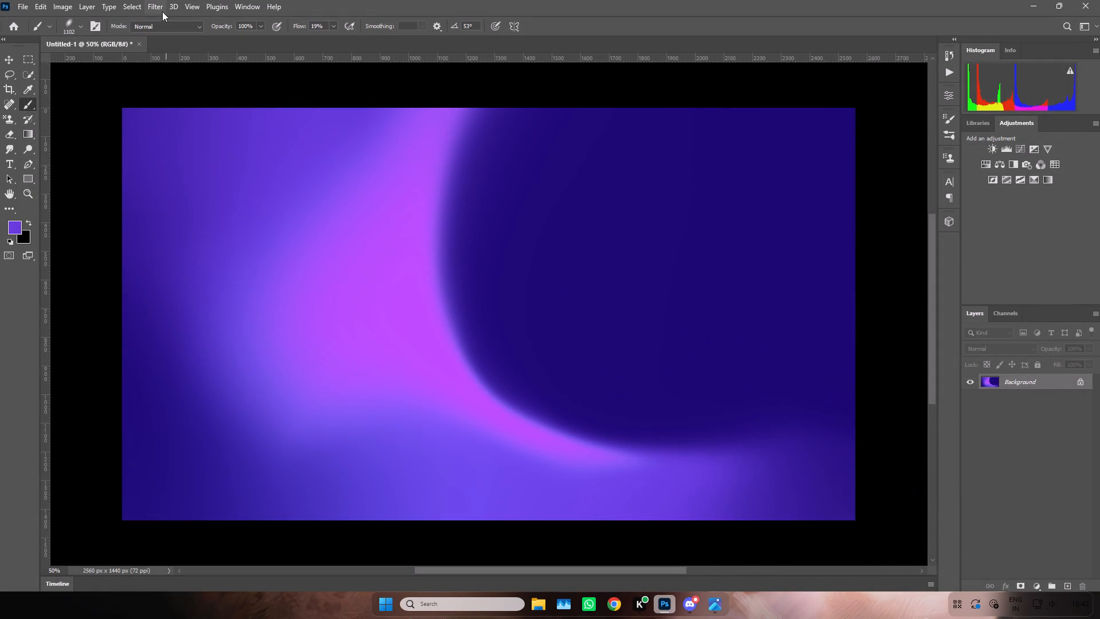
# Reopen Liquify on the background and warp the magenta crescent's middle toward the upper right into a rounded bulge.
pyautogui.click(158, 8)
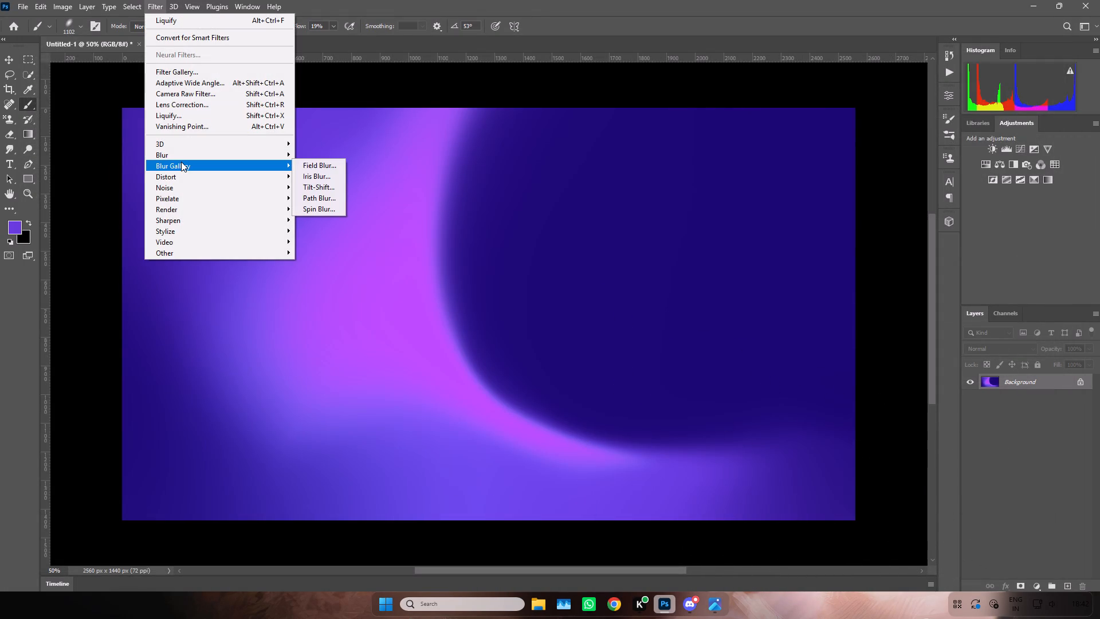
pyautogui.click(198, 118)
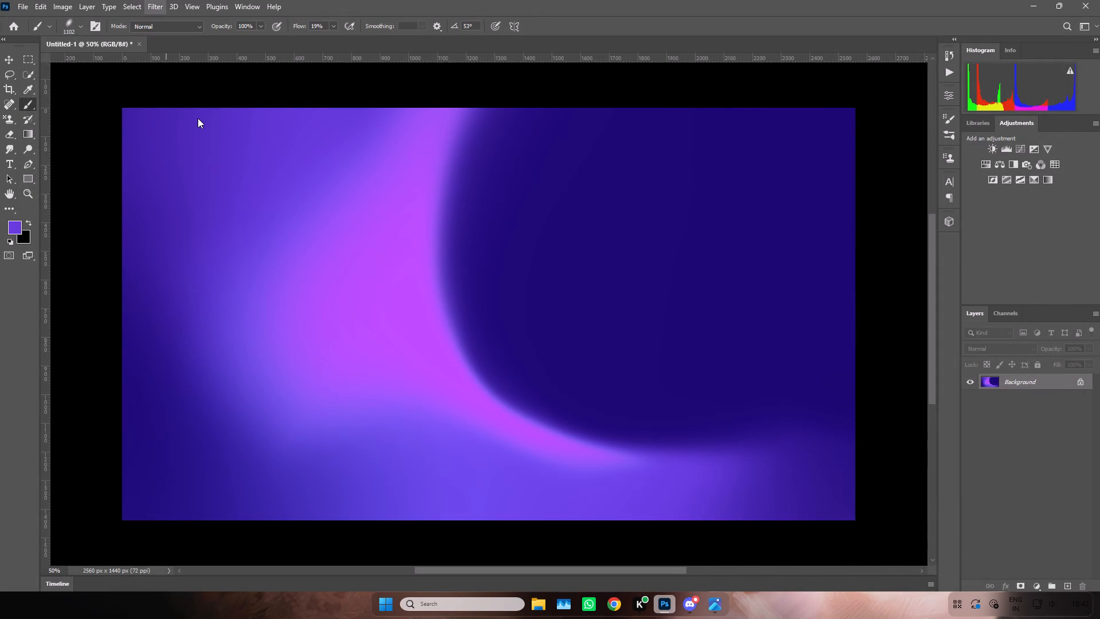
pyautogui.hotkey('ctrl', '-')
pyautogui.hotkey('ctrl', '-')
pyautogui.hotkey('ctrl', '-')
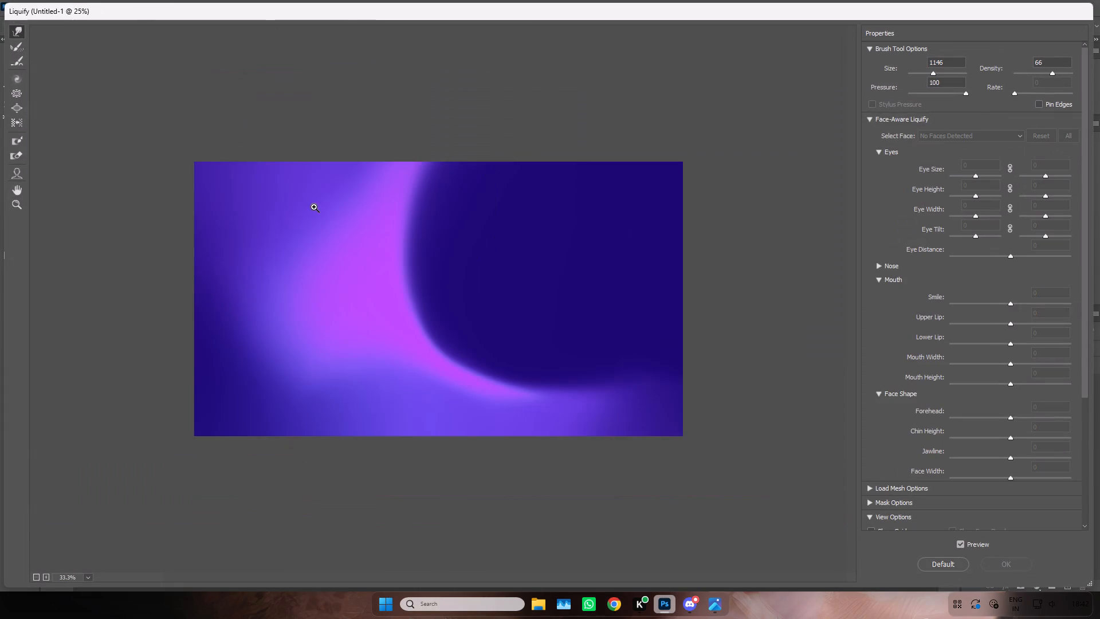
pyautogui.moveTo(333, 346); pyautogui.dragTo(374, 334)
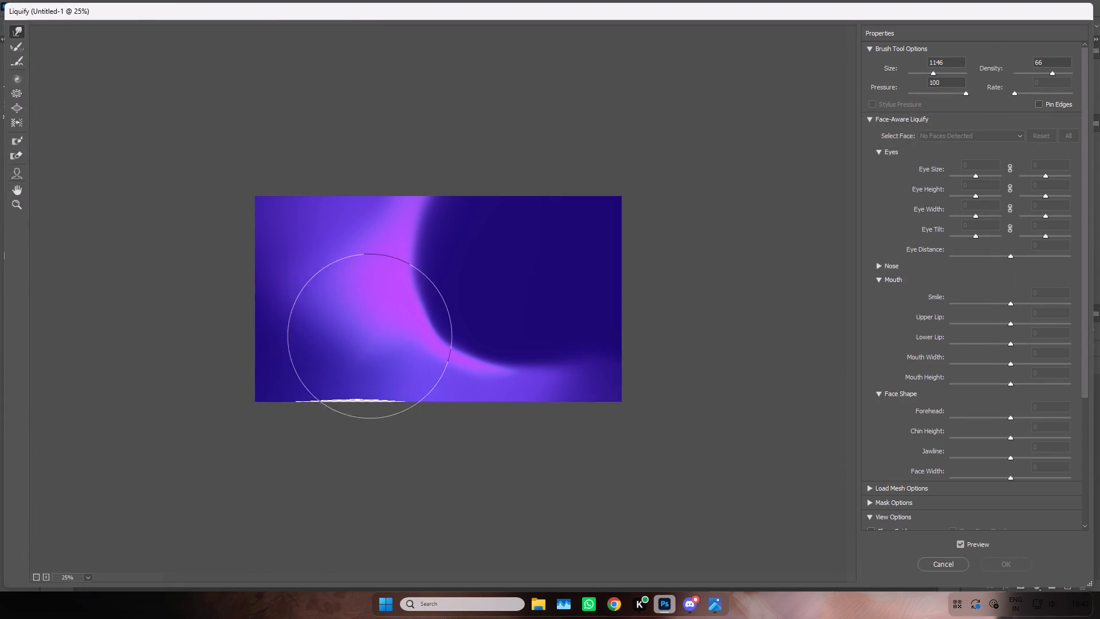
pyautogui.moveTo(374, 334); pyautogui.dragTo(467, 277)
pyautogui.click(469, 275)
pyautogui.moveTo(472, 273); pyautogui.dragTo(493, 263)
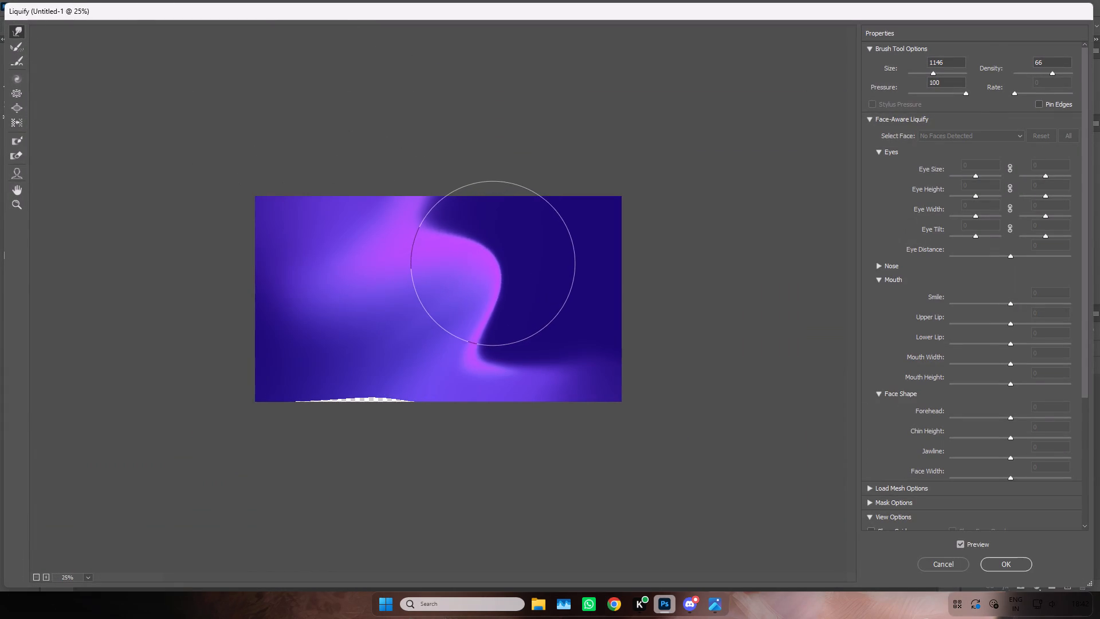
pyautogui.moveTo(493, 263); pyautogui.dragTo(508, 258)
pyautogui.moveTo(509, 258); pyautogui.dragTo(514, 257)
pyautogui.doubleClick(515, 257)
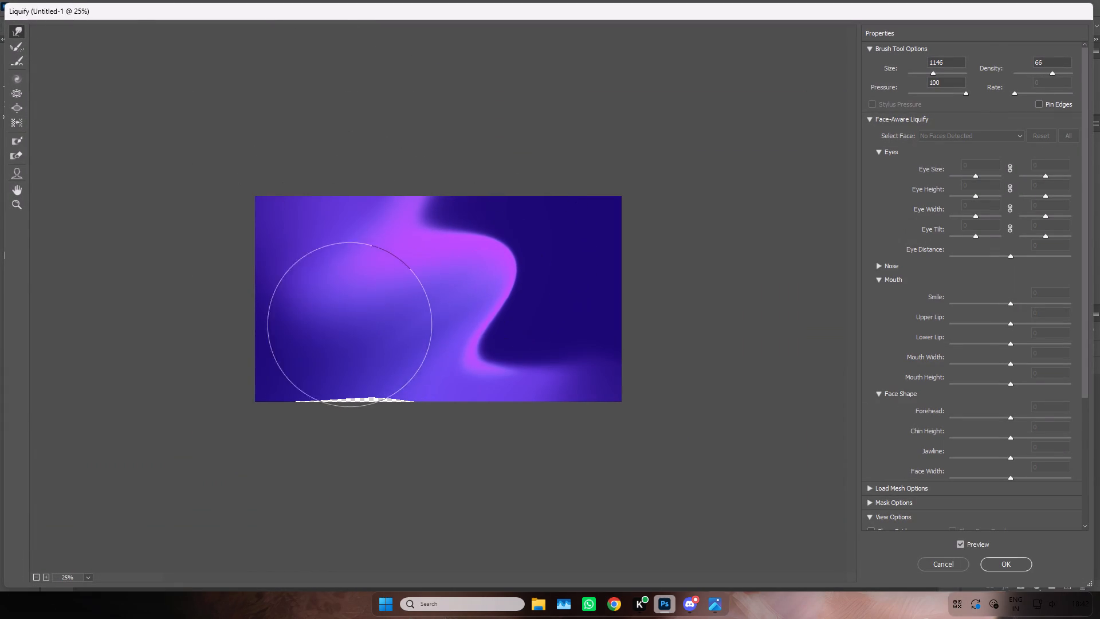
# Push the dark blue from the lower-left area up into the hollow of the magenta bulge.
pyautogui.moveTo(323, 343); pyautogui.dragTo(412, 312)
pyautogui.moveTo(414, 311); pyautogui.dragTo(427, 303)
pyautogui.moveTo(427, 303); pyautogui.dragTo(446, 293)
pyautogui.moveTo(447, 293); pyautogui.dragTo(455, 285)
pyautogui.doubleClick(456, 285)
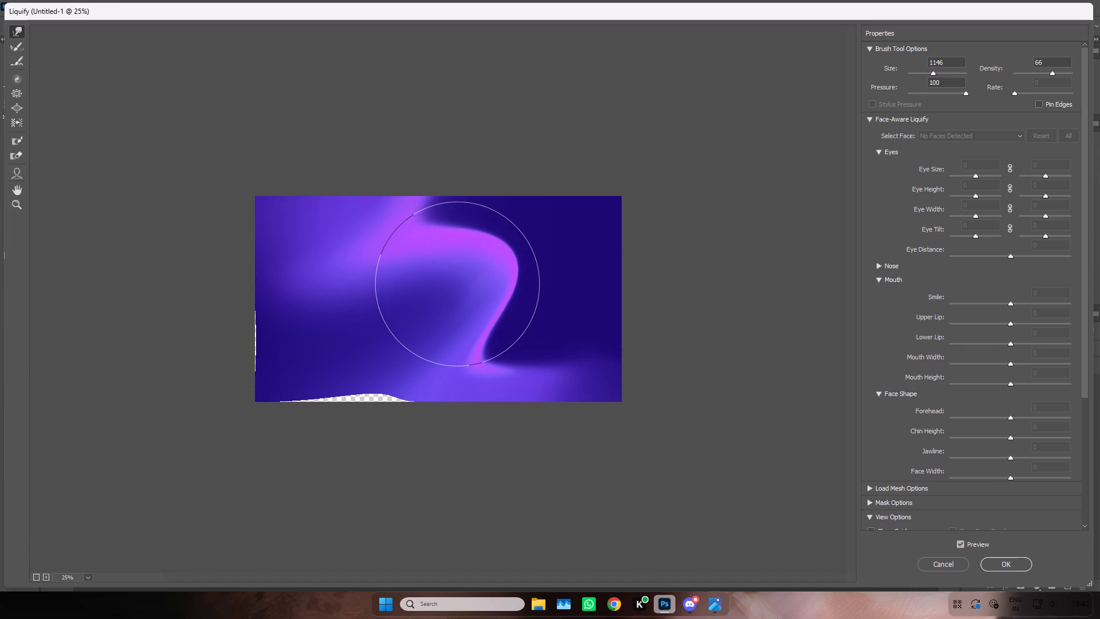
pyautogui.click(459, 282)
# Warp the ribbon's lower tail down and to the left so it runs off the canvas's bottom edge.
pyautogui.moveTo(571, 376); pyautogui.dragTo(472, 431)
pyautogui.moveTo(469, 432); pyautogui.dragTo(462, 434)
pyautogui.moveTo(461, 435); pyautogui.dragTo(417, 454)
pyautogui.moveTo(402, 462); pyautogui.dragTo(379, 469)
pyautogui.moveTo(377, 469); pyautogui.dragTo(368, 471)
# Push the lower-left and lower-right areas outward past the canvas edges, covering the gaps and moving the leftover purple off-canvas.
pyautogui.moveTo(331, 405); pyautogui.dragTo(323, 411)
pyautogui.moveTo(322, 412); pyautogui.dragTo(279, 438)
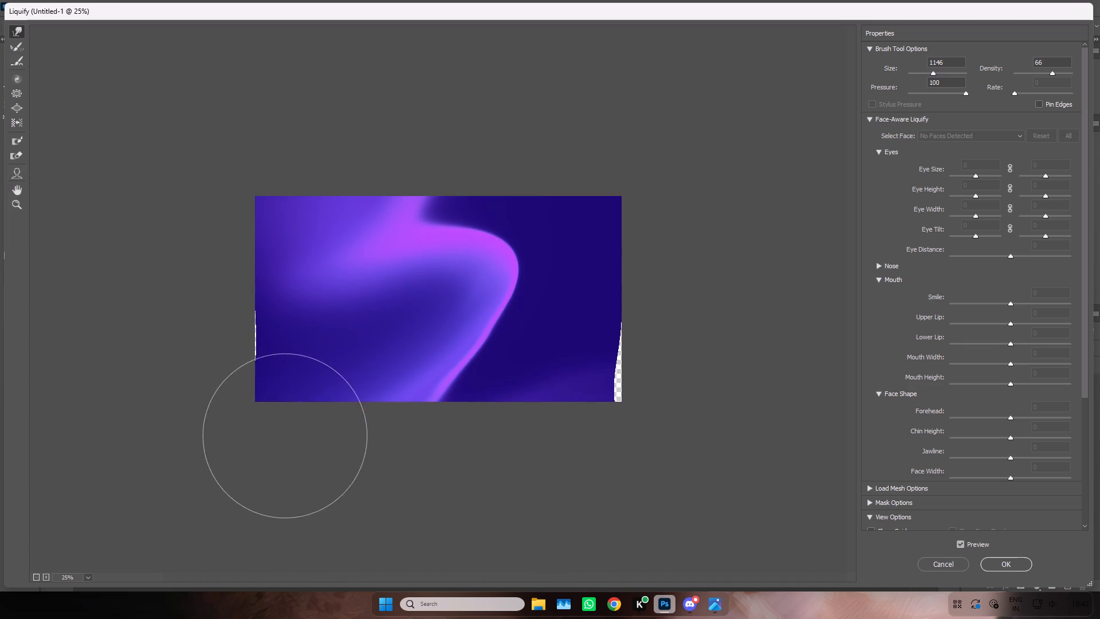
pyautogui.moveTo(279, 438); pyautogui.dragTo(225, 455)
pyautogui.moveTo(266, 359); pyautogui.dragTo(139, 406)
pyautogui.moveTo(612, 339); pyautogui.dragTo(682, 413)
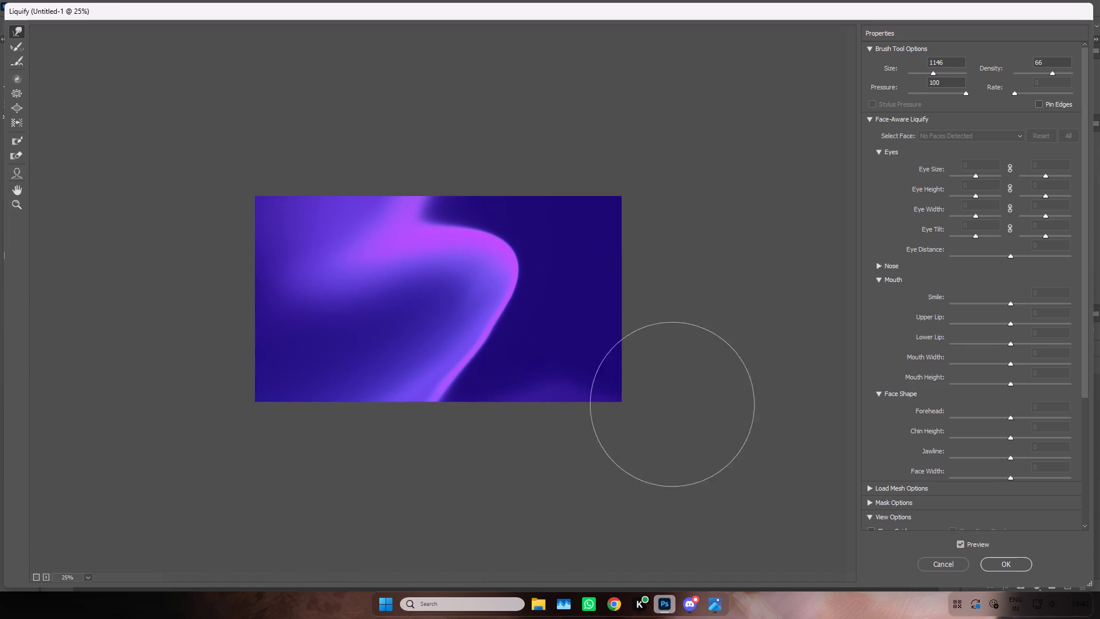
pyautogui.moveTo(682, 413); pyautogui.dragTo(682, 414)
pyautogui.moveTo(633, 375); pyautogui.dragTo(647, 437)
pyautogui.moveTo(582, 379); pyautogui.dragTo(621, 443)
pyautogui.moveTo(557, 382); pyautogui.dragTo(586, 428)
# Push dark blue deeper into the ribbon's hollow, warp the upper-left purple inward, and close the gap at the left edge.
pyautogui.moveTo(333, 318); pyautogui.dragTo(393, 300)
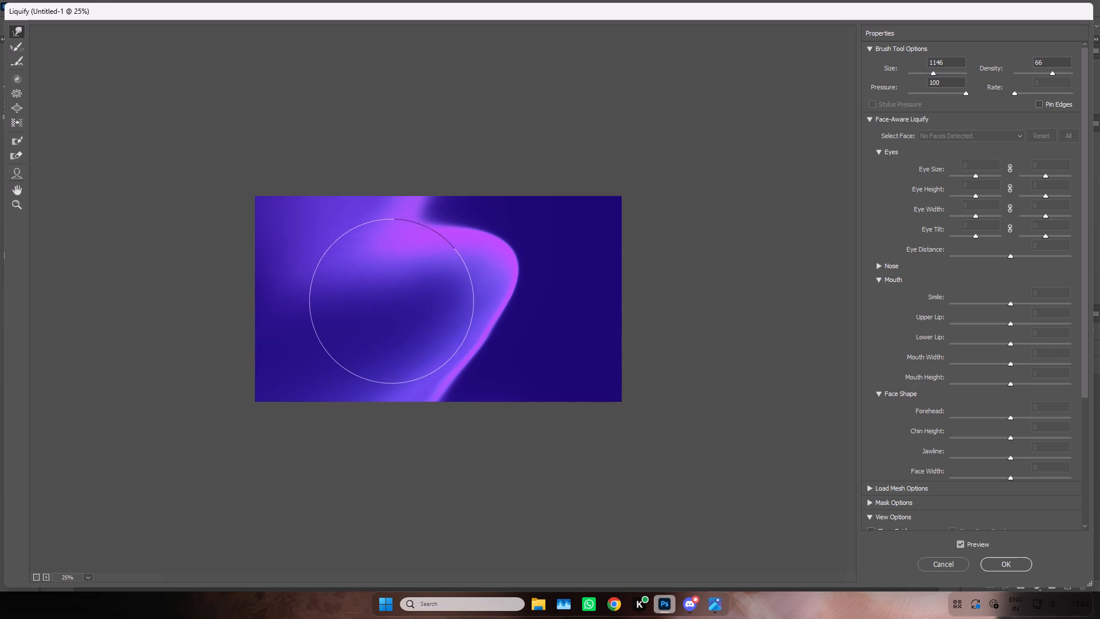
pyautogui.moveTo(393, 300); pyautogui.dragTo(426, 286)
pyautogui.moveTo(295, 257); pyautogui.dragTo(350, 240)
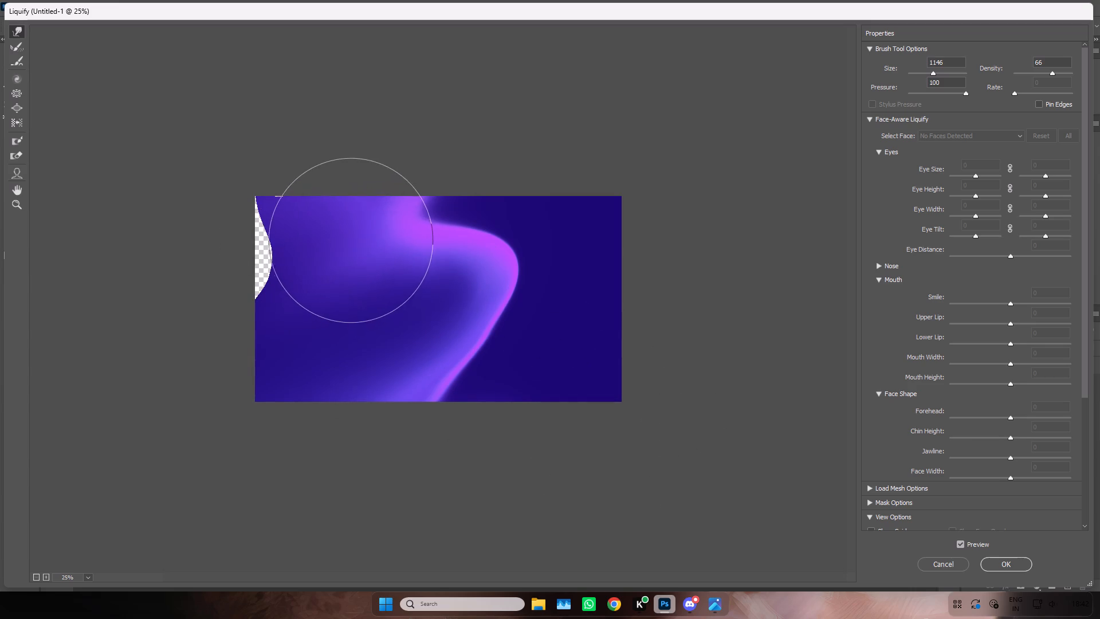
pyautogui.moveTo(350, 240); pyautogui.dragTo(265, 209)
pyautogui.moveTo(260, 267); pyautogui.dragTo(210, 244)
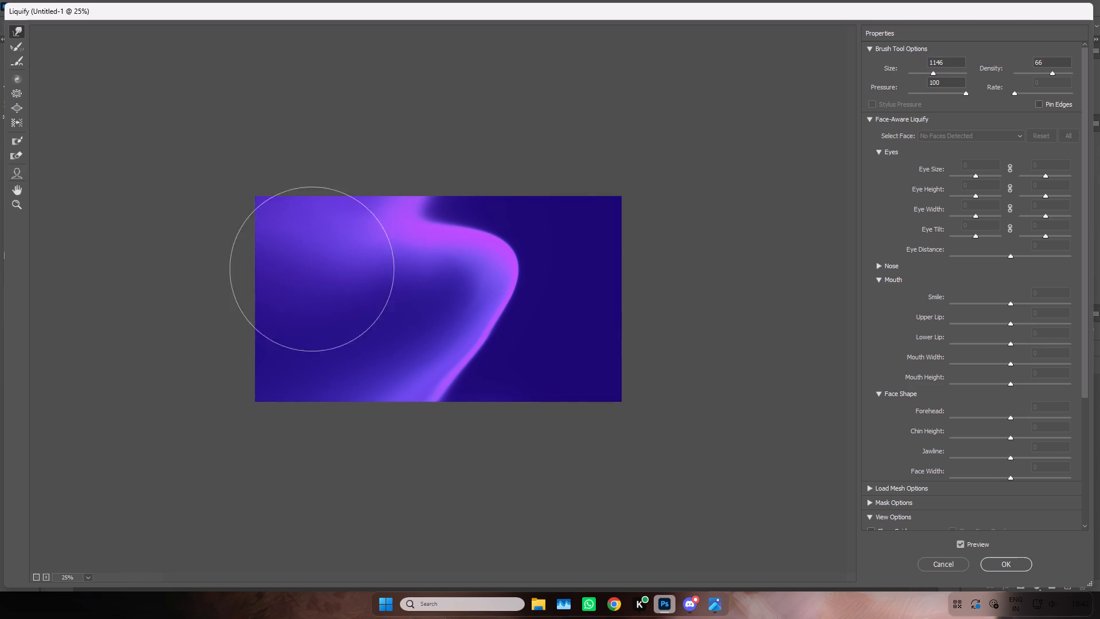
# Warp the ribbon's lower end farther toward the bottom left to smooth its outer edge.
pyautogui.moveTo(536, 354); pyautogui.dragTo(443, 429)
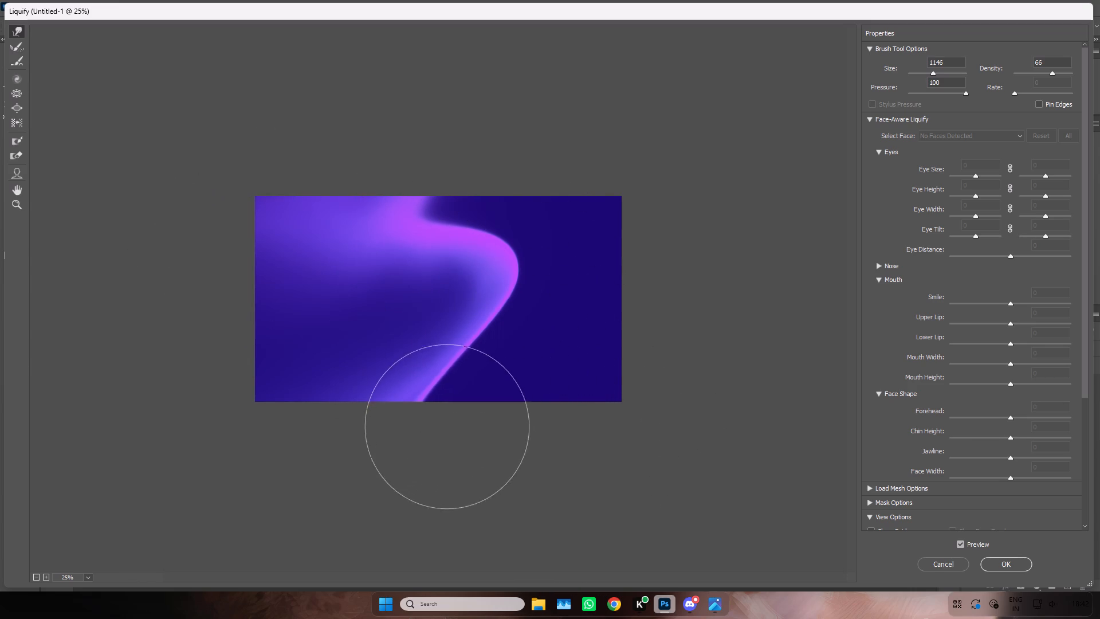
pyautogui.moveTo(443, 429); pyautogui.dragTo(264, 509)
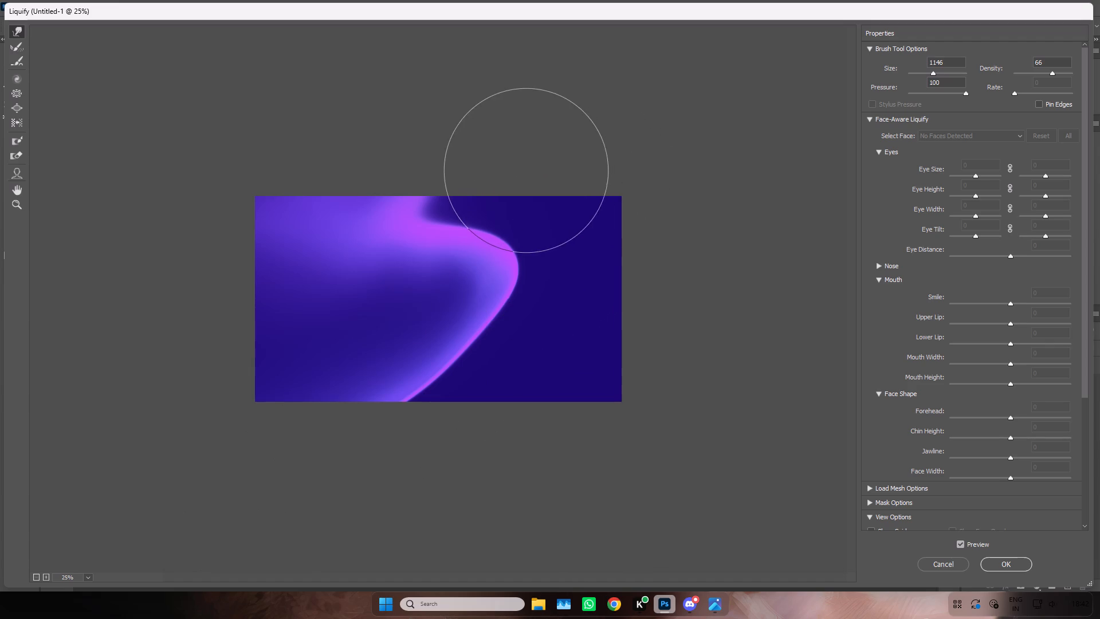
# Reduce the warp brush size to 305 and push the dark blue notch above the ribbon farther left into the magenta.
pyautogui.moveTo(934, 73); pyautogui.dragTo(916, 76)
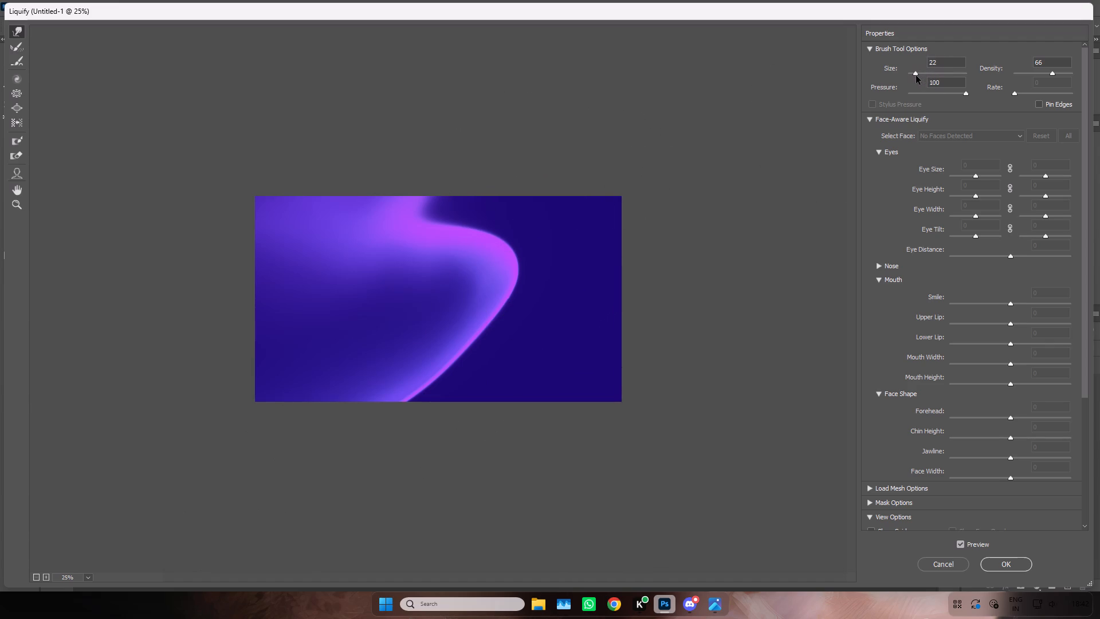
pyautogui.moveTo(916, 76); pyautogui.dragTo(918, 76)
pyautogui.moveTo(921, 73); pyautogui.dragTo(932, 73)
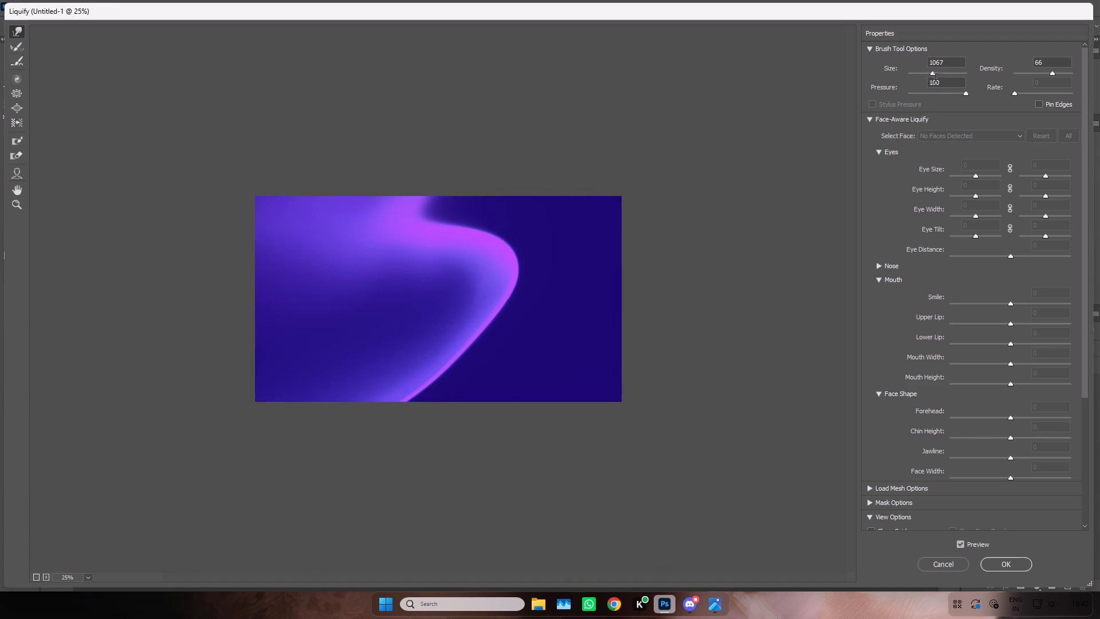
pyautogui.moveTo(934, 75); pyautogui.dragTo(926, 77)
pyautogui.click(926, 77)
pyautogui.moveTo(463, 205); pyautogui.dragTo(427, 206)
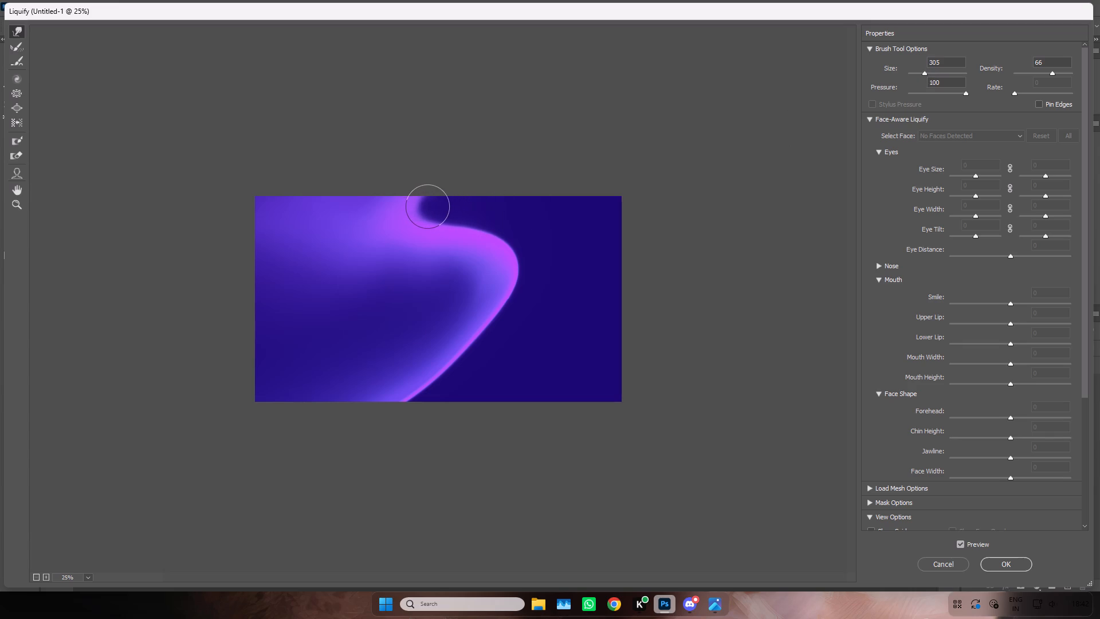
pyautogui.moveTo(427, 206); pyautogui.dragTo(423, 205)
# Enlarge the warp brush to 2174 and sweep the ribbon's lower tail farther toward the canvas's bottom-left corner.
pyautogui.hotkey('ctrl', '=')
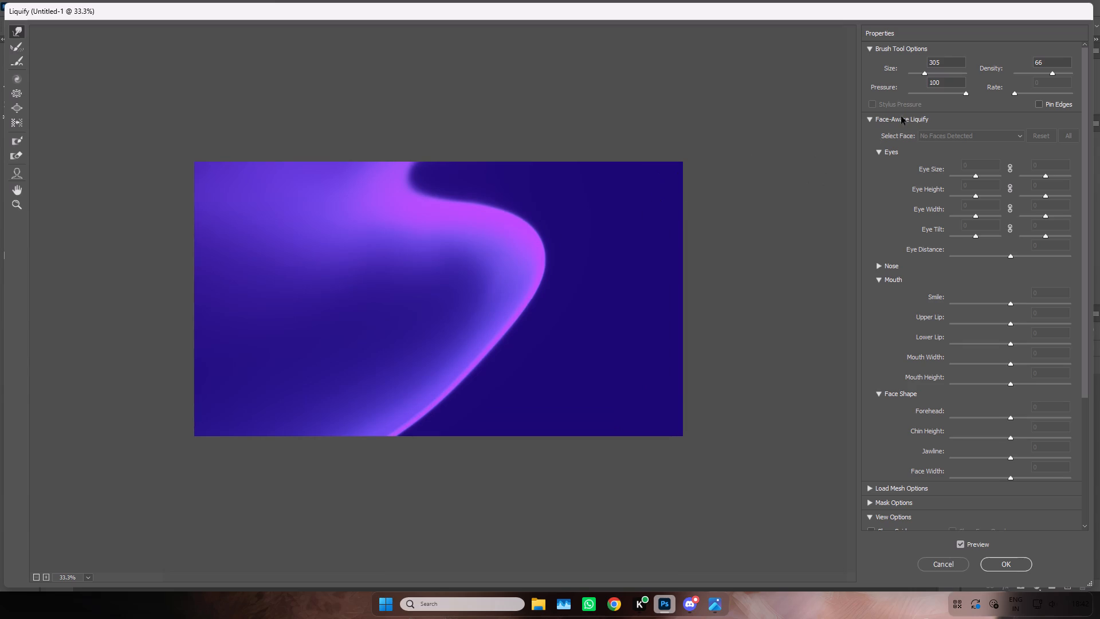
pyautogui.moveTo(930, 73); pyautogui.dragTo(938, 73)
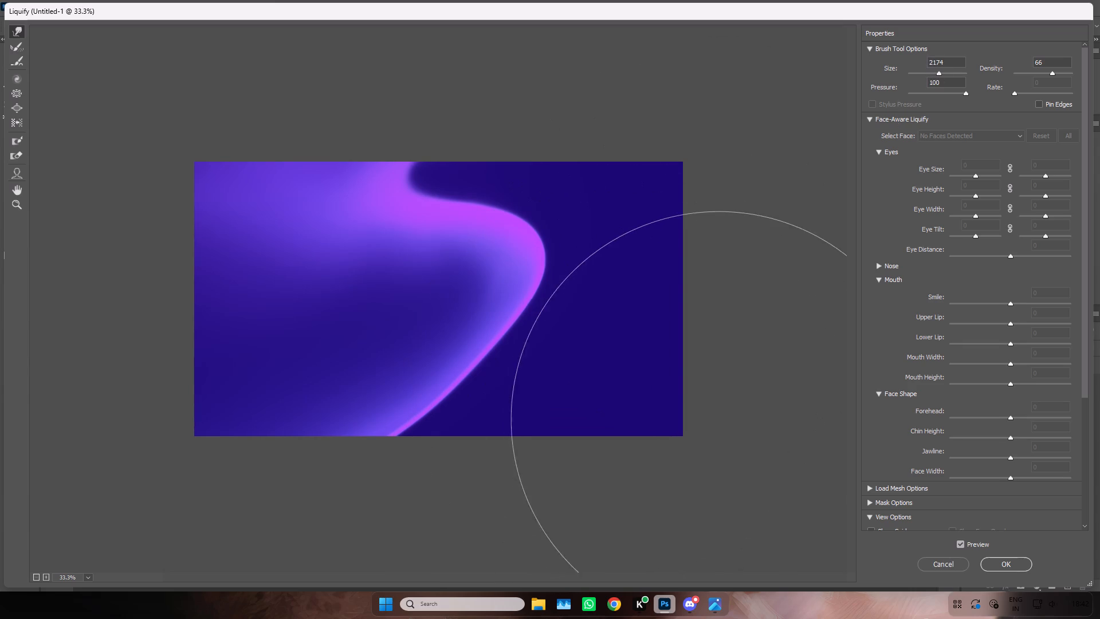
pyautogui.moveTo(708, 423); pyautogui.dragTo(558, 549)
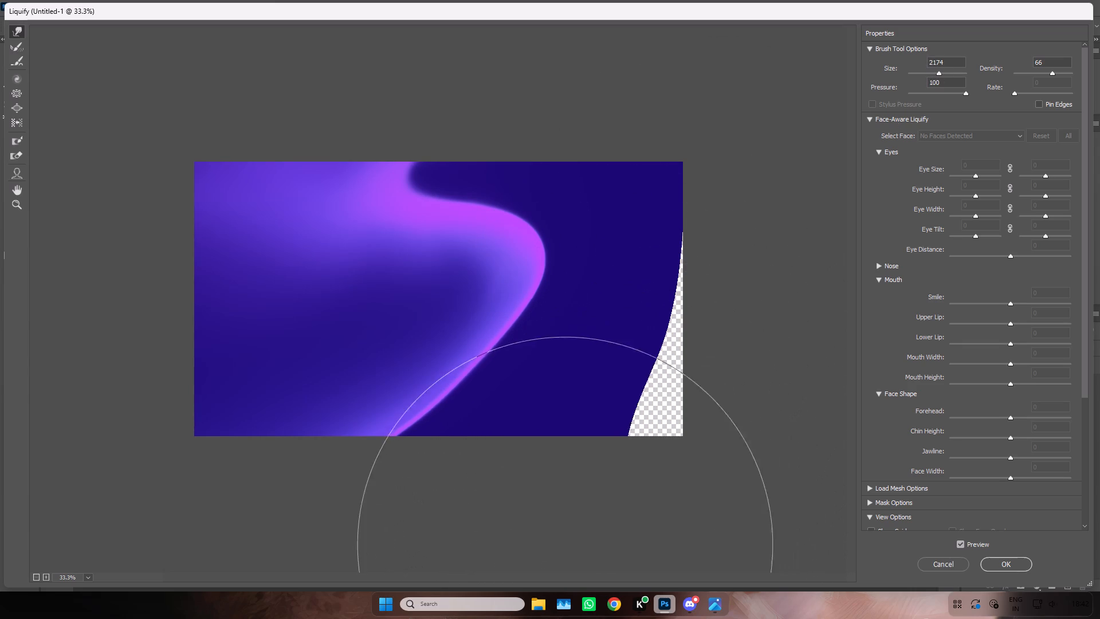
pyautogui.moveTo(558, 549); pyautogui.dragTo(272, 618)
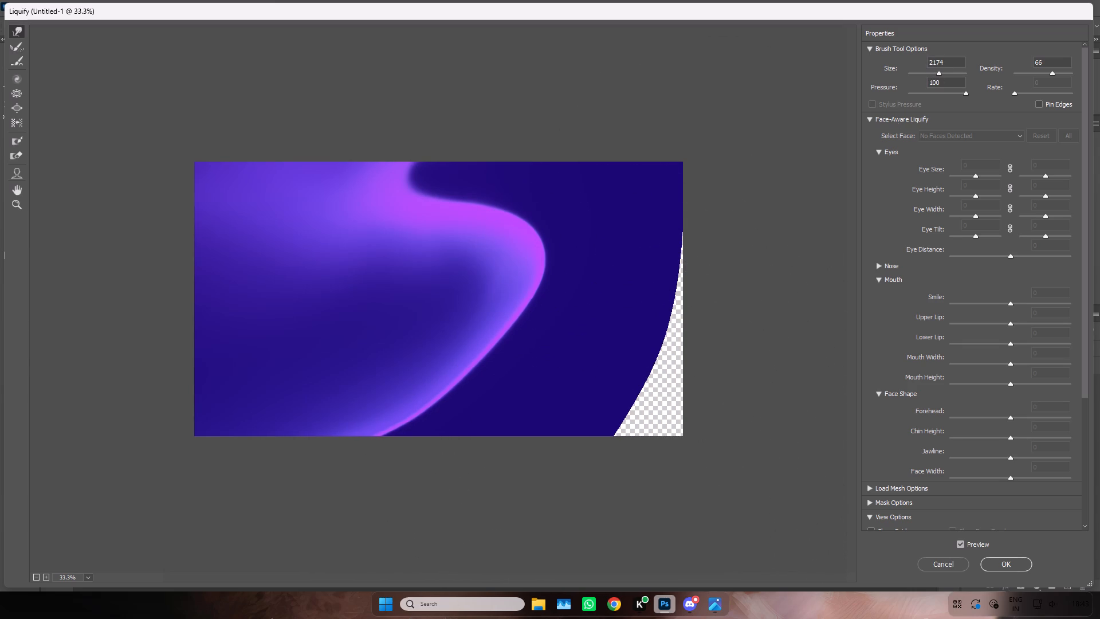
pyautogui.moveTo(272, 618); pyautogui.dragTo(245, 618)
# Push the dark blue outward past the canvas's lower-right corner to cover the transparent gap.
pyautogui.moveTo(789, 461); pyautogui.dragTo(825, 460)
pyautogui.moveTo(801, 438); pyautogui.dragTo(860, 434)
pyautogui.moveTo(779, 331); pyautogui.dragTo(824, 392)
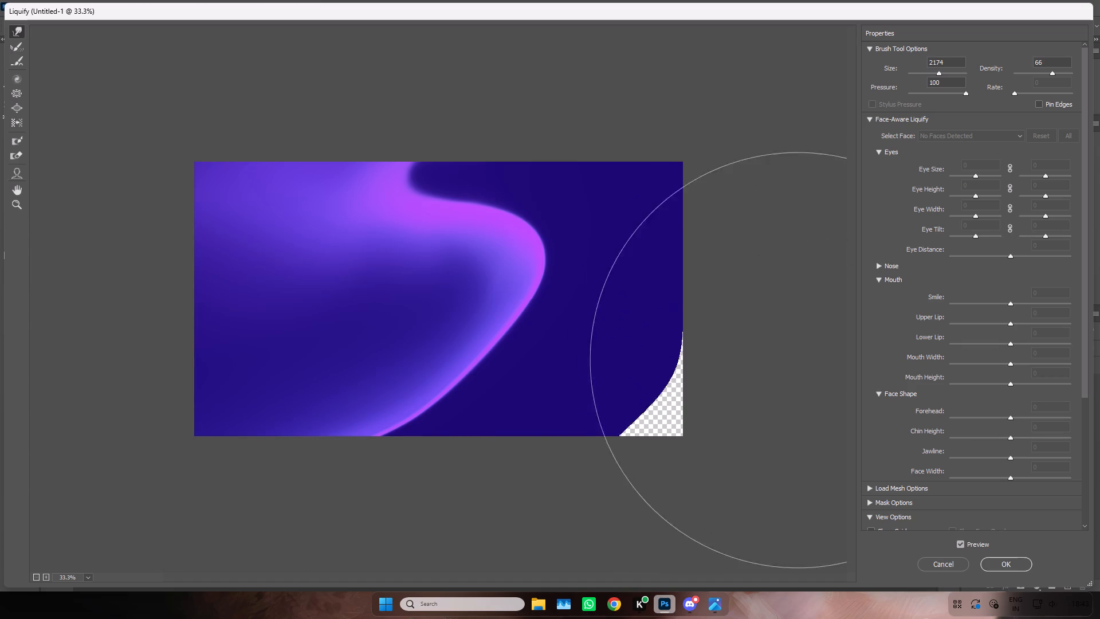
pyautogui.moveTo(824, 392); pyautogui.dragTo(823, 392)
pyautogui.moveTo(783, 359); pyautogui.dragTo(797, 481)
pyautogui.moveTo(767, 445); pyautogui.dragTo(799, 500)
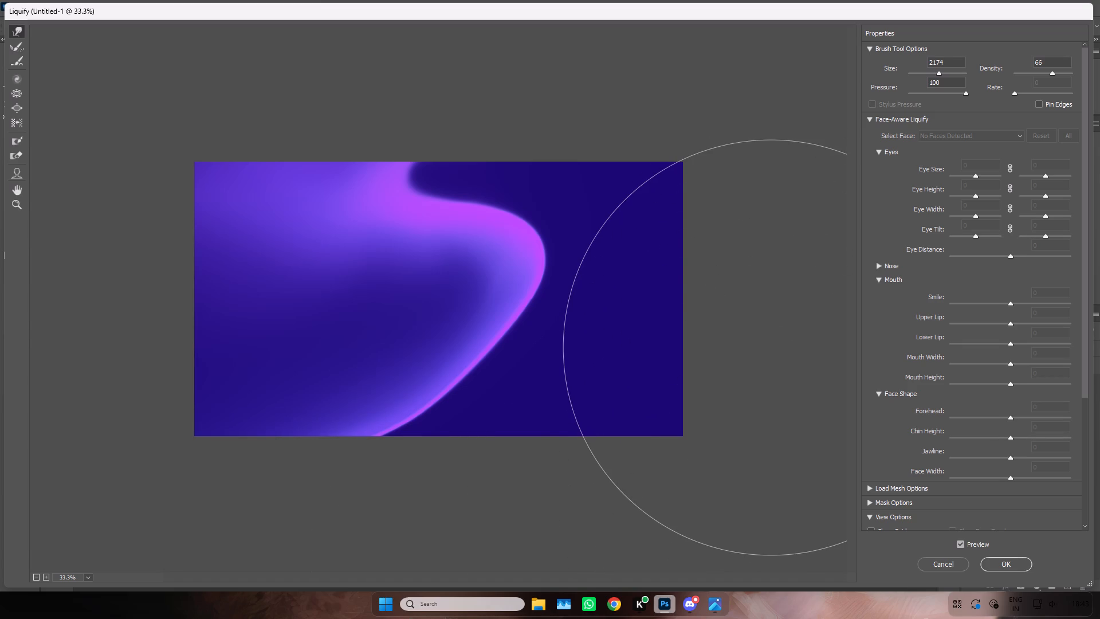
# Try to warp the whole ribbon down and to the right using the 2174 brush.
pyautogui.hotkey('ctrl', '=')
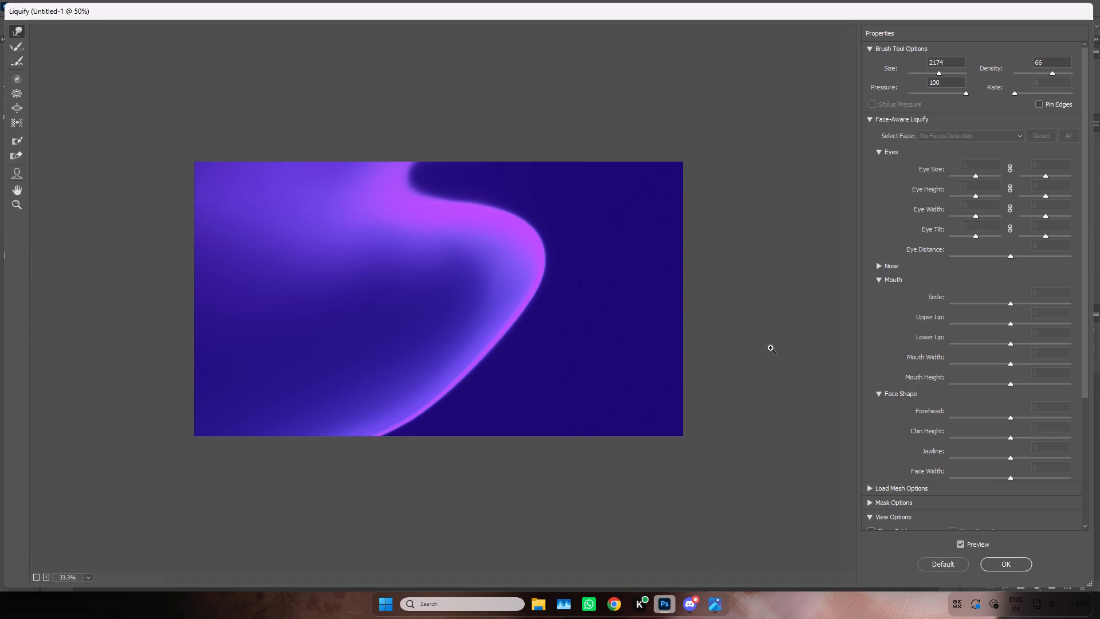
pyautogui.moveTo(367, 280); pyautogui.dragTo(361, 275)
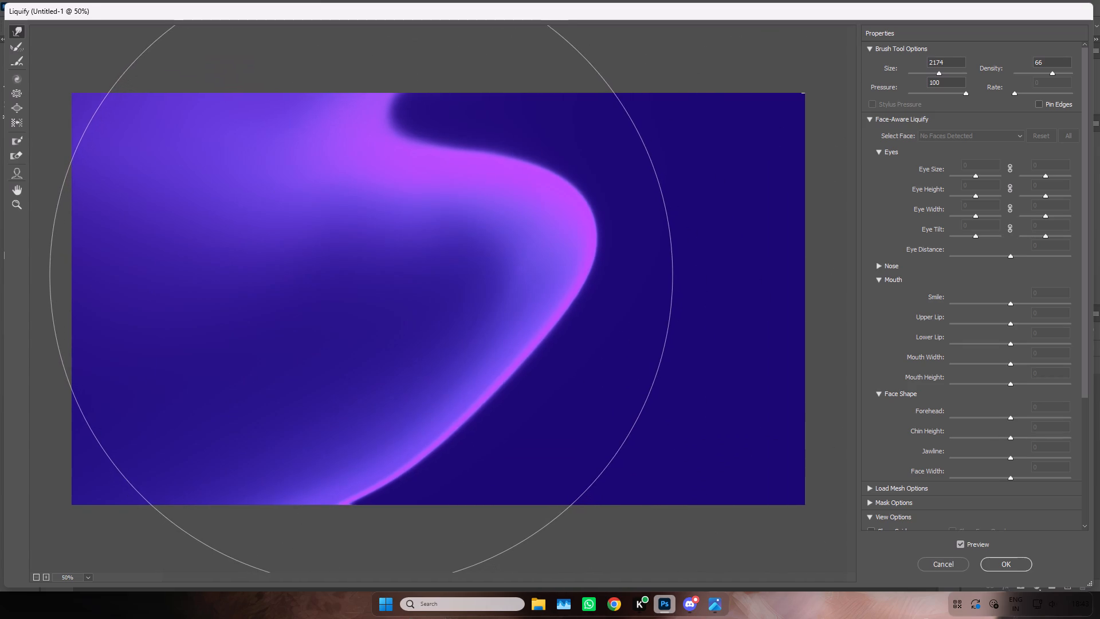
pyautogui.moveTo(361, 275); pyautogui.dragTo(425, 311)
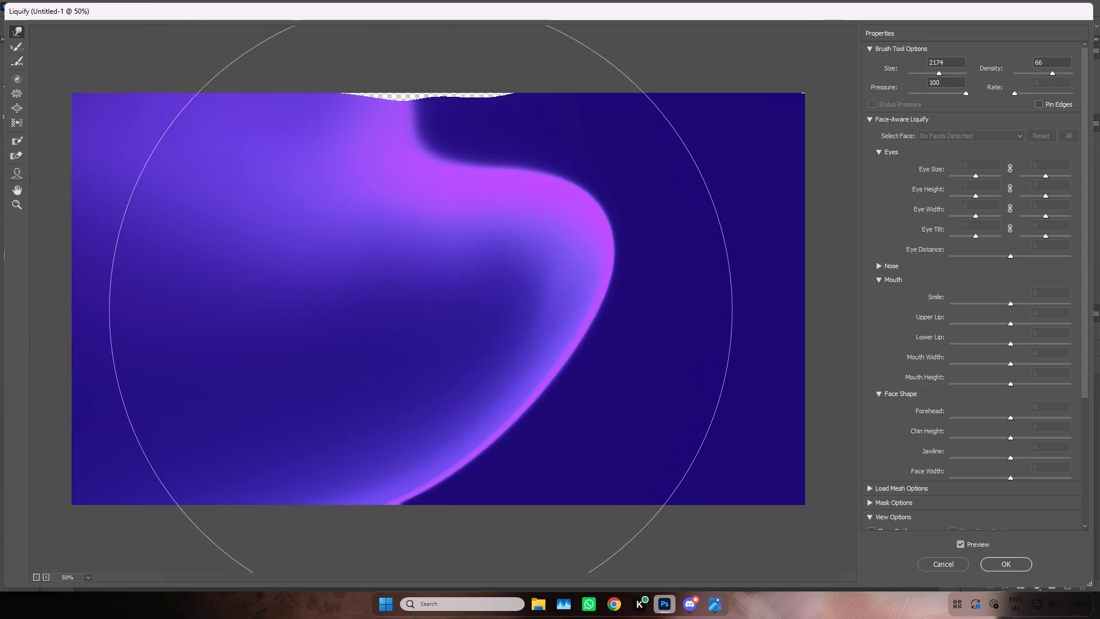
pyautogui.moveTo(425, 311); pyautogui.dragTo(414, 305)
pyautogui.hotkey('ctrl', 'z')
# Push the purple area at the canvas's left edge outward, down and to the left.
pyautogui.hotkey('ctrl', '-')
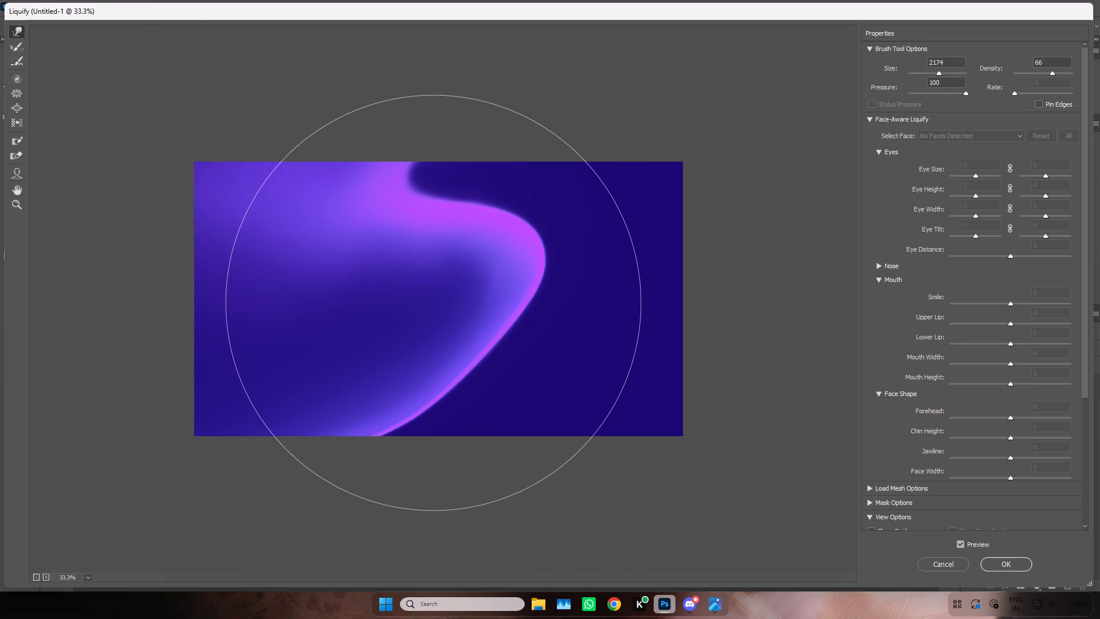
pyautogui.moveTo(148, 324); pyautogui.dragTo(0, 418)
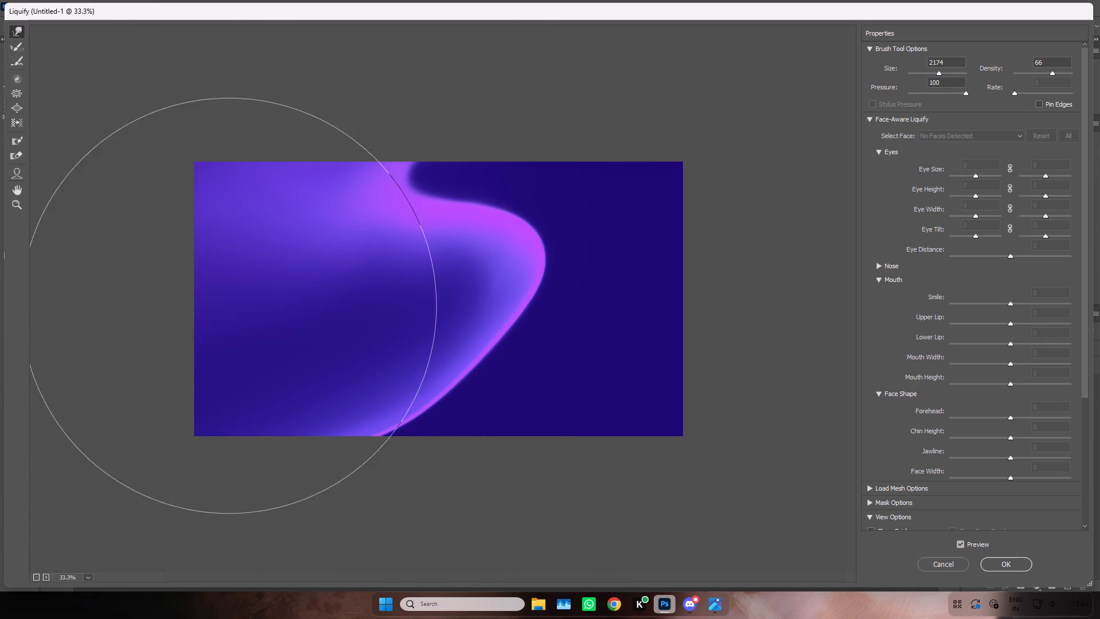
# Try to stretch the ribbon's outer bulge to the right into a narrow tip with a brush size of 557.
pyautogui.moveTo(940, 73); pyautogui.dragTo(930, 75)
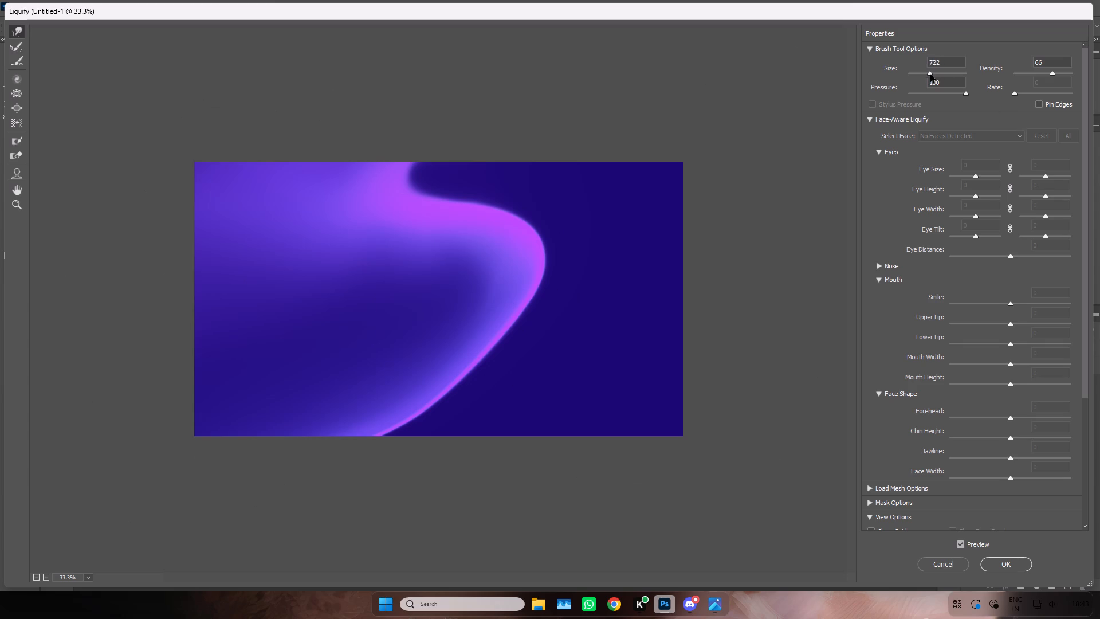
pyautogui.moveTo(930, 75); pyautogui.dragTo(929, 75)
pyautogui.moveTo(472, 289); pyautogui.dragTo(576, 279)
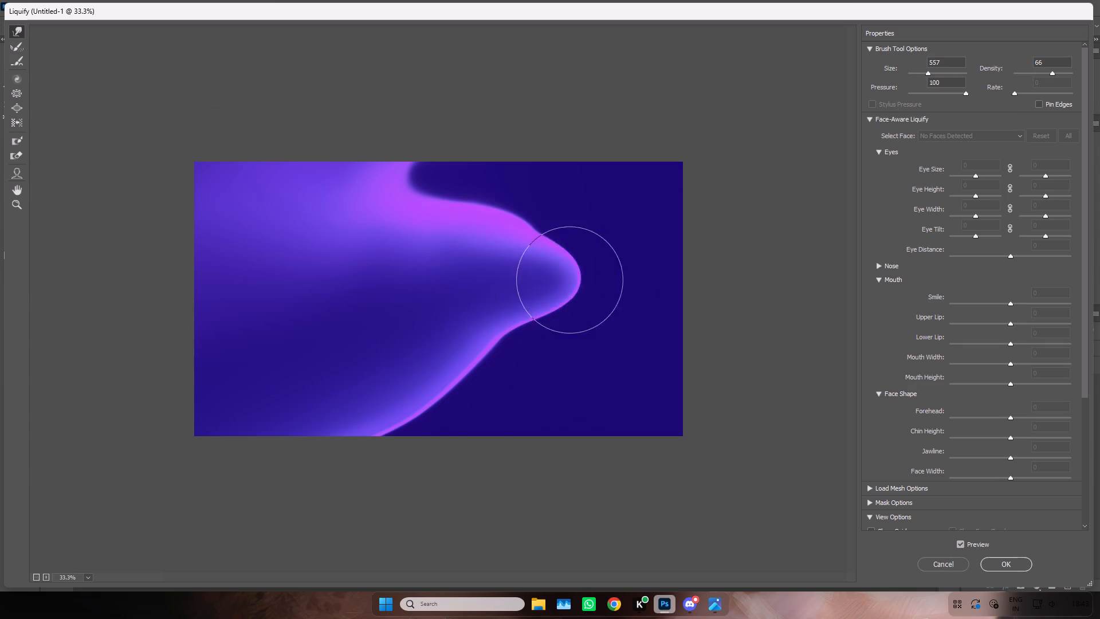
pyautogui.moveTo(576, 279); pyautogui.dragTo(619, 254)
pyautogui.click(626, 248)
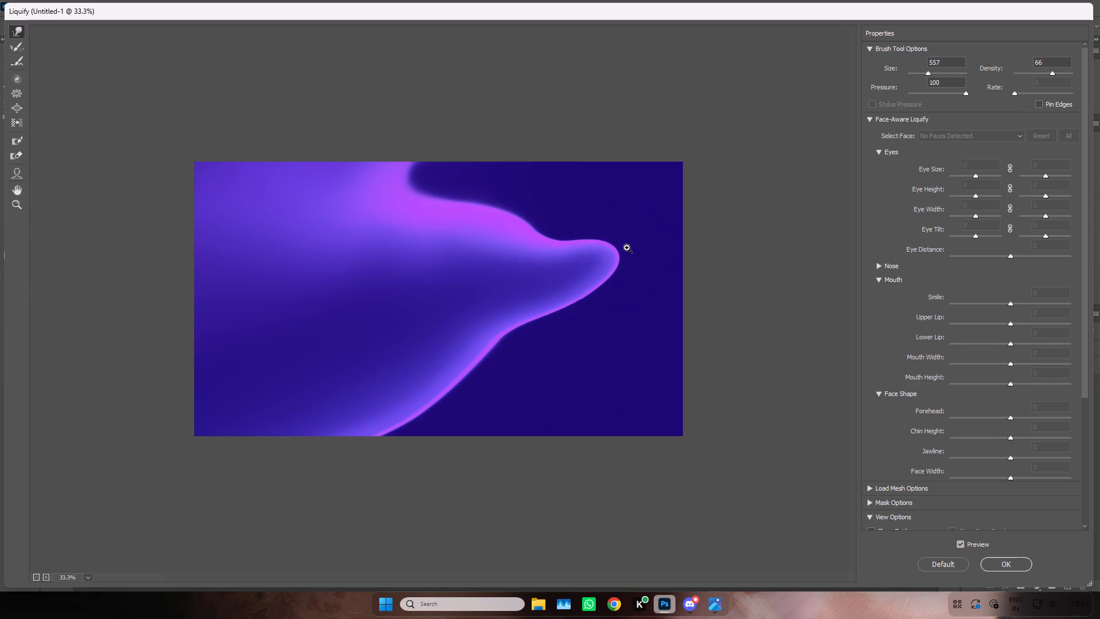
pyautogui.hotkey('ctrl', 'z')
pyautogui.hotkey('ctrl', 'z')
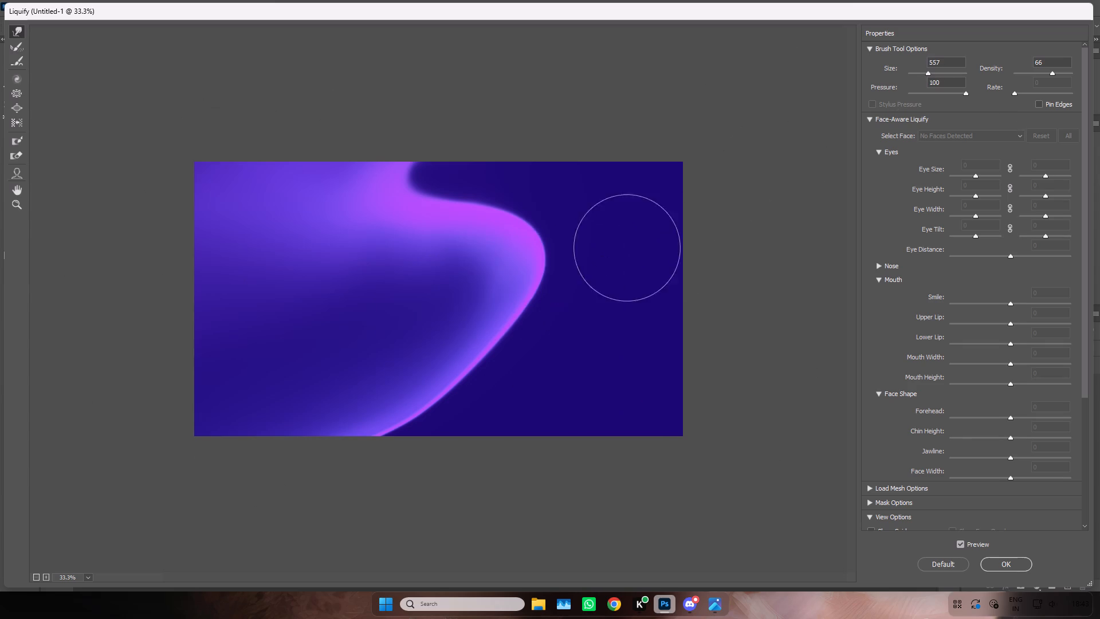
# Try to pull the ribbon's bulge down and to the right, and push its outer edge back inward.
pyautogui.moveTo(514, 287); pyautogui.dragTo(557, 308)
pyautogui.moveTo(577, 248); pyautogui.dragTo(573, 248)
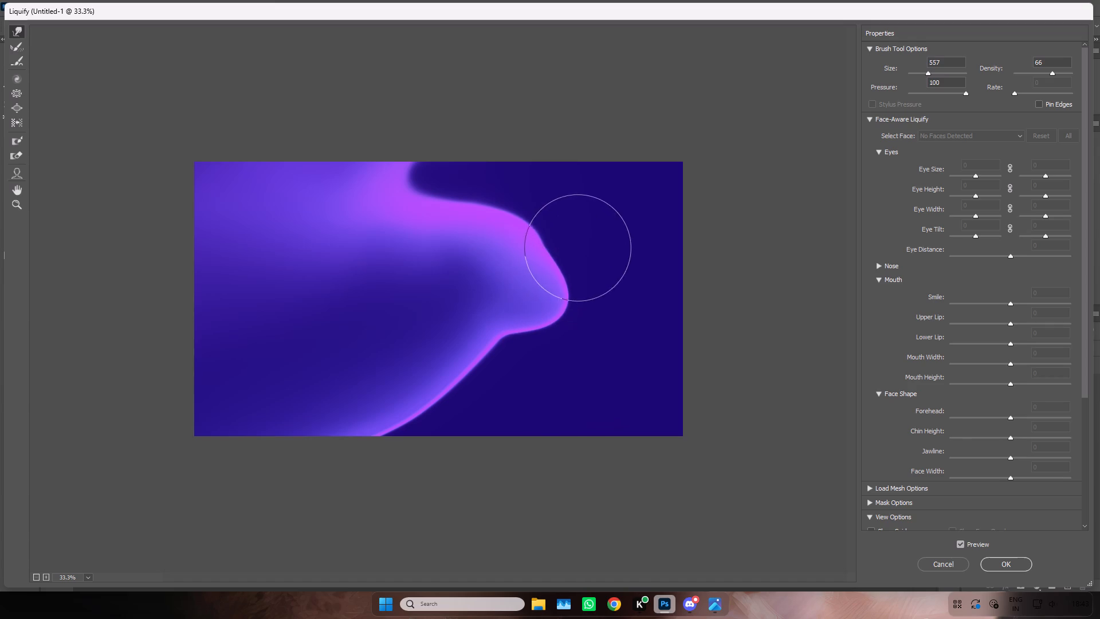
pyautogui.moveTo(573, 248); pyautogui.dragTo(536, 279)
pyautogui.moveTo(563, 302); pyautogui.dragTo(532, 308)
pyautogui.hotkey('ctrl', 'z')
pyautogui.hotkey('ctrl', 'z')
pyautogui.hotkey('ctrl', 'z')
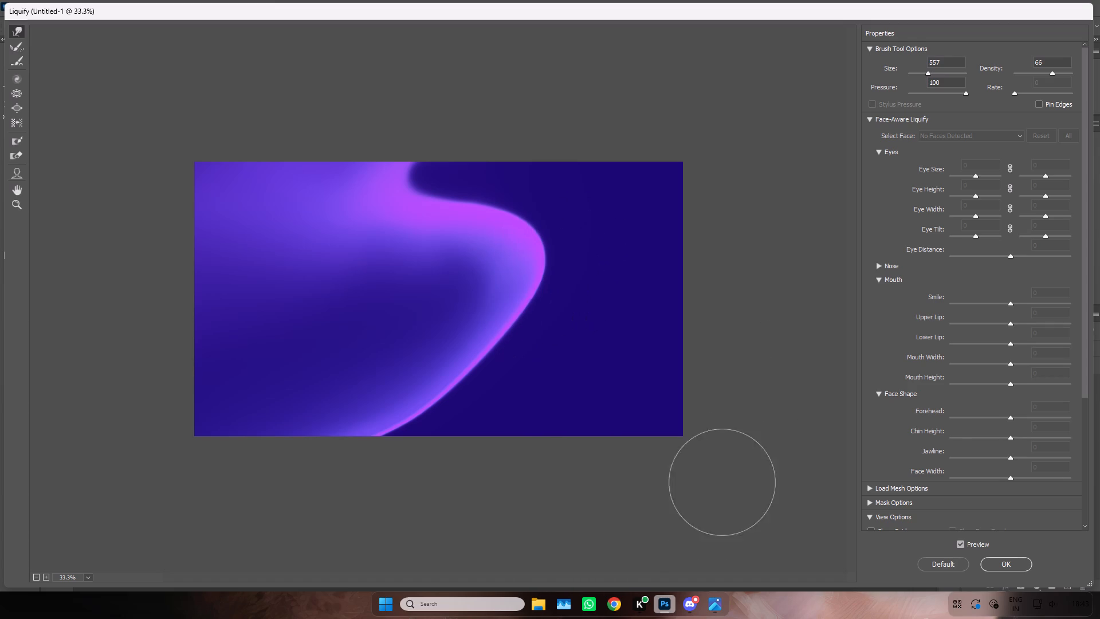
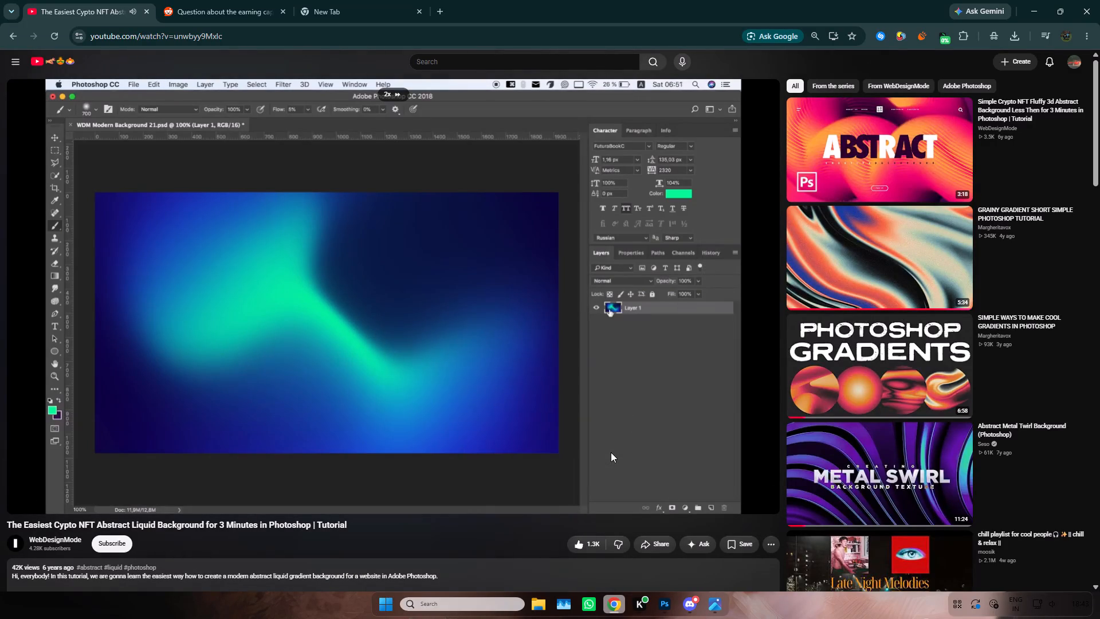
# Skim the rest of the video tutorial, examining its Liquify warping of the ribbon and its Brightness/Contrast adjustment.
pyautogui.press('Right')
pyautogui.press('space')
pyautogui.press('space')
pyautogui.press('space')
pyautogui.press('space')
pyautogui.press('space')
pyautogui.press('space')
pyautogui.press('space')
pyautogui.press('space')
pyautogui.press('space')
pyautogui.press('space')
pyautogui.press('space')
pyautogui.press('space')
pyautogui.press('space')
pyautogui.press('space')
pyautogui.press('space')
pyautogui.press('space')
pyautogui.press('space')
pyautogui.press('space')
pyautogui.press('space')
pyautogui.press('space')
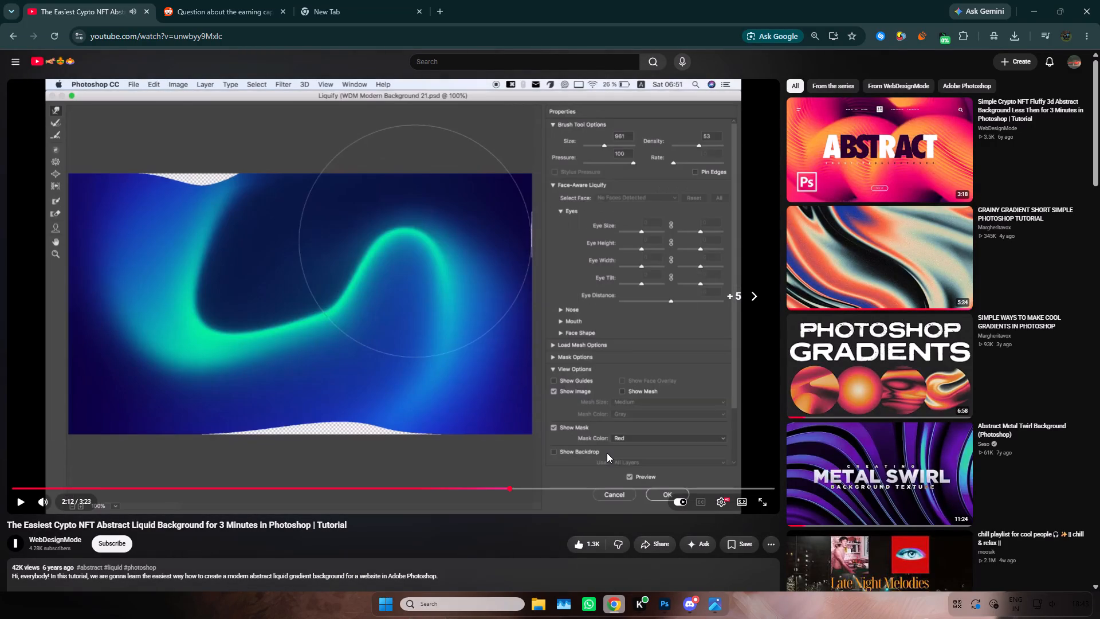
pyautogui.press('Right')
pyautogui.press('space')
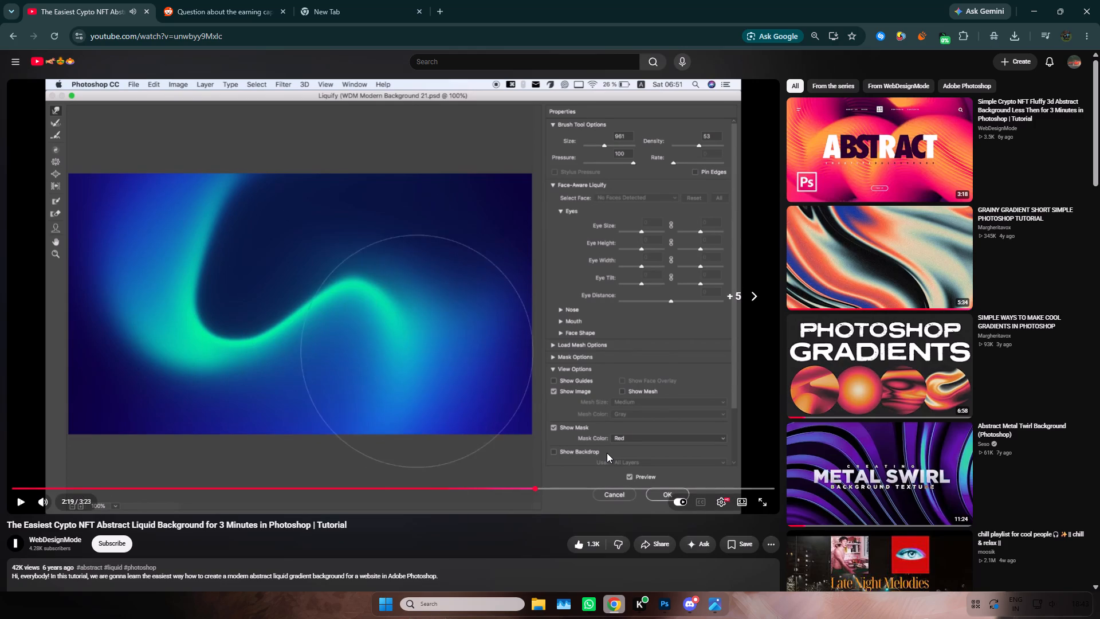
pyautogui.press('Right')
pyautogui.press('Right')
pyautogui.press('Right')
pyautogui.press('Right')
pyautogui.press('Right')
pyautogui.press('Right')
pyautogui.press('Right')
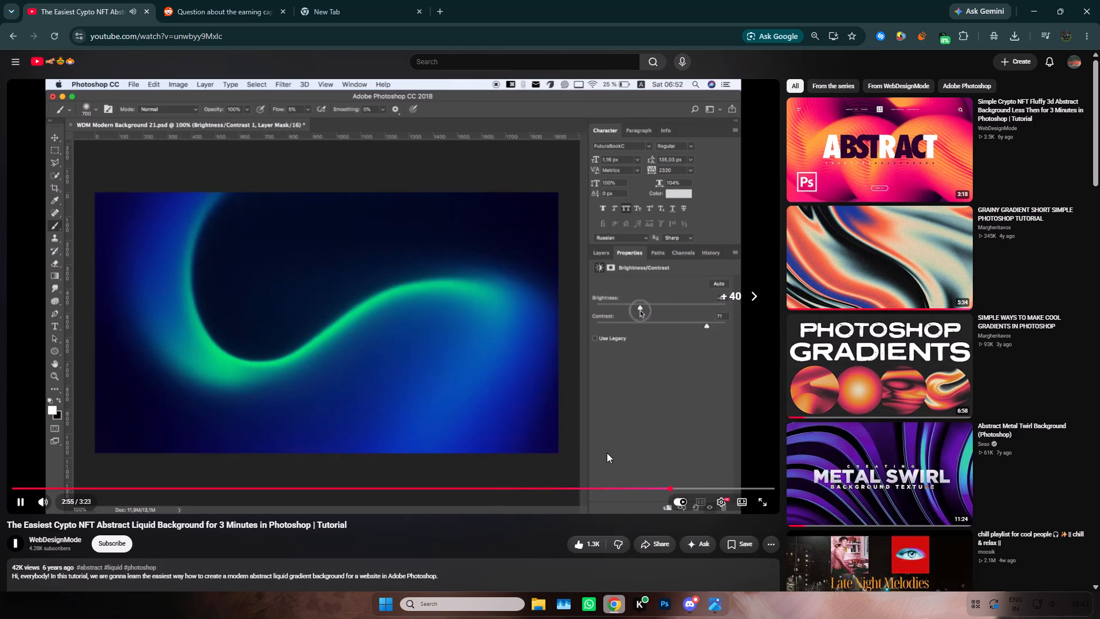
pyautogui.press('space')
# Back in Photoshop, pull the ribbon's lower edge up and to the right into a lobe and push a notch inward above it.
pyautogui.click(669, 601)
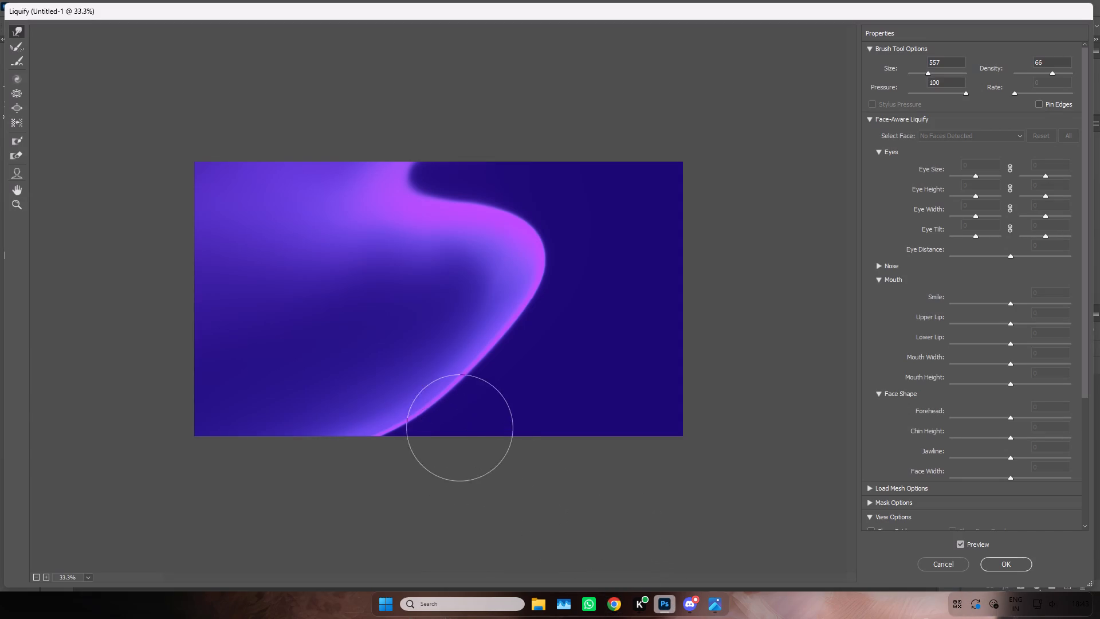
pyautogui.moveTo(367, 389); pyautogui.dragTo(549, 330)
pyautogui.moveTo(349, 424); pyautogui.dragTo(557, 318)
pyautogui.moveTo(464, 362); pyautogui.dragTo(500, 312)
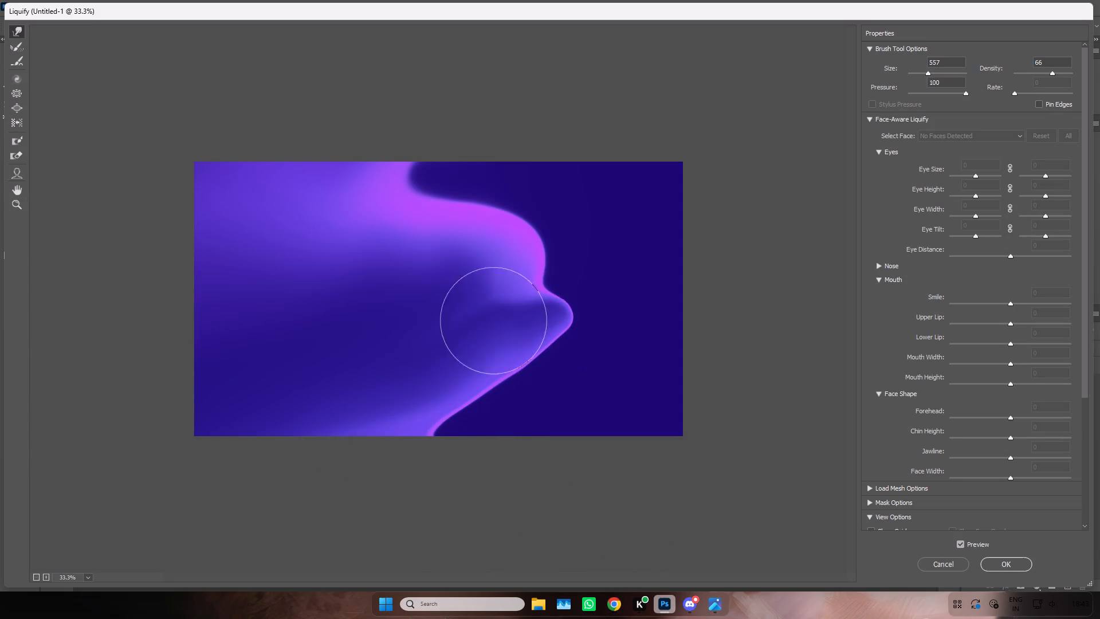
pyautogui.moveTo(500, 312); pyautogui.dragTo(473, 314)
pyautogui.moveTo(533, 279); pyautogui.dragTo(492, 302)
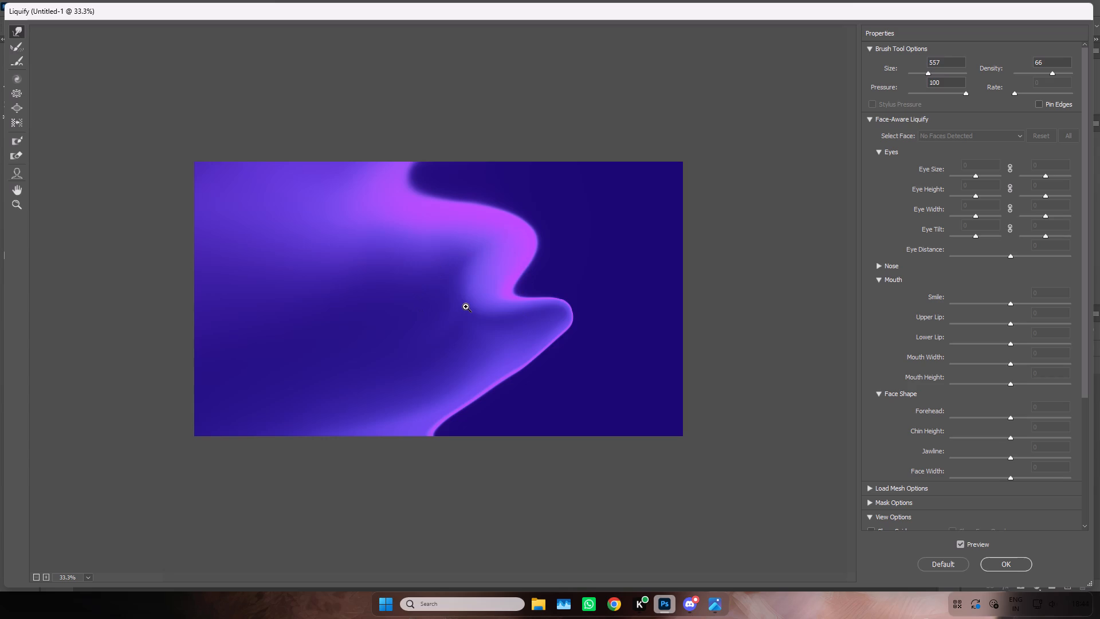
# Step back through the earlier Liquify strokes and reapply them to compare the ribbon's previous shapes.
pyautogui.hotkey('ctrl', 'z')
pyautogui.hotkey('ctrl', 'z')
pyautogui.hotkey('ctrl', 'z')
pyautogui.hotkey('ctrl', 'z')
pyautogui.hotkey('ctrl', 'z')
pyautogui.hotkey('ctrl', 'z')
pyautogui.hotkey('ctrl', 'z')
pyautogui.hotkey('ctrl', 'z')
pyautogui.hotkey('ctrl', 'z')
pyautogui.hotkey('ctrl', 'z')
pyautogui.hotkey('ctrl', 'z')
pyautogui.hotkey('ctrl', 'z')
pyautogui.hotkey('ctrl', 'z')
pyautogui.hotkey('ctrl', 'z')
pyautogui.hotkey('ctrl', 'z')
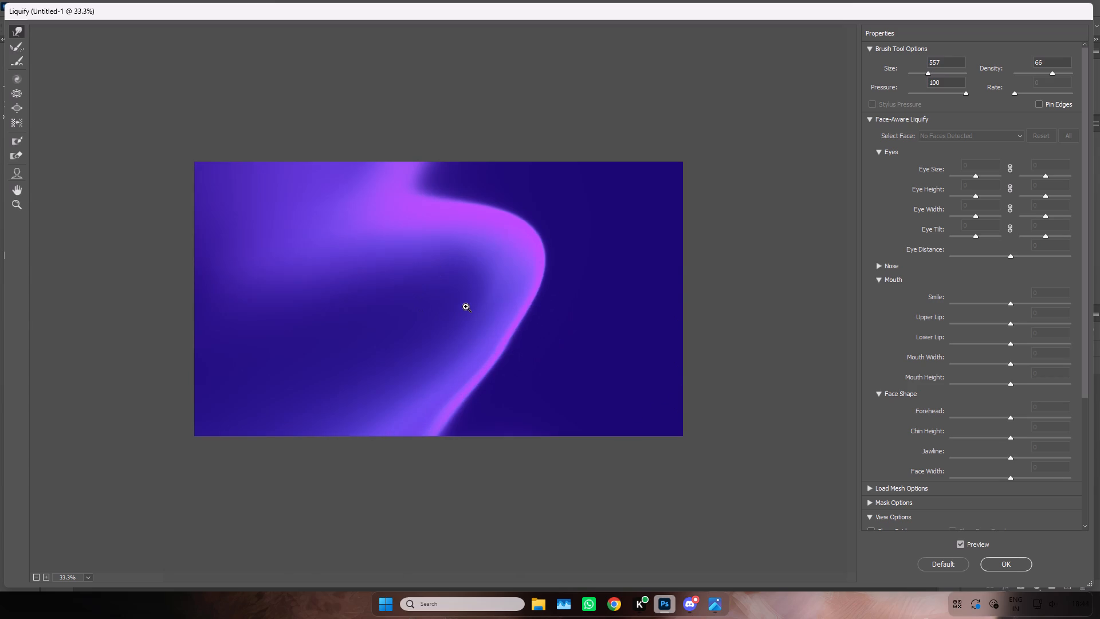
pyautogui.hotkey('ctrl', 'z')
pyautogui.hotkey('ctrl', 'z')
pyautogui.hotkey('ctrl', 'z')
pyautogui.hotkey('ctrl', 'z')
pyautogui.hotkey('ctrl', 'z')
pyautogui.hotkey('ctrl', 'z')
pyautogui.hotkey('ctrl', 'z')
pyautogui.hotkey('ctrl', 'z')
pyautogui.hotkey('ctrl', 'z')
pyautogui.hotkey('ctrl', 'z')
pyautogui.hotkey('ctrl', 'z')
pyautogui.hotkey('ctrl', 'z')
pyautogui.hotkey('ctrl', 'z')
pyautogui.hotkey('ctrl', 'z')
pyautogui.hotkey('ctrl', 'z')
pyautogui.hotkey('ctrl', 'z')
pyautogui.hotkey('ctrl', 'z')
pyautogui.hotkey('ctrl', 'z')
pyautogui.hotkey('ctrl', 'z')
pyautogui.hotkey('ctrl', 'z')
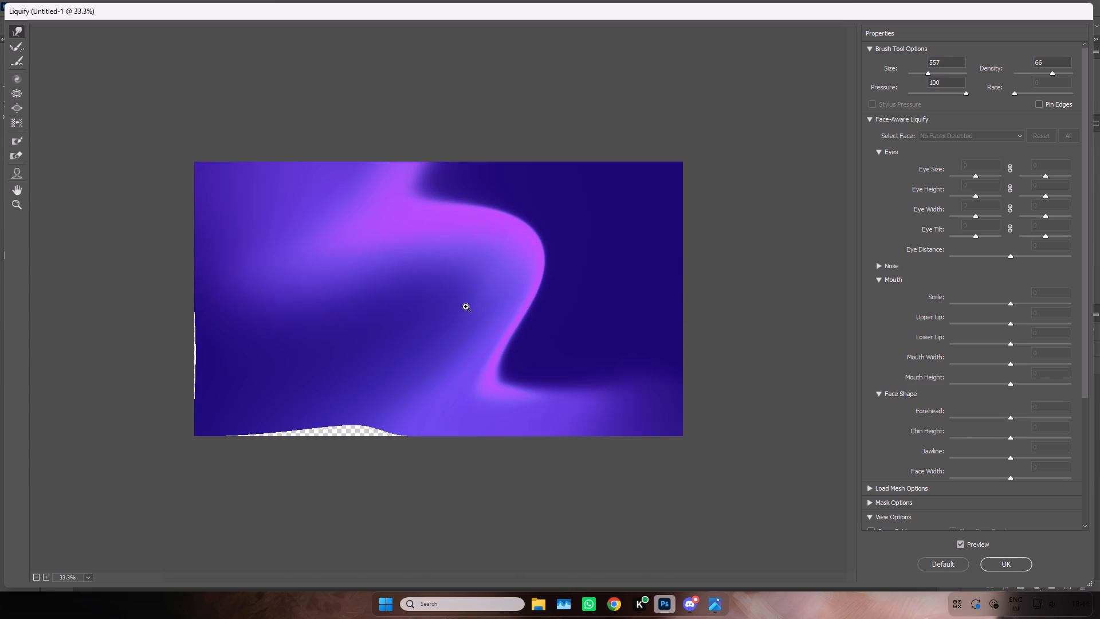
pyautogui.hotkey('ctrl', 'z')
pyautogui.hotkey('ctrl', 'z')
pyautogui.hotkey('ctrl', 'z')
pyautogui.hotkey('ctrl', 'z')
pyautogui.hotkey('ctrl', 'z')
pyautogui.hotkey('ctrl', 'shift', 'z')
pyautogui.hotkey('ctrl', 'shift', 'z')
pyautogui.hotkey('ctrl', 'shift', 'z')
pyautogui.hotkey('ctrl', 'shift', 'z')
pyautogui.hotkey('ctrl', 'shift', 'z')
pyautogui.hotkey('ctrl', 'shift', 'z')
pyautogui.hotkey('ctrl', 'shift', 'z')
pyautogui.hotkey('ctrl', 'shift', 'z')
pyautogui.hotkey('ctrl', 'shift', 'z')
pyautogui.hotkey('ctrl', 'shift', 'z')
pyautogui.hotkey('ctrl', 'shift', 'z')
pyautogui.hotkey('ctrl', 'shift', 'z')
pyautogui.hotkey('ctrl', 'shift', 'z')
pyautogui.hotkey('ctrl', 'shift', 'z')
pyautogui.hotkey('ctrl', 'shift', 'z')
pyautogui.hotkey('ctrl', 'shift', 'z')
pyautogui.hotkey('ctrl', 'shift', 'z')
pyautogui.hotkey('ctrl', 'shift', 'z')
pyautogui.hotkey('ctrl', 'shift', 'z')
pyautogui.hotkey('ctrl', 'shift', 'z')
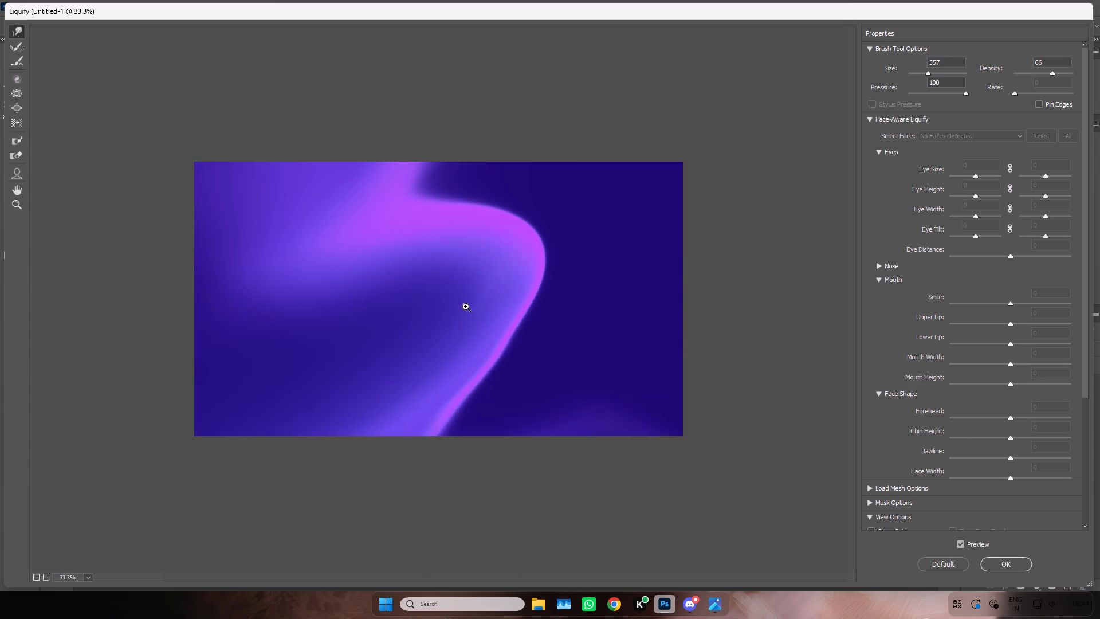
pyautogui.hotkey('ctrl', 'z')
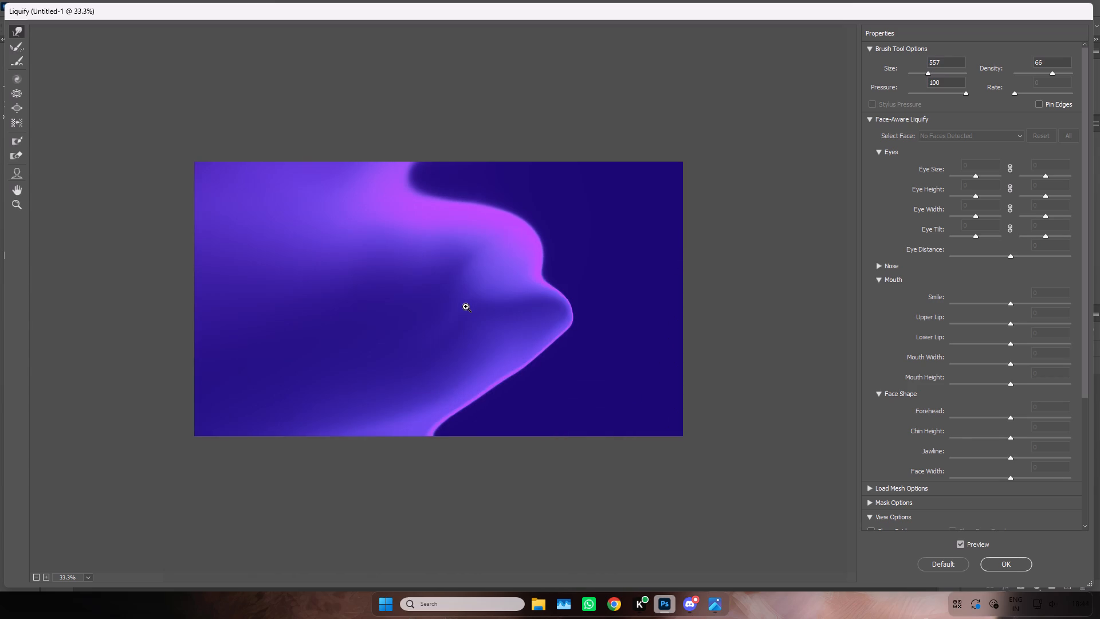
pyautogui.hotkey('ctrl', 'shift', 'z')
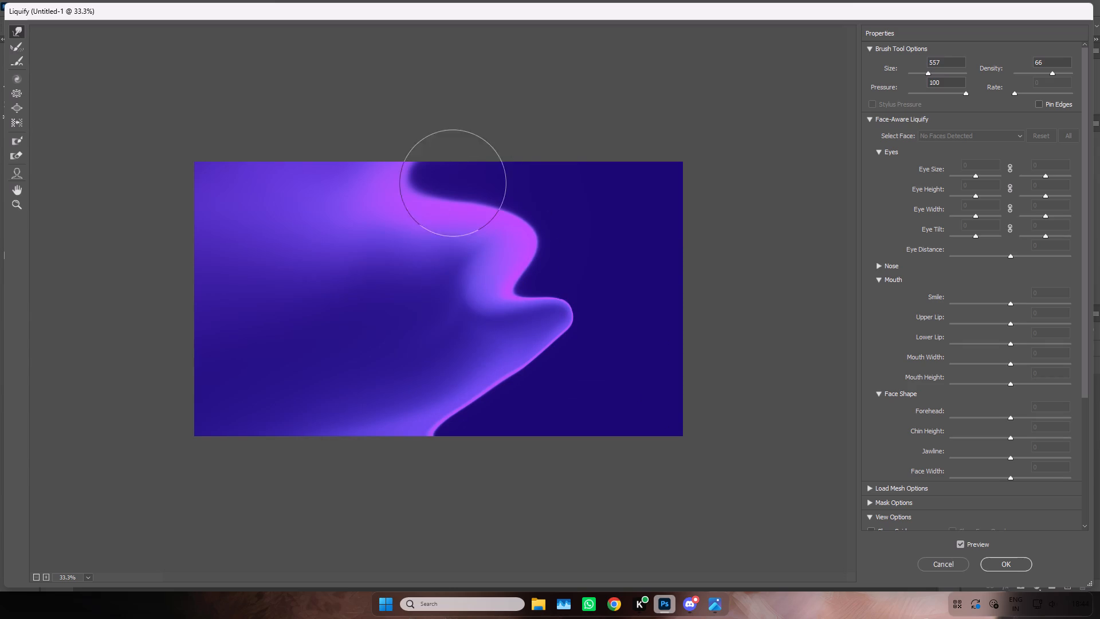
# Sweep the ribbon's magenta upper edge down to the canvas's left side and stretch the lower lobe up and right into a long tip.
pyautogui.moveTo(438, 181); pyautogui.dragTo(311, 221)
pyautogui.moveTo(403, 181); pyautogui.dragTo(242, 203)
pyautogui.moveTo(351, 172); pyautogui.dragTo(188, 182)
pyautogui.moveTo(276, 168); pyautogui.dragTo(163, 223)
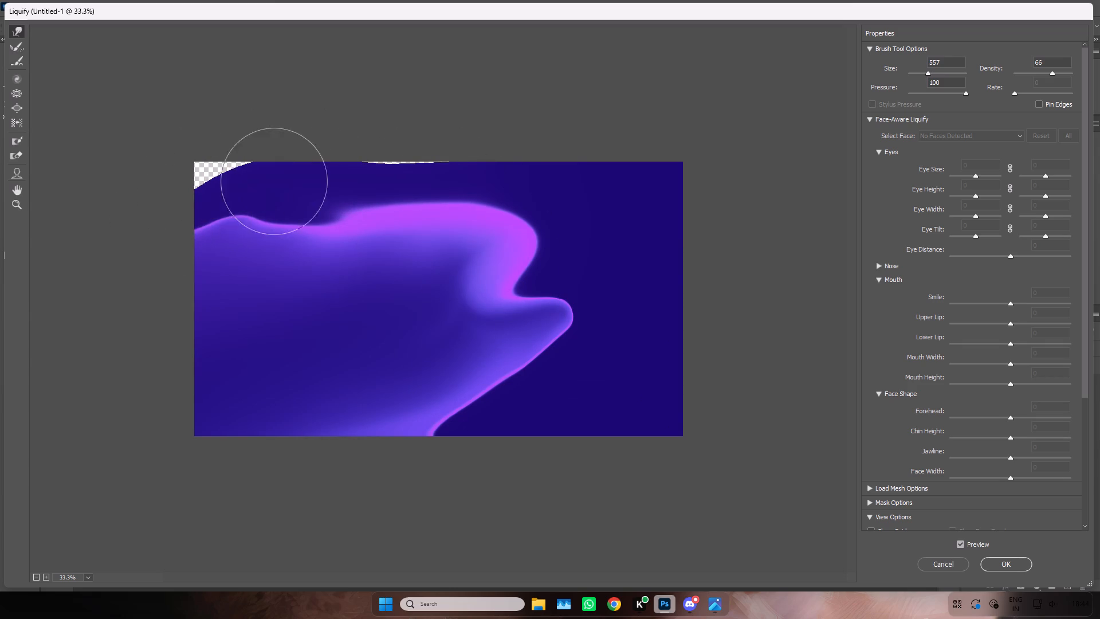
pyautogui.moveTo(271, 181); pyautogui.dragTo(130, 222)
pyautogui.click(129, 222)
pyautogui.moveTo(388, 169); pyautogui.dragTo(93, 312)
pyautogui.moveTo(396, 410); pyautogui.dragTo(664, 235)
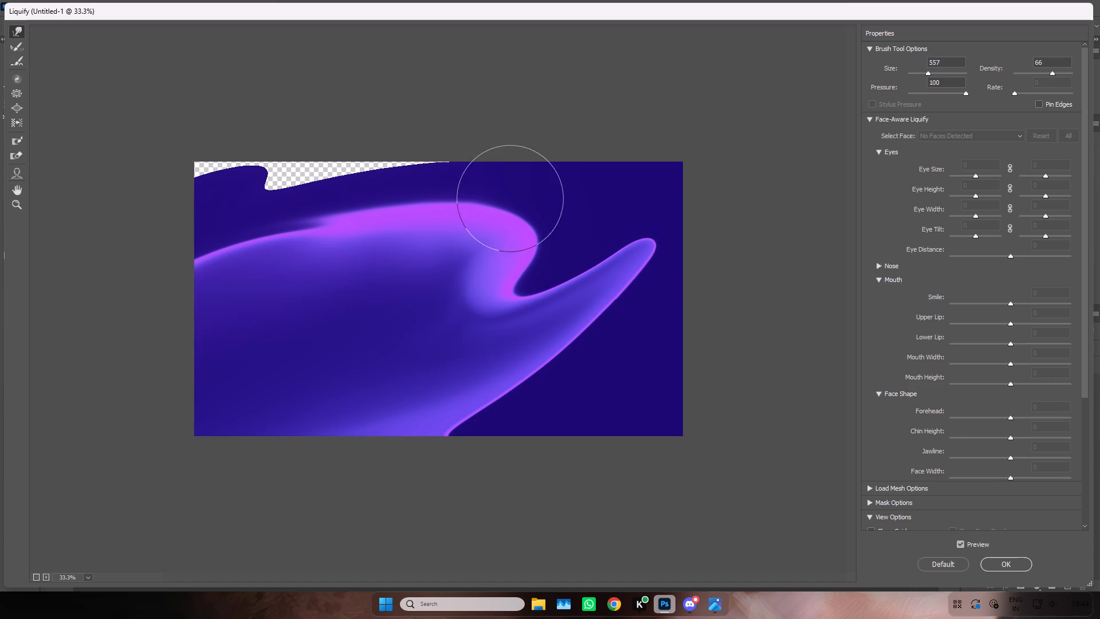
pyautogui.moveTo(505, 195); pyautogui.dragTo(58, 291)
pyautogui.click(58, 291)
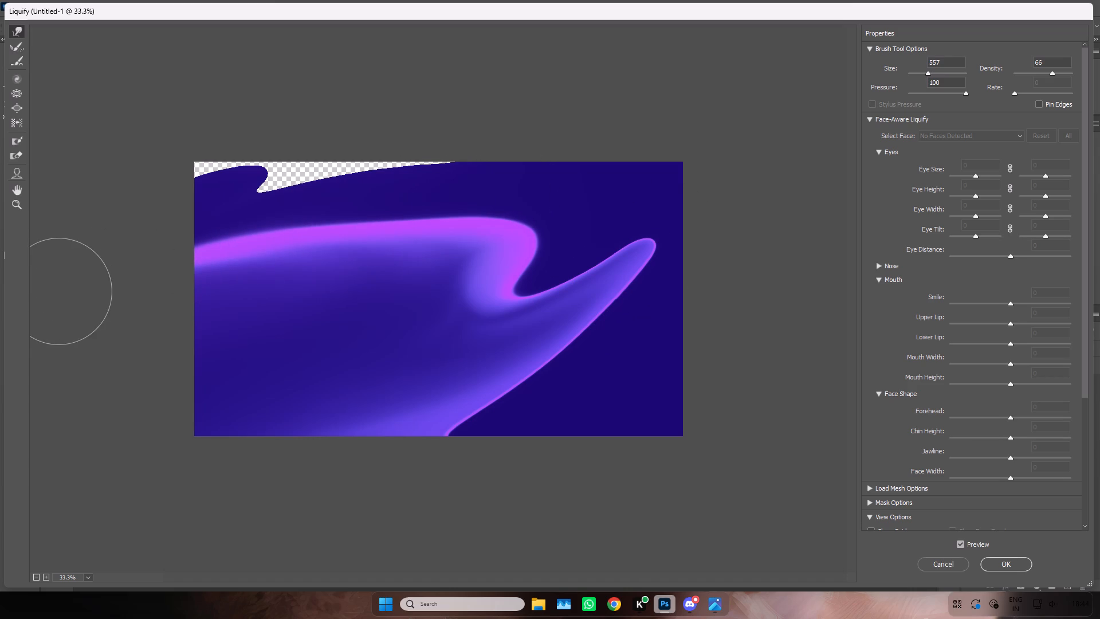
# Push the dark blue outward along the canvas's top edge, near the upper-left corner, to cover the transparent gaps.
pyautogui.moveTo(419, 151); pyautogui.dragTo(270, 117)
pyautogui.moveTo(309, 156); pyautogui.dragTo(134, 116)
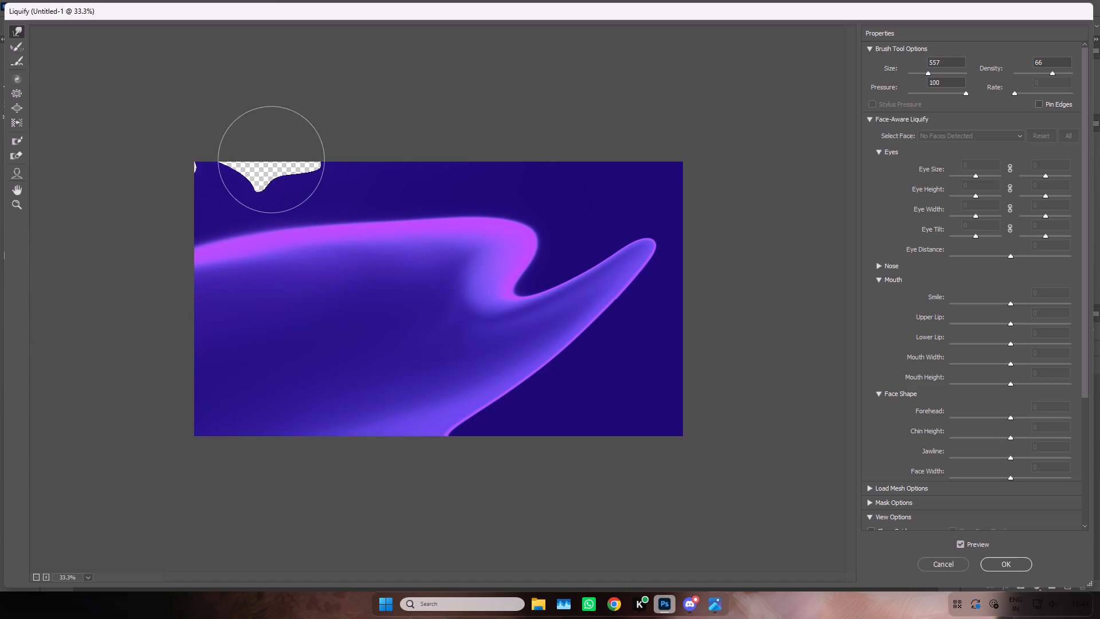
pyautogui.moveTo(274, 159); pyautogui.dragTo(259, 97)
pyautogui.moveTo(254, 155); pyautogui.dragTo(253, 93)
pyautogui.moveTo(246, 140); pyautogui.dragTo(250, 92)
pyautogui.moveTo(261, 166); pyautogui.dragTo(276, 97)
pyautogui.moveTo(261, 167); pyautogui.dragTo(293, 100)
pyautogui.moveTo(313, 172); pyautogui.dragTo(327, 109)
pyautogui.moveTo(325, 149); pyautogui.dragTo(329, 107)
pyautogui.moveTo(238, 158); pyautogui.dragTo(223, 109)
pyautogui.moveTo(209, 144); pyautogui.dragTo(205, 107)
pyautogui.moveTo(205, 107); pyautogui.dragTo(204, 116)
pyautogui.moveTo(201, 156); pyautogui.dragTo(191, 107)
# Smooth the ribbon's upper-left edge and its lower edge at the canvas bottom, and apply the Liquify warp.
pyautogui.moveTo(504, 446); pyautogui.dragTo(395, 505)
pyautogui.moveTo(390, 508); pyautogui.dragTo(378, 515)
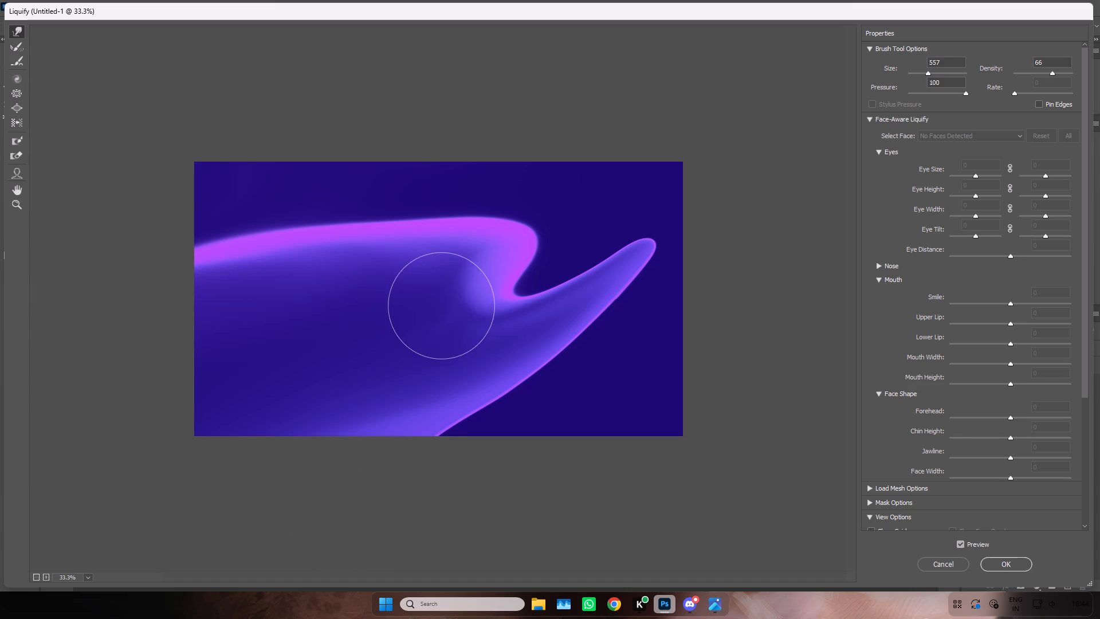
pyautogui.moveTo(304, 207); pyautogui.dragTo(152, 244)
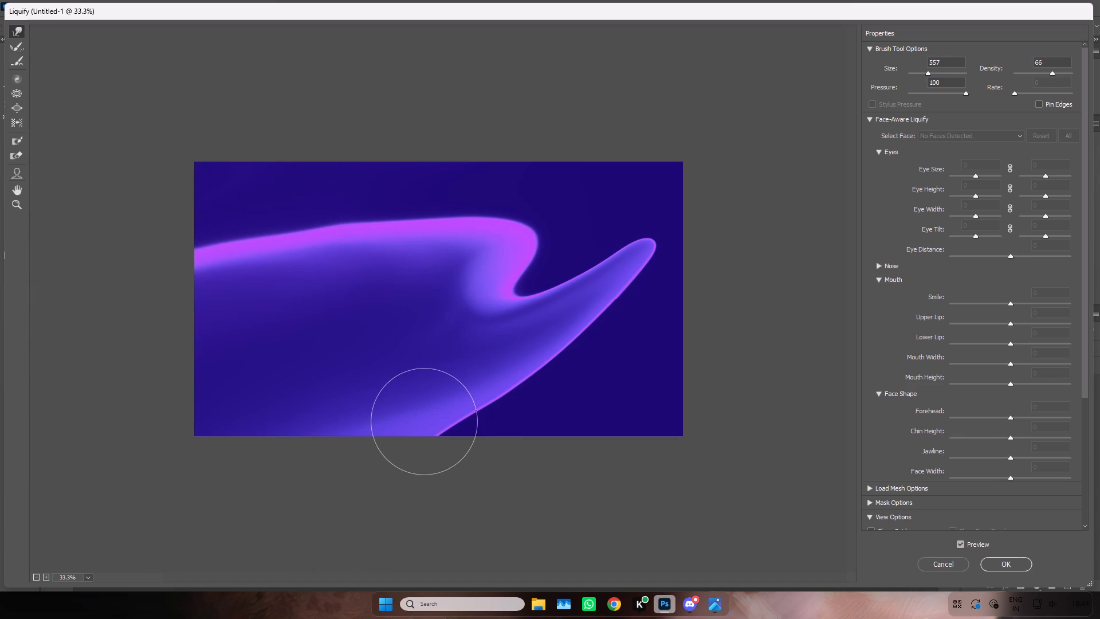
pyautogui.moveTo(369, 188); pyautogui.dragTo(203, 222)
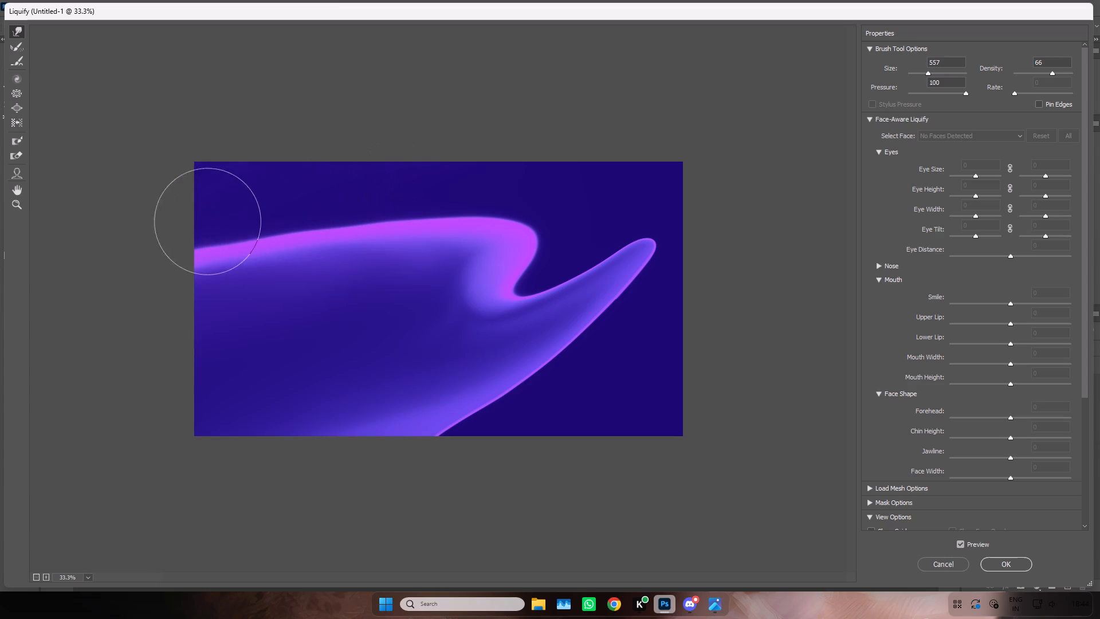
pyautogui.moveTo(203, 222); pyautogui.dragTo(100, 246)
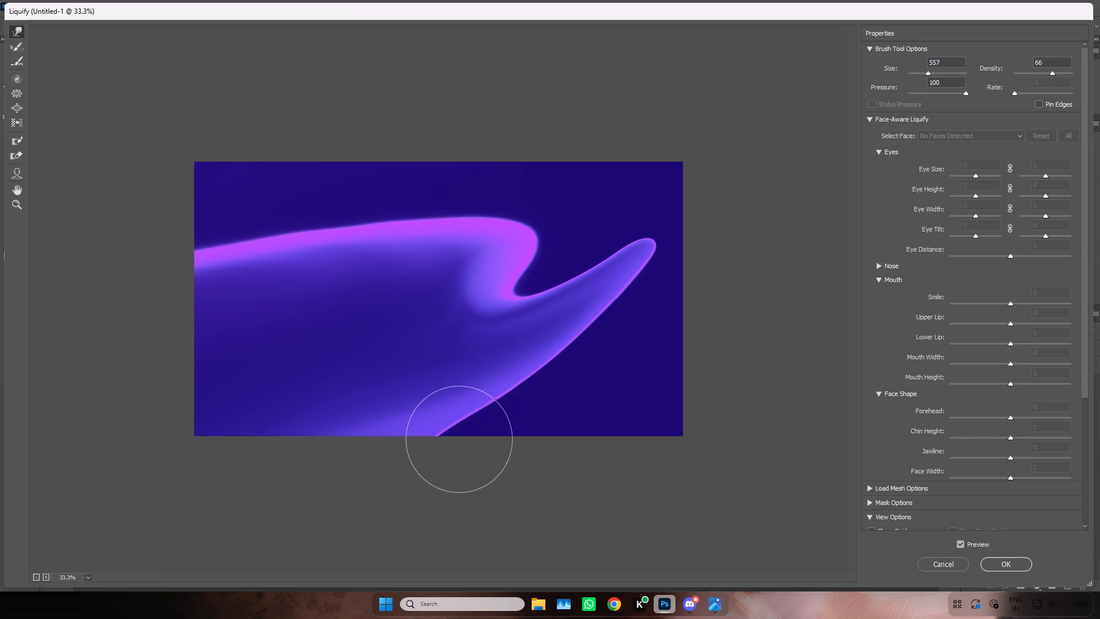
pyautogui.moveTo(447, 445); pyautogui.dragTo(328, 480)
pyautogui.moveTo(328, 480); pyautogui.dragTo(321, 481)
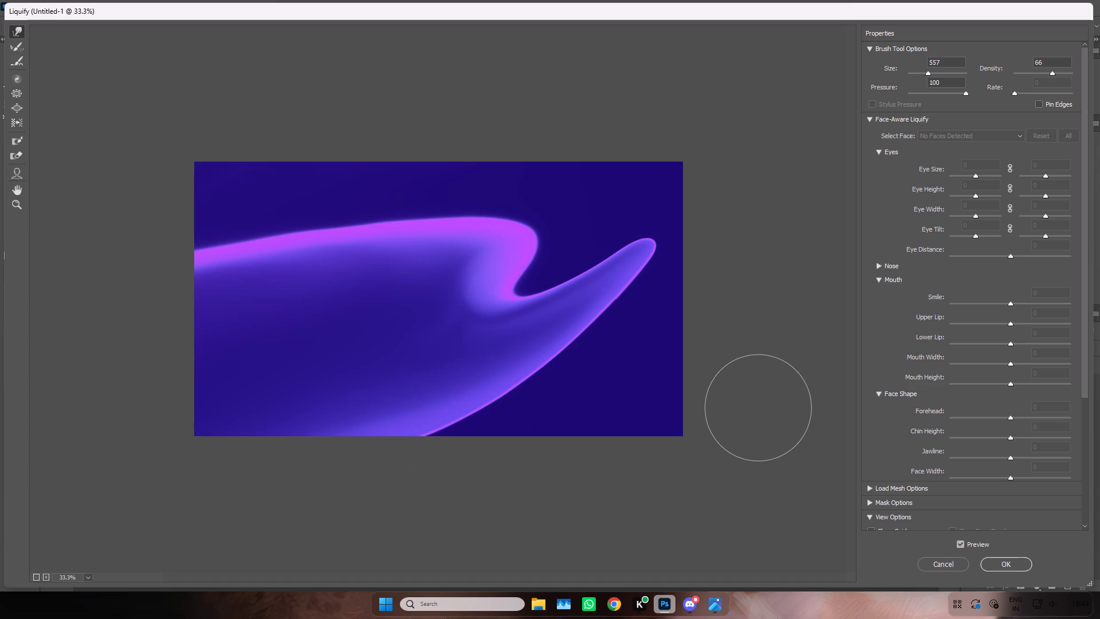
pyautogui.click(1003, 565)
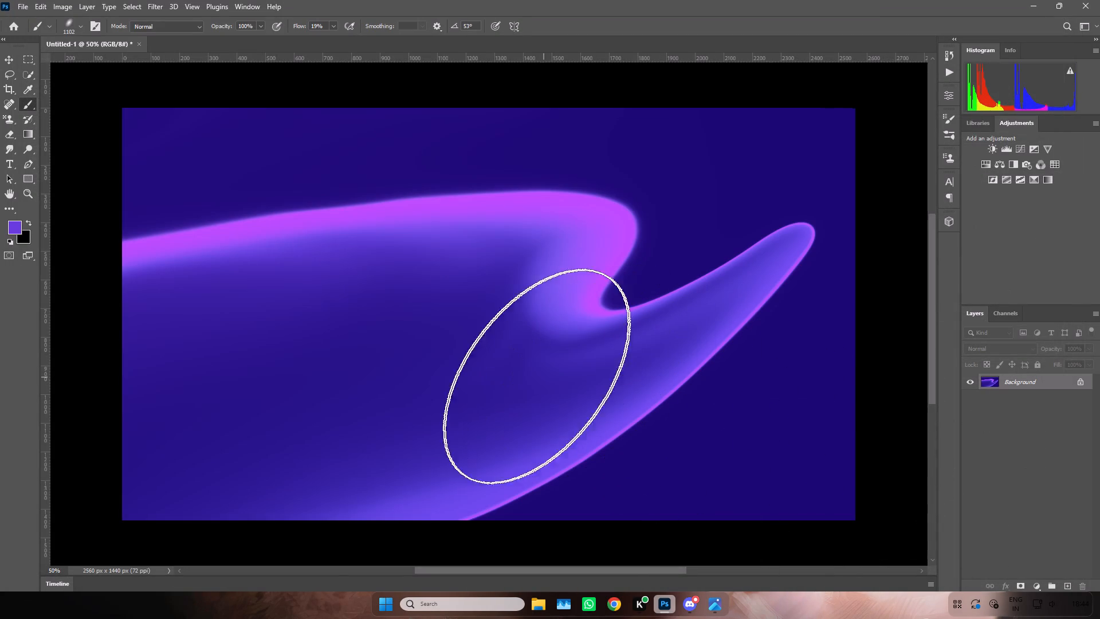
# Paint a large soft purple glow over the dark lower-left area inside the ribbon with the Brush tool.
pyautogui.moveTo(261, 395); pyautogui.dragTo(313, 363)
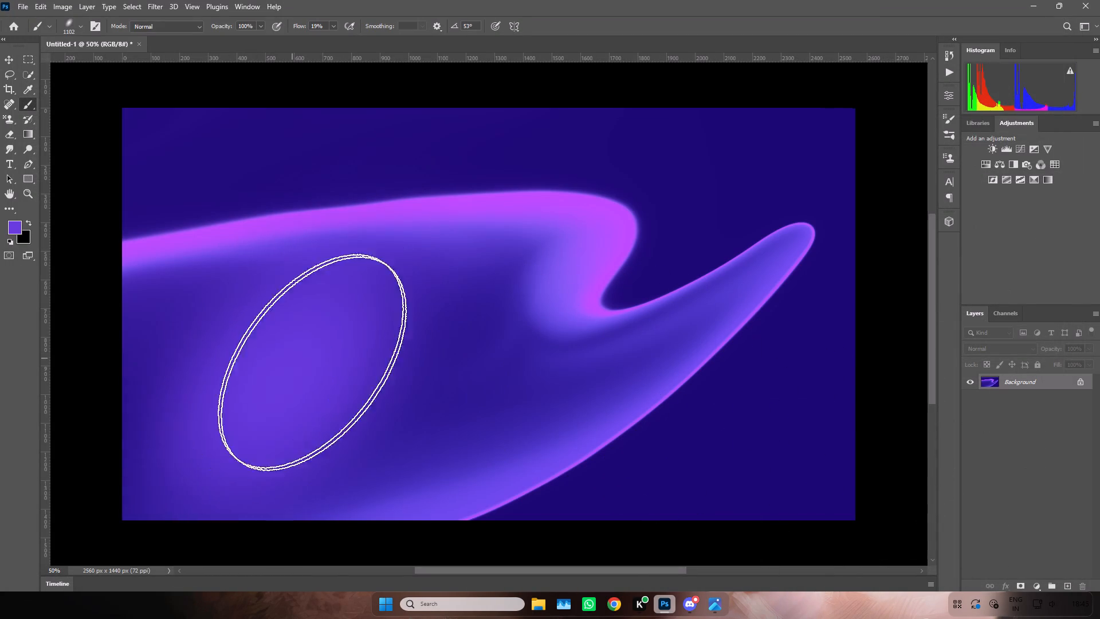
pyautogui.moveTo(313, 363); pyautogui.dragTo(258, 370)
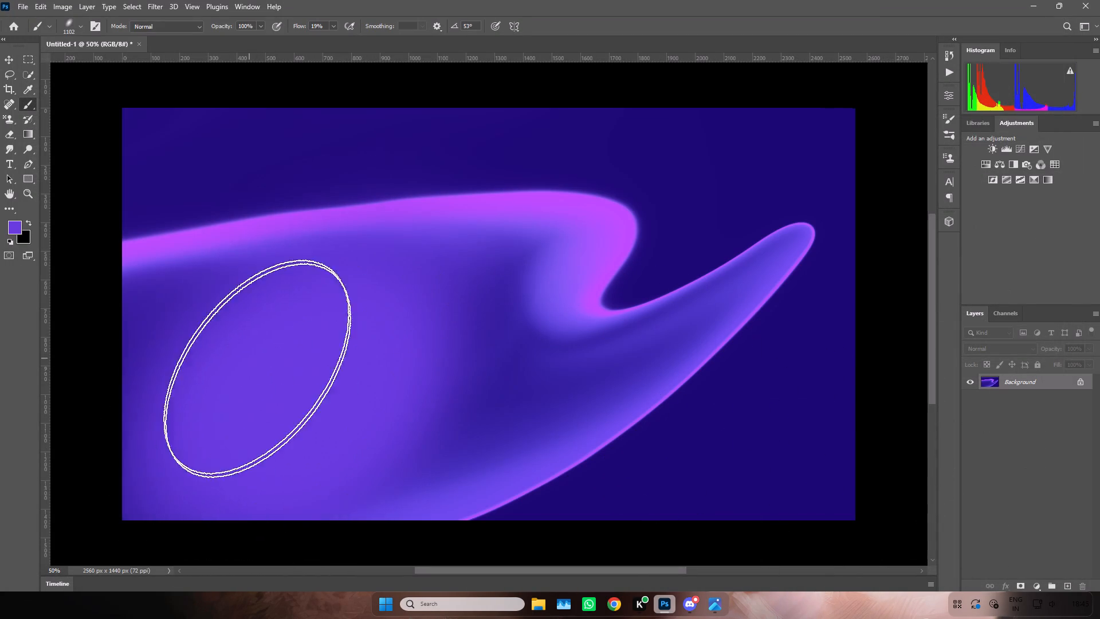
pyautogui.moveTo(258, 370); pyautogui.dragTo(243, 428)
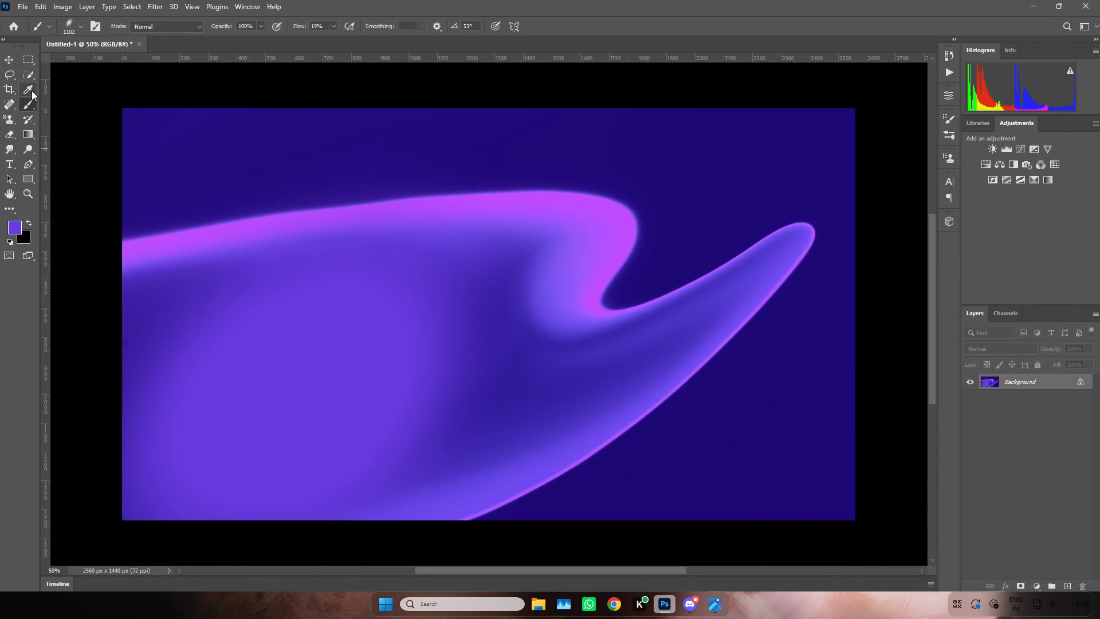
# Sample the ribbon's magenta, set the brush flow to 43%, and paint a large soft magenta glow over the lower-left area.
pyautogui.click(32, 90)
pyautogui.click(543, 198)
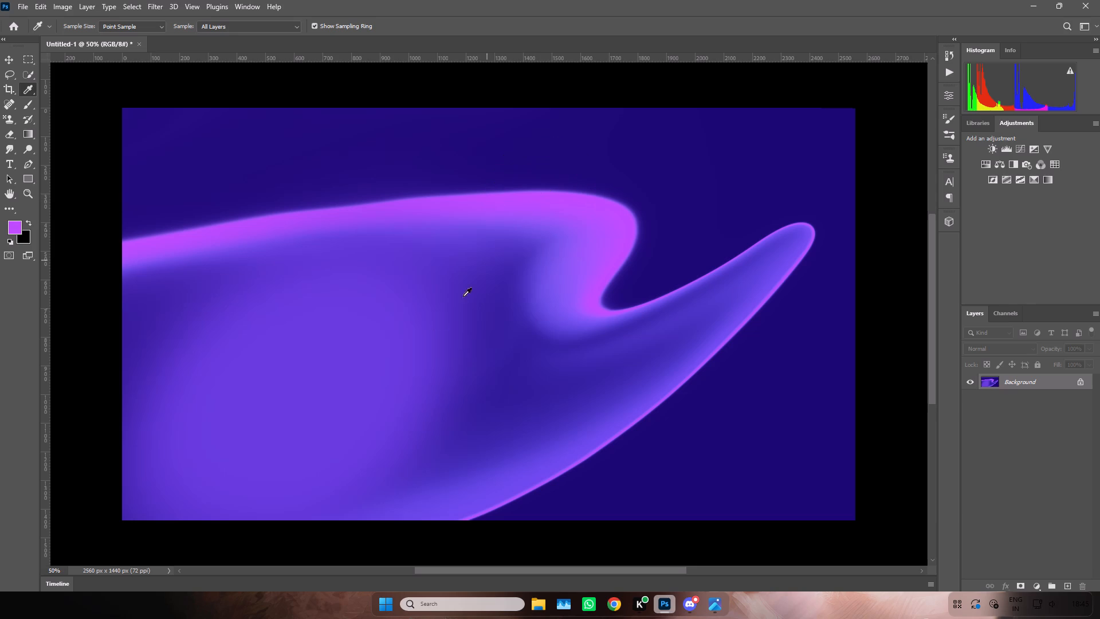
pyautogui.click(29, 103)
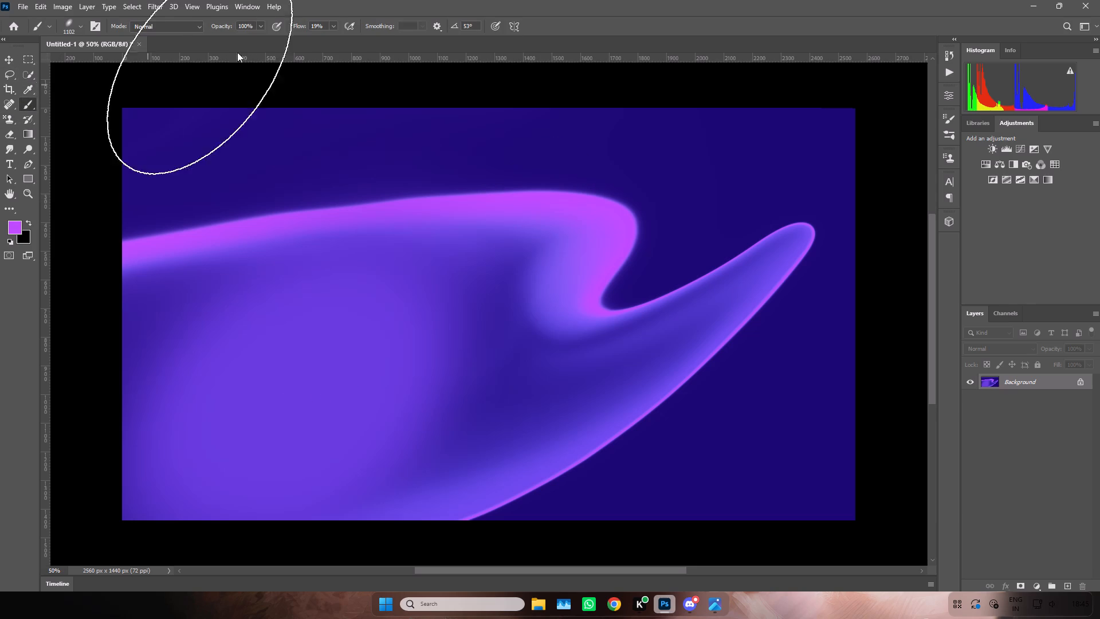
pyautogui.click(332, 24)
pyautogui.moveTo(335, 40); pyautogui.dragTo(346, 38)
pyautogui.click(330, 25)
pyautogui.click(333, 27)
pyautogui.click(332, 27)
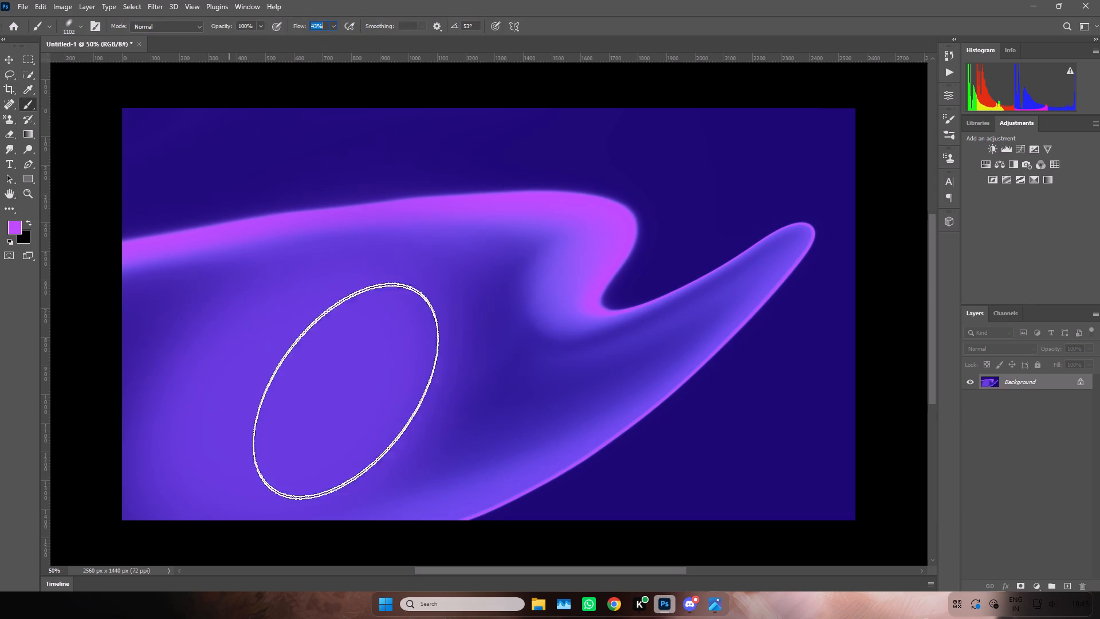
pyautogui.moveTo(301, 398); pyautogui.dragTo(247, 383)
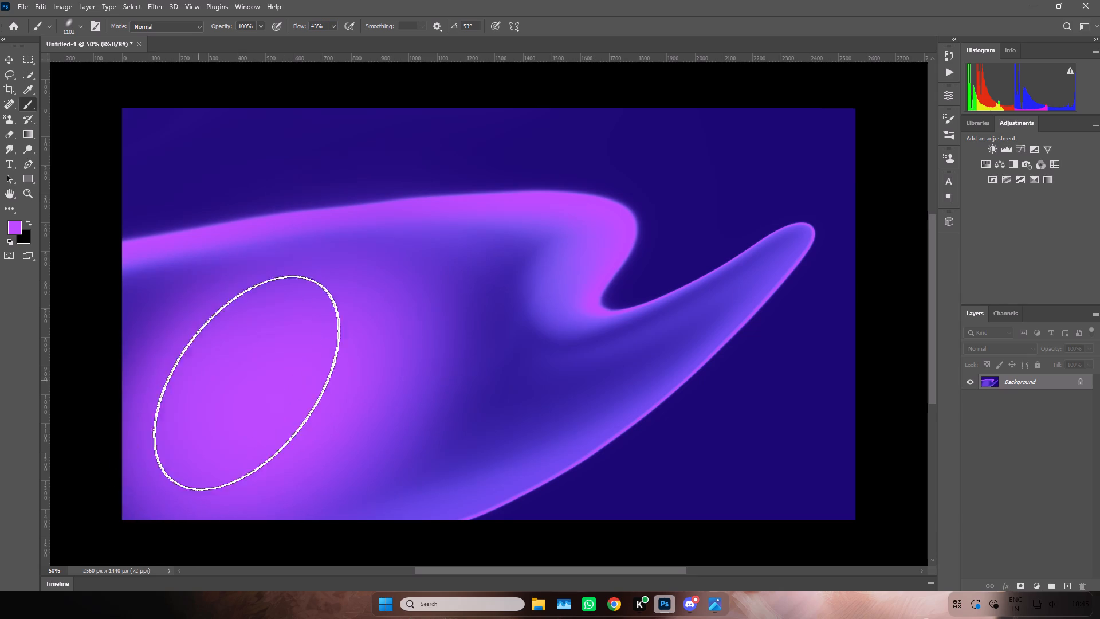
pyautogui.moveTo(247, 383); pyautogui.dragTo(350, 461)
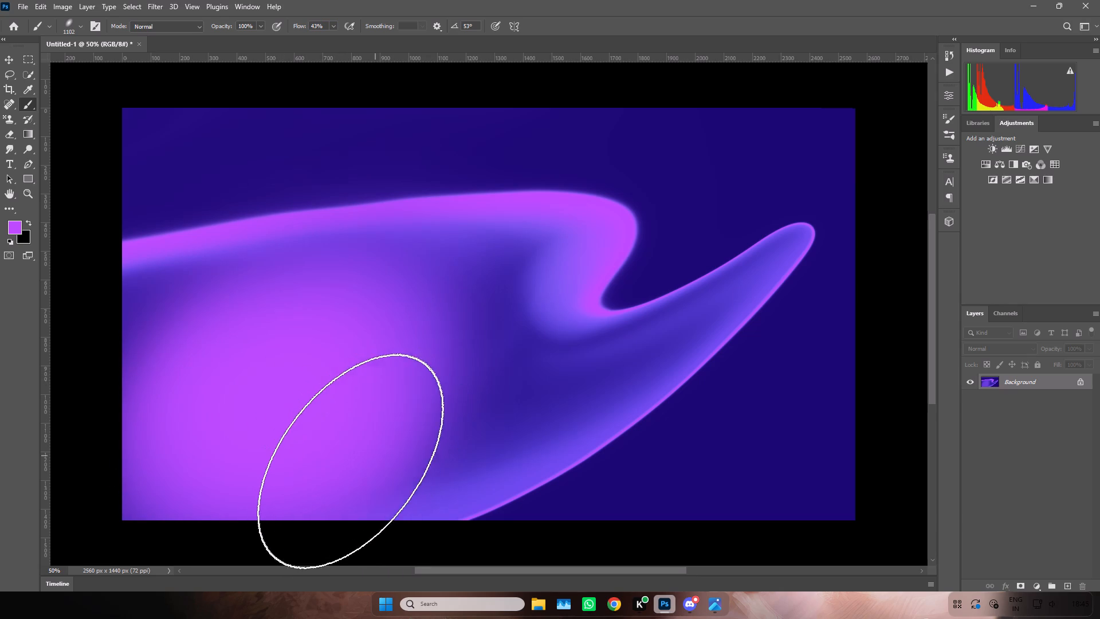
pyautogui.moveTo(350, 461); pyautogui.dragTo(348, 461)
# Open Liquify and stretch the magenta glow out to the canvas's left edge and rightward into a lobe inside the ribbon.
pyautogui.click(188, 3)
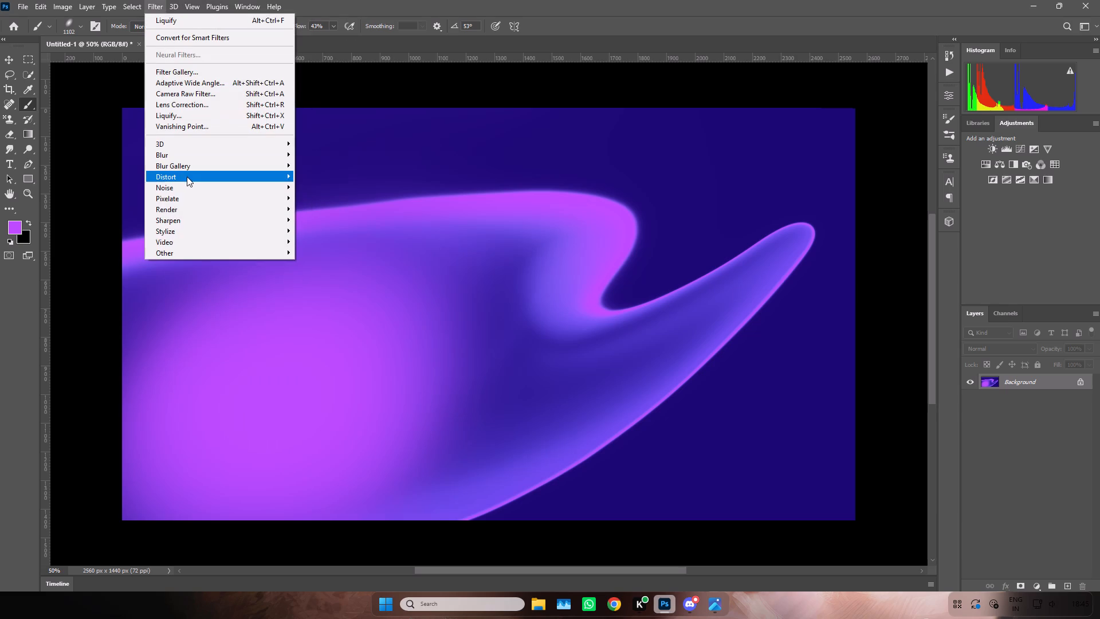
pyautogui.click(211, 109)
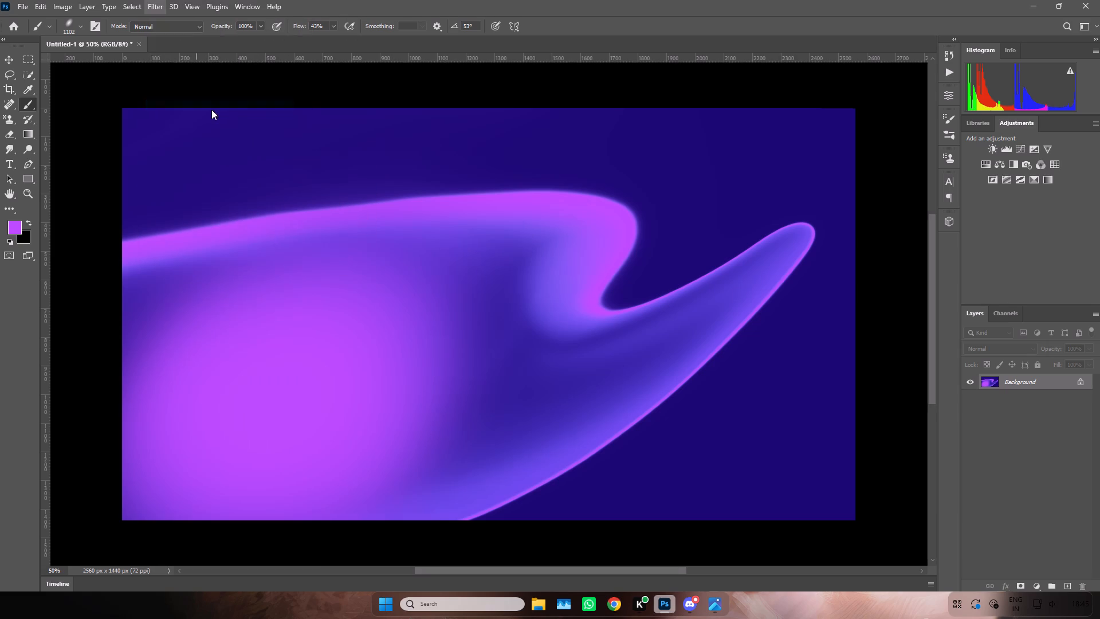
pyautogui.click(1019, 57)
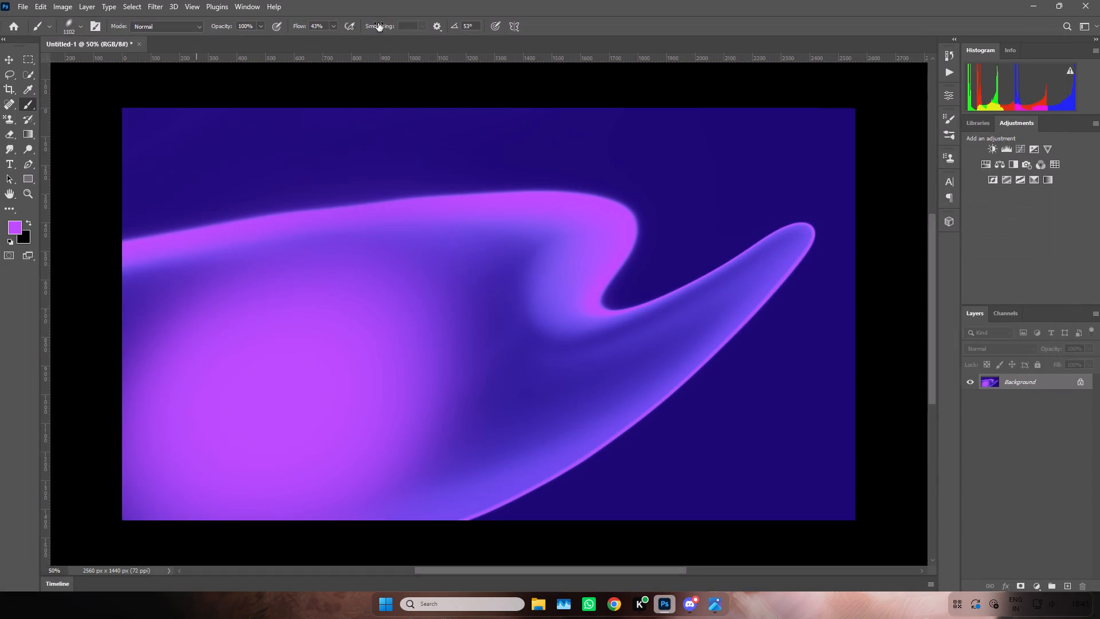
pyautogui.click(198, 5)
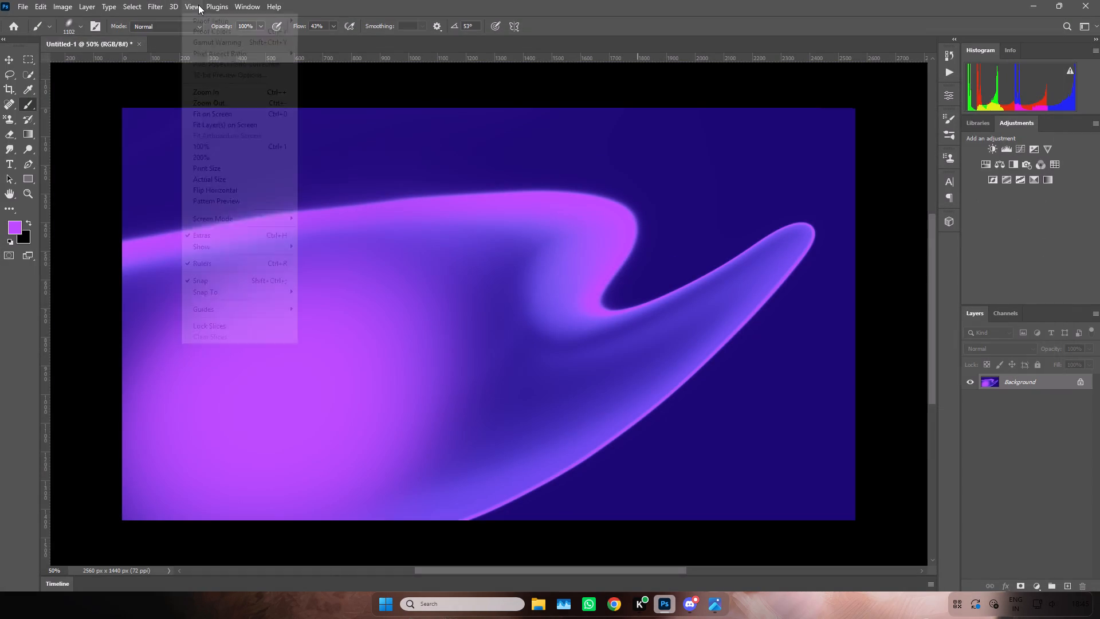
pyautogui.click(146, 3)
pyautogui.click(158, 3)
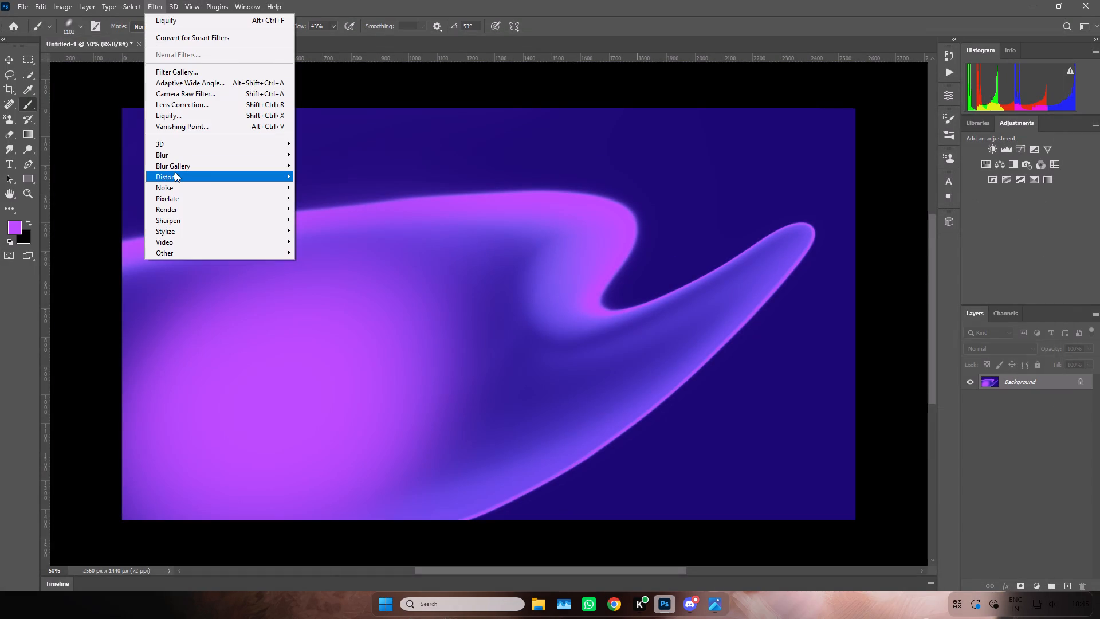
pyautogui.doubleClick(203, 118)
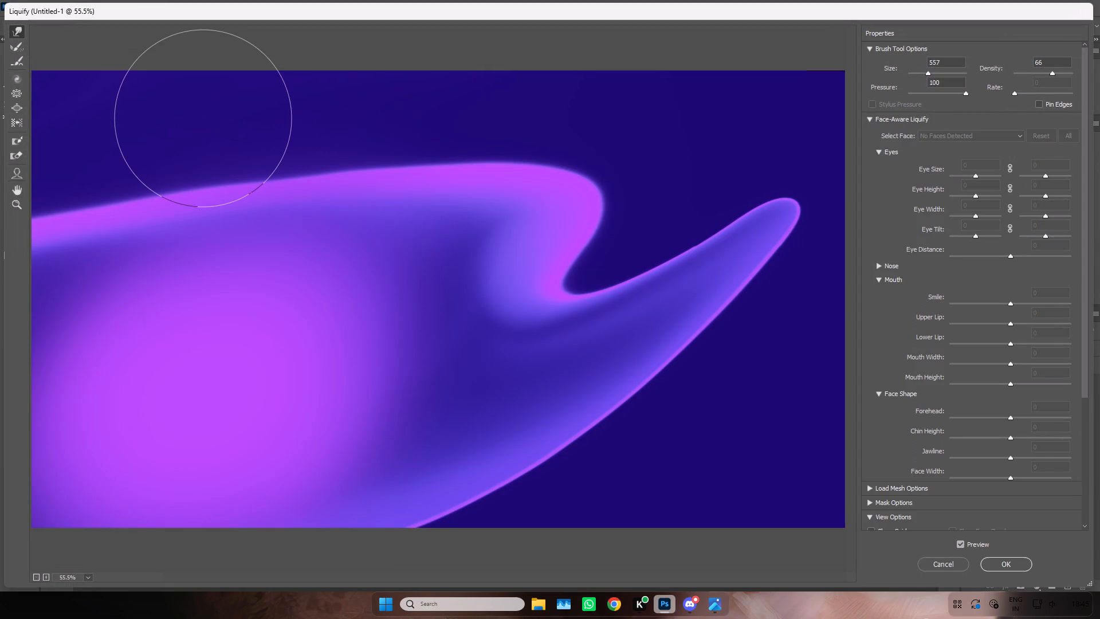
pyautogui.hotkey('ctrl', '-')
pyautogui.hotkey('ctrl', '-')
pyautogui.hotkey('ctrl', '-')
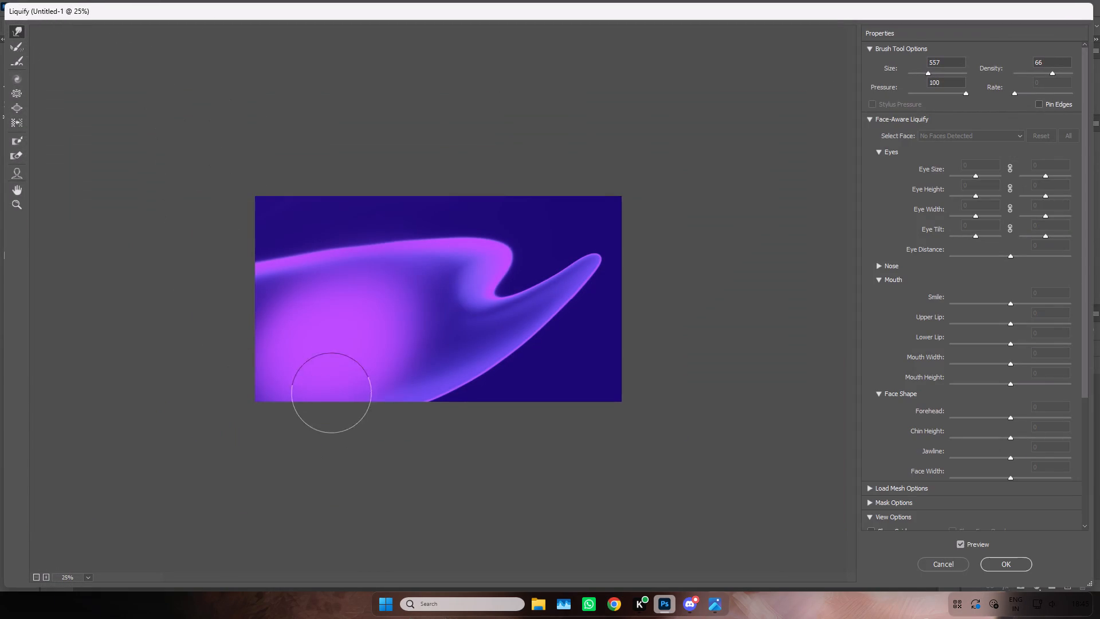
pyautogui.moveTo(325, 367); pyautogui.dragTo(192, 378)
pyautogui.moveTo(281, 343); pyautogui.dragTo(409, 327)
pyautogui.moveTo(367, 334); pyautogui.dragTo(370, 335)
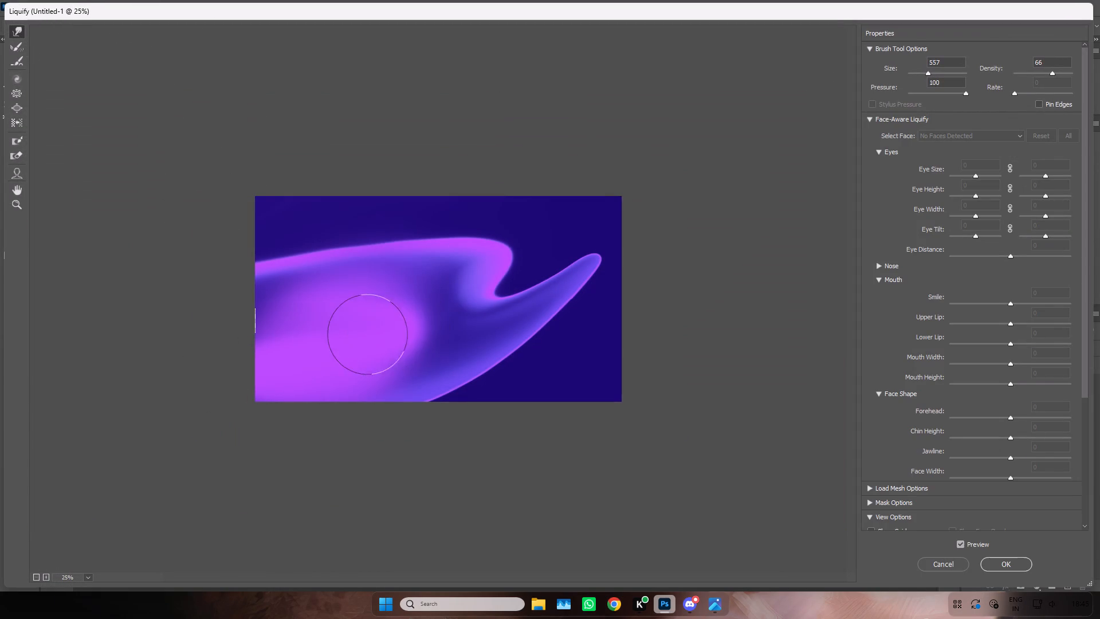
pyautogui.moveTo(370, 335); pyautogui.dragTo(470, 339)
# Push a second magenta lobe up toward the ribbon's upper band and sweep the glow's upper-left side toward the canvas's left edge.
pyautogui.moveTo(351, 331); pyautogui.dragTo(387, 307)
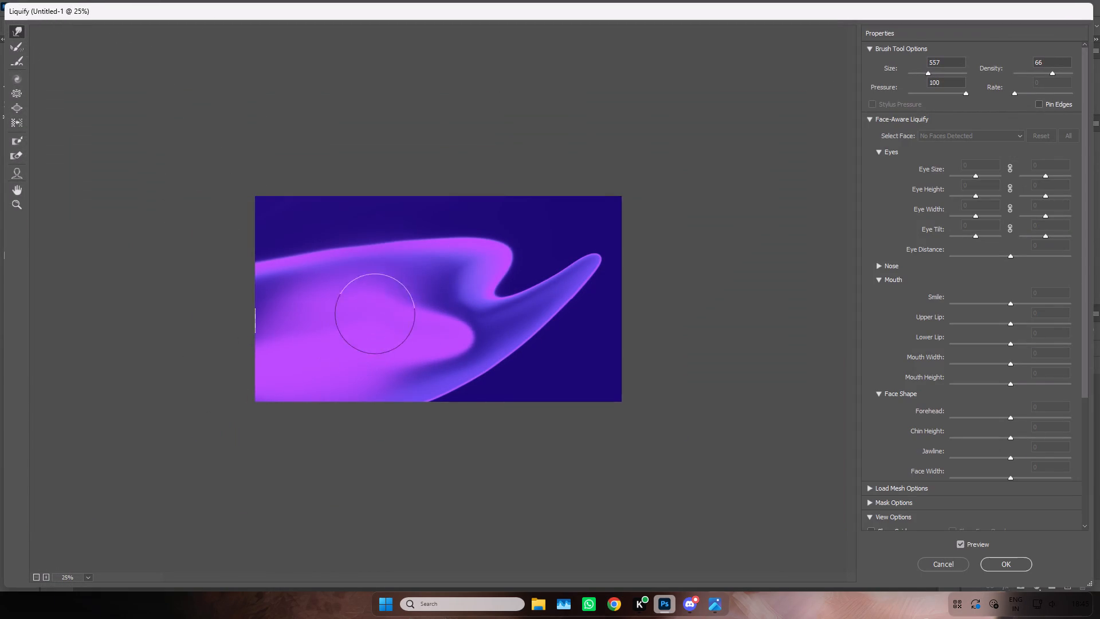
pyautogui.moveTo(387, 307); pyautogui.dragTo(408, 287)
pyautogui.moveTo(362, 285); pyautogui.dragTo(236, 335)
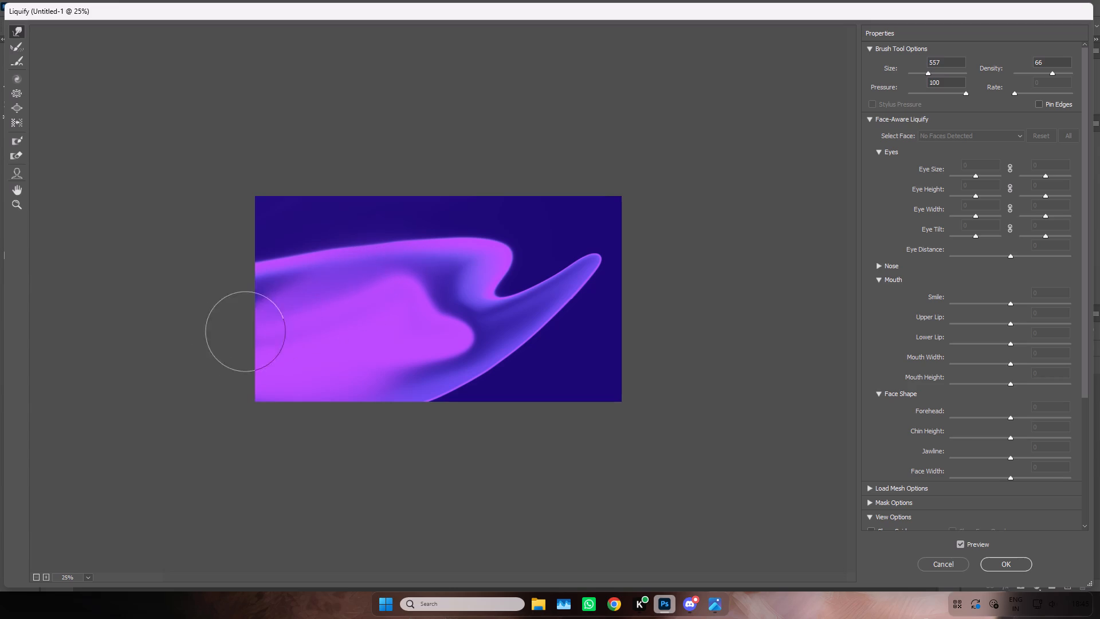
pyautogui.moveTo(236, 335); pyautogui.dragTo(182, 348)
pyautogui.moveTo(347, 301); pyautogui.dragTo(235, 363)
pyautogui.moveTo(308, 295); pyautogui.dragTo(266, 314)
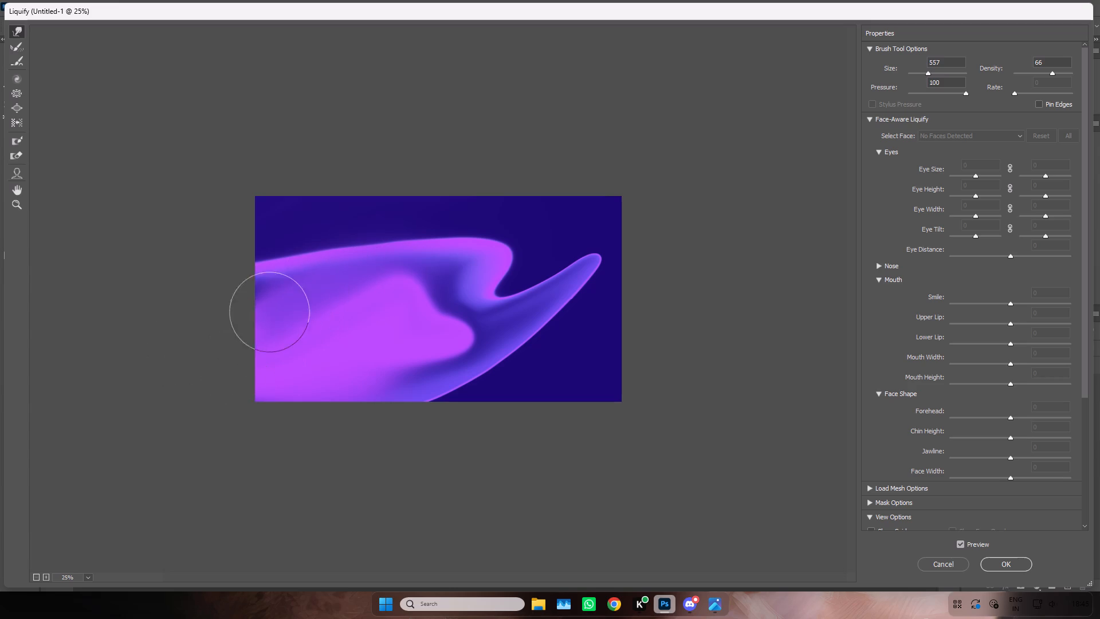
pyautogui.moveTo(266, 314); pyautogui.dragTo(188, 349)
# Smooth the magenta shape's lower edge toward the lower-left corner and round its upper lobe out toward the ribbon's bend.
pyautogui.hotkey('ctrl', '=')
pyautogui.hotkey('ctrl', '=')
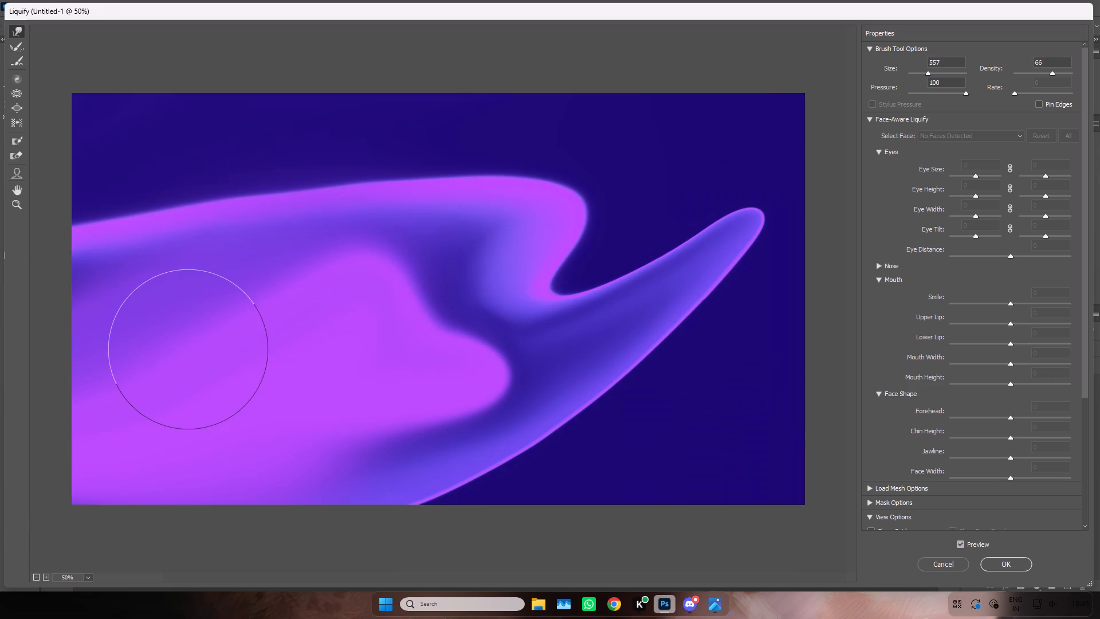
pyautogui.moveTo(364, 431); pyautogui.dragTo(101, 510)
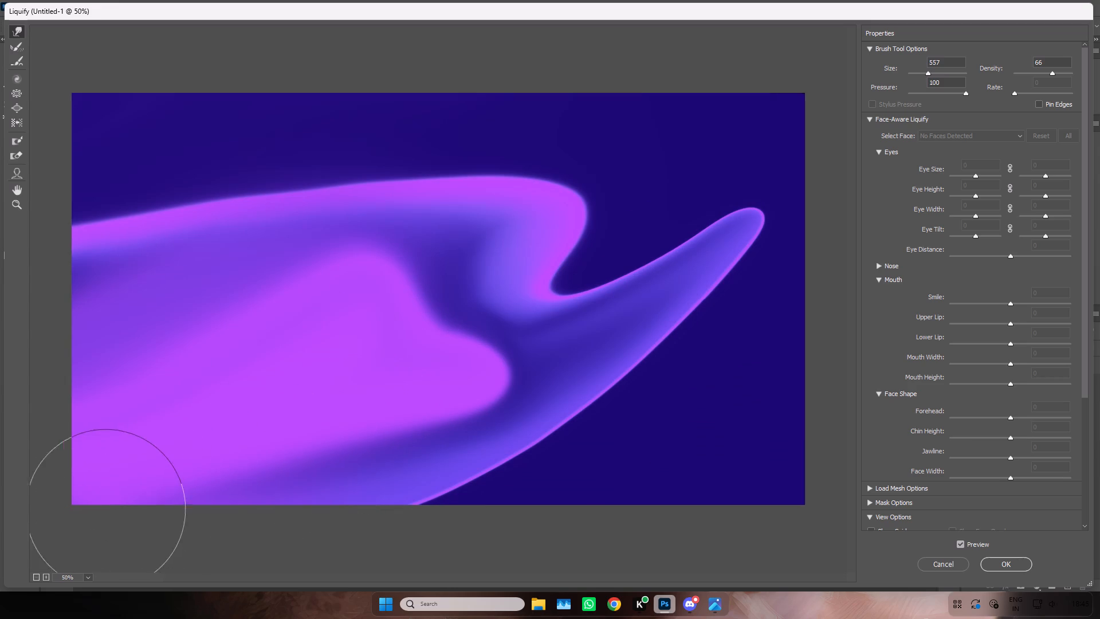
pyautogui.moveTo(101, 510); pyautogui.dragTo(70, 521)
pyautogui.moveTo(297, 314); pyautogui.dragTo(363, 271)
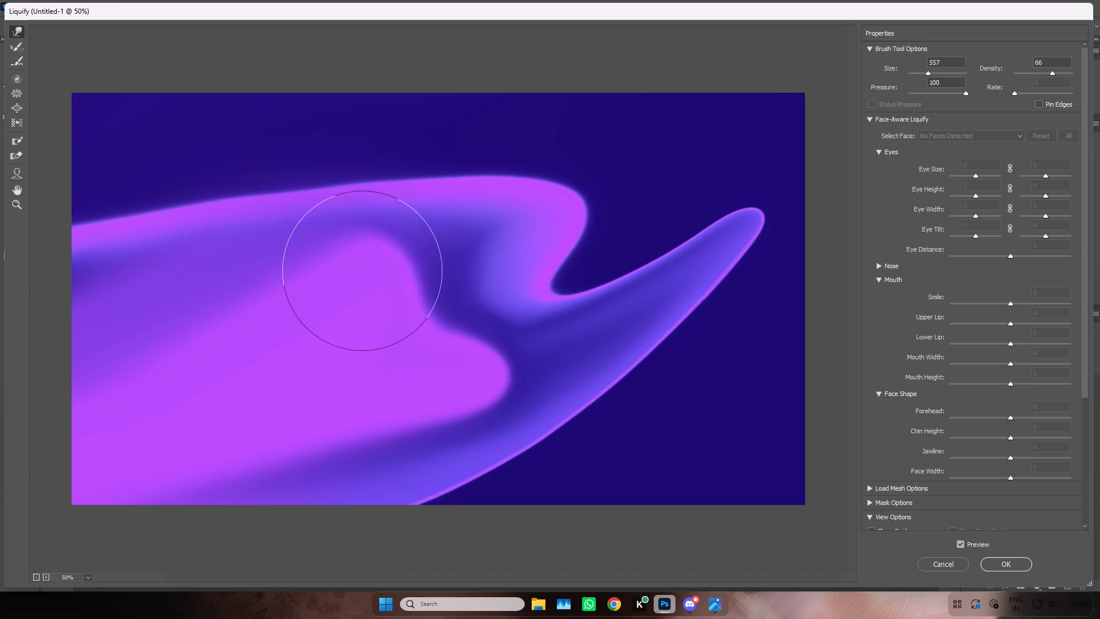
pyautogui.moveTo(363, 271); pyautogui.dragTo(427, 253)
pyautogui.click(427, 253)
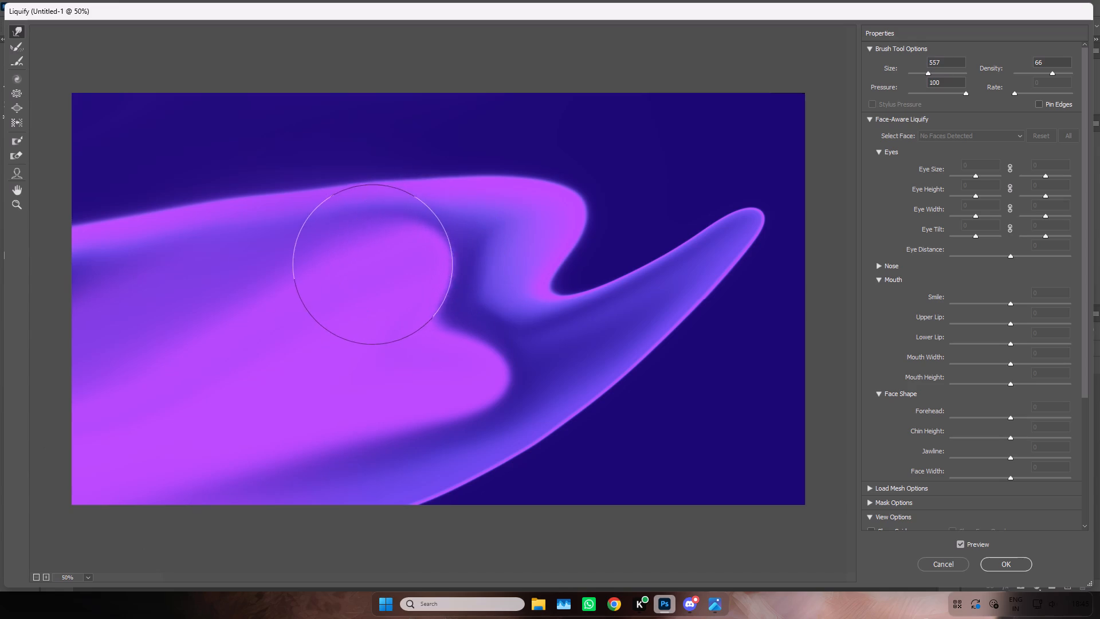
pyautogui.moveTo(310, 312); pyautogui.dragTo(74, 493)
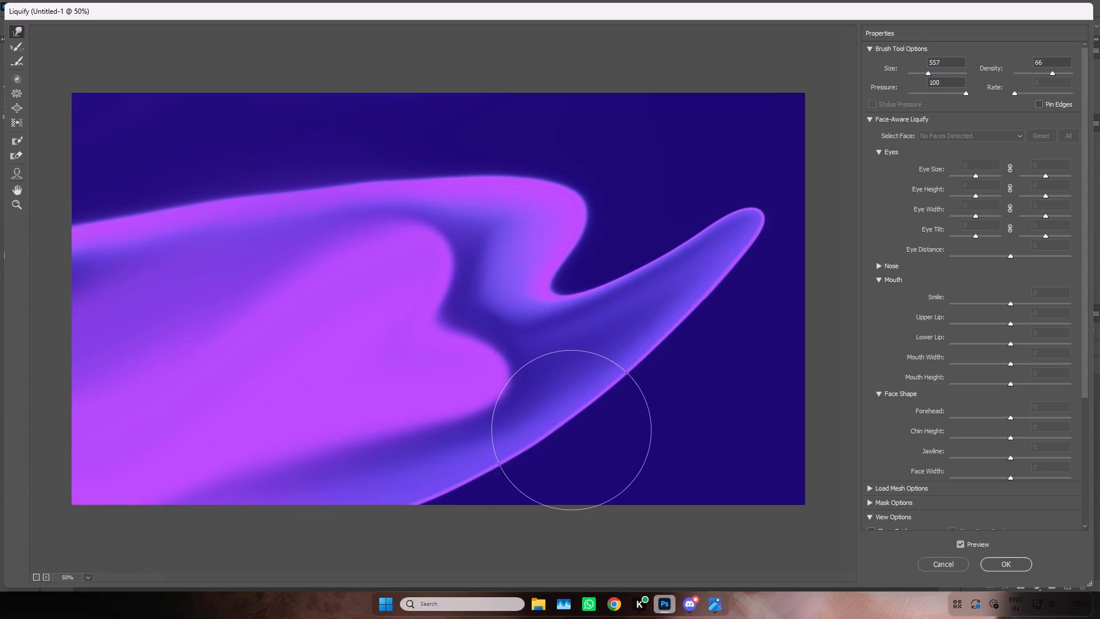
# Set the Liquify brush size to 340 and draw the magenta shape's upper and lower edges diagonally toward the canvas's lower-left corner.
pyautogui.click(927, 74)
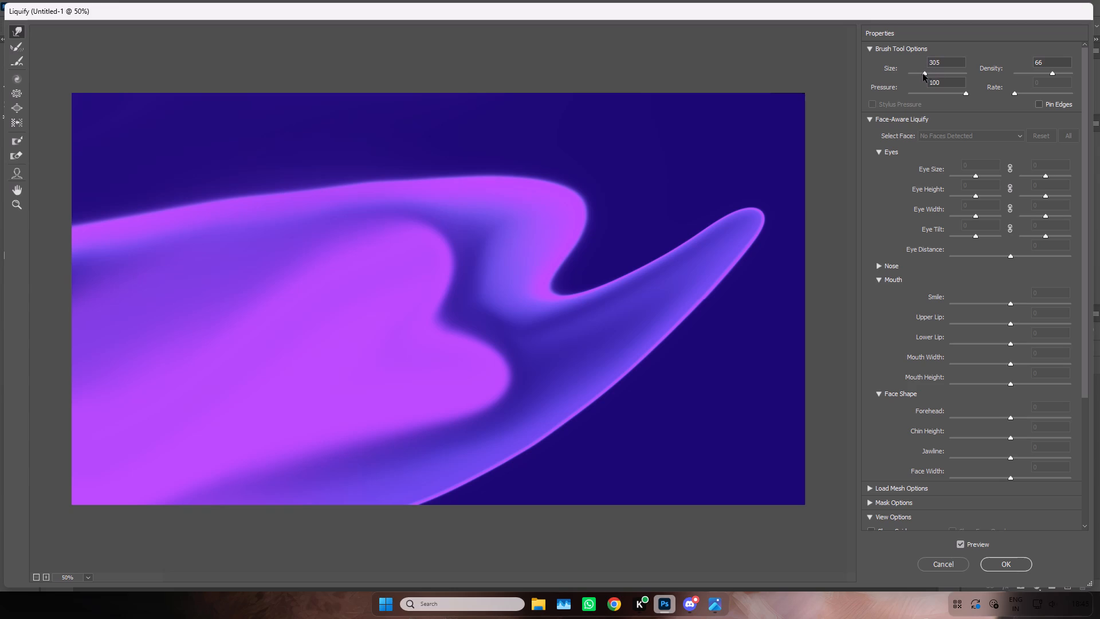
pyautogui.moveTo(349, 240); pyautogui.dragTo(192, 360)
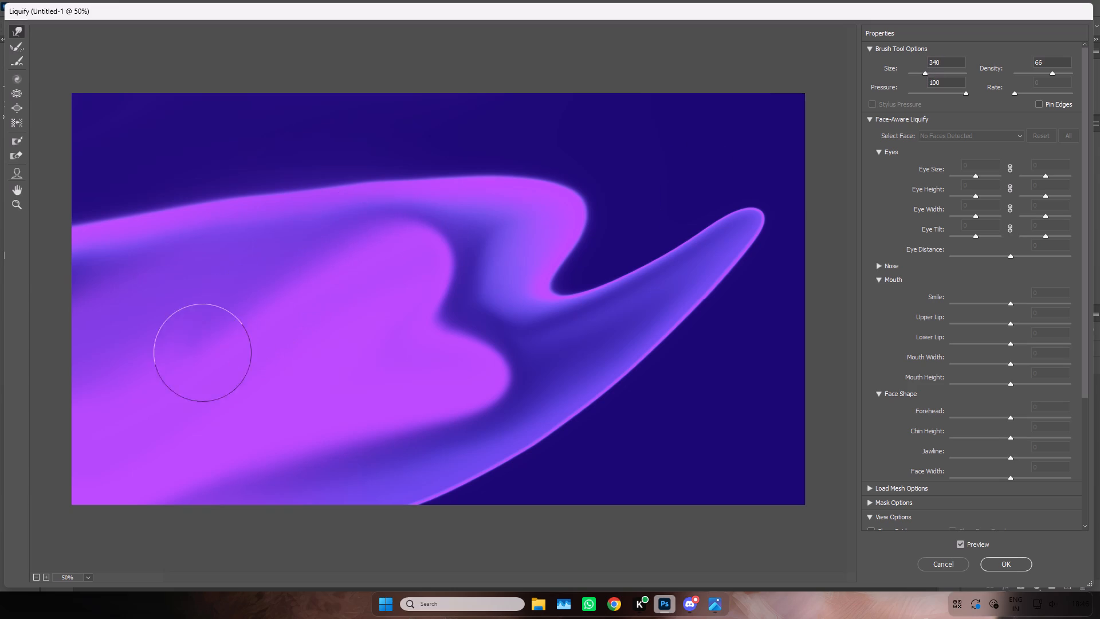
pyautogui.moveTo(192, 360); pyautogui.dragTo(52, 477)
pyautogui.moveTo(185, 389); pyautogui.dragTo(57, 484)
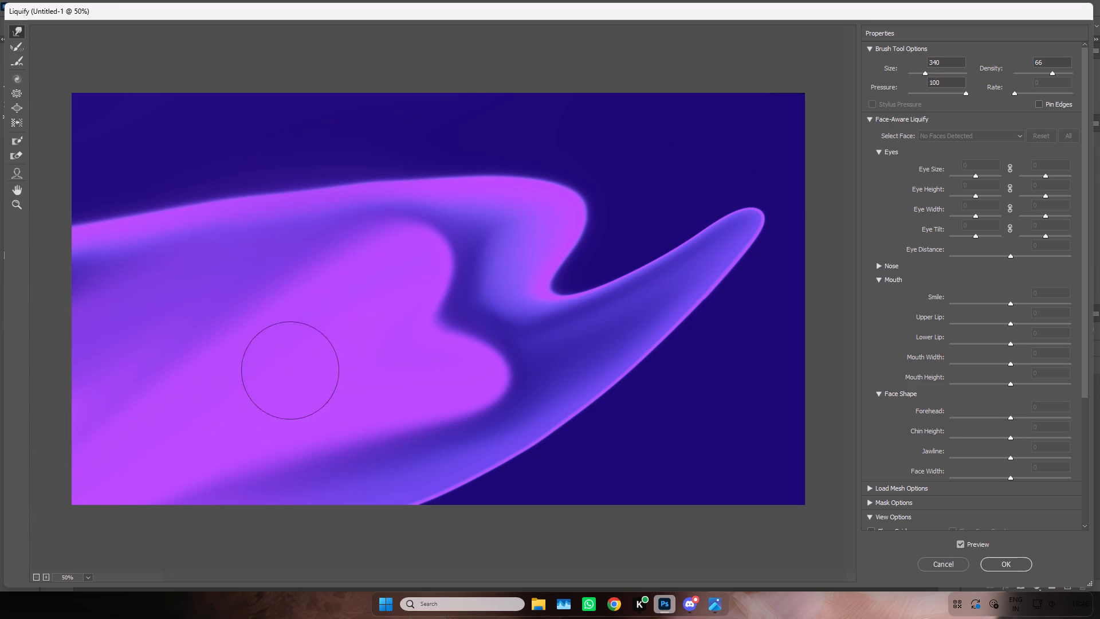
pyautogui.moveTo(345, 233); pyautogui.dragTo(87, 444)
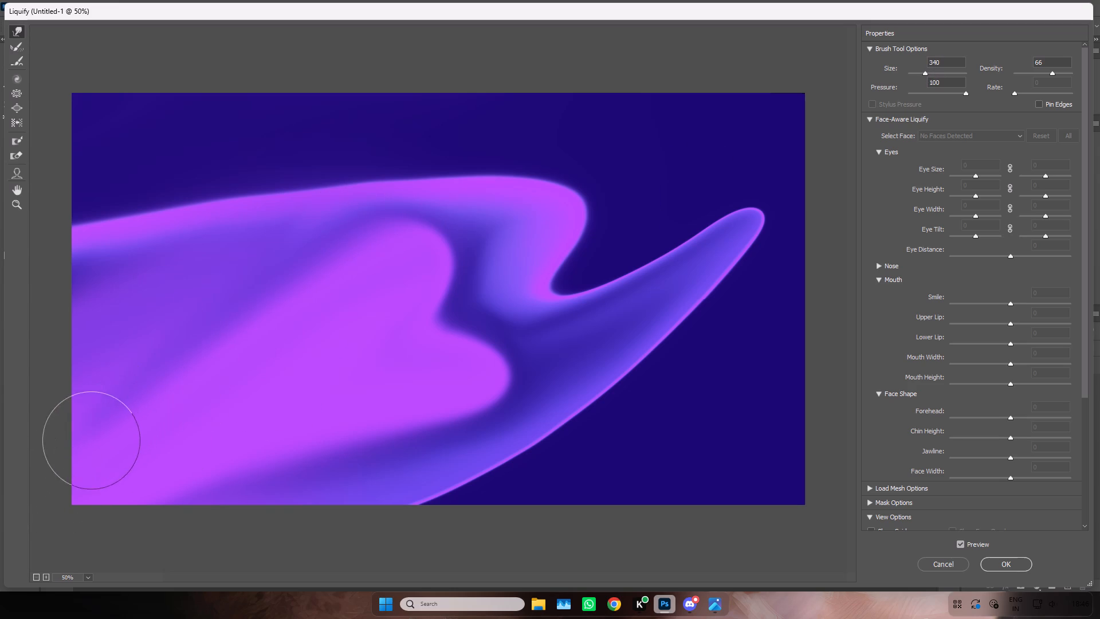
pyautogui.moveTo(87, 444); pyautogui.dragTo(53, 472)
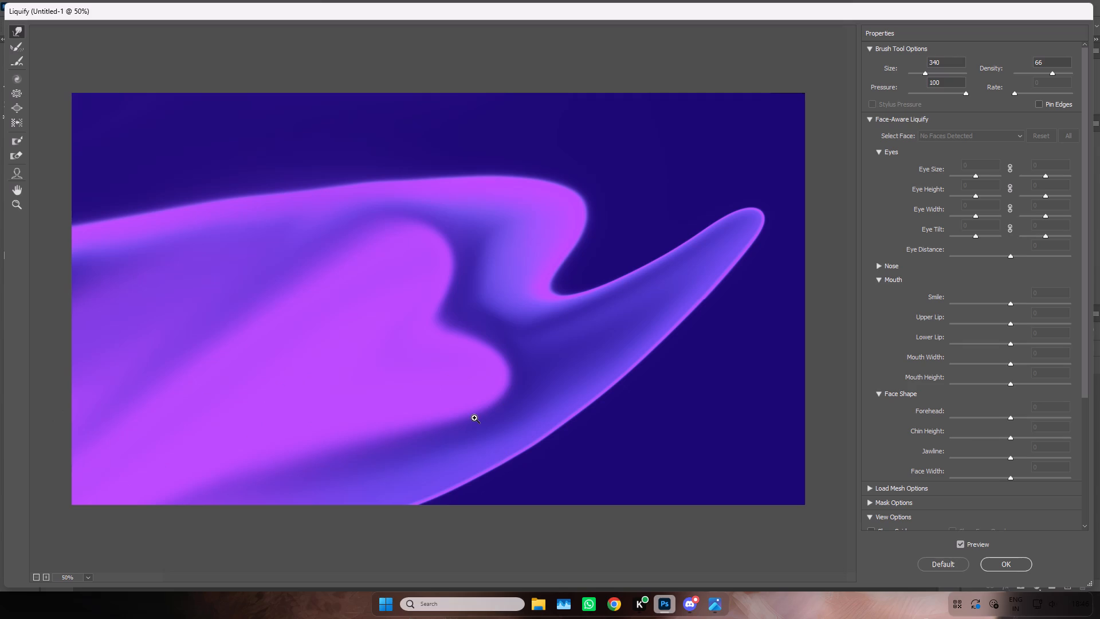
pyautogui.hotkey('ctrl', '-')
pyautogui.moveTo(329, 415); pyautogui.dragTo(247, 444)
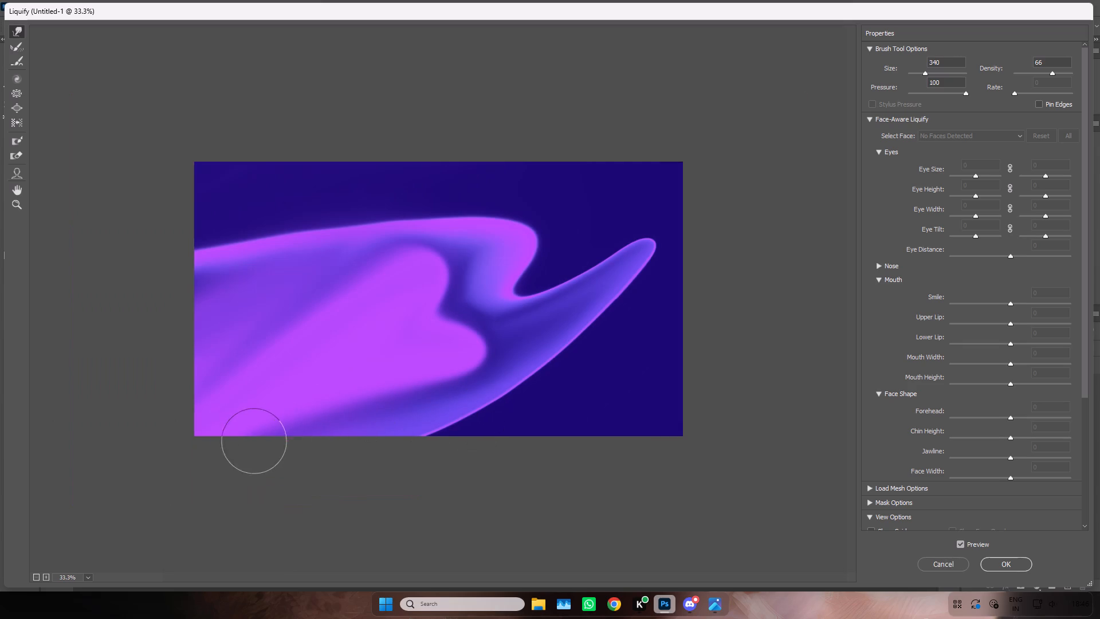
pyautogui.moveTo(247, 444); pyautogui.dragTo(154, 481)
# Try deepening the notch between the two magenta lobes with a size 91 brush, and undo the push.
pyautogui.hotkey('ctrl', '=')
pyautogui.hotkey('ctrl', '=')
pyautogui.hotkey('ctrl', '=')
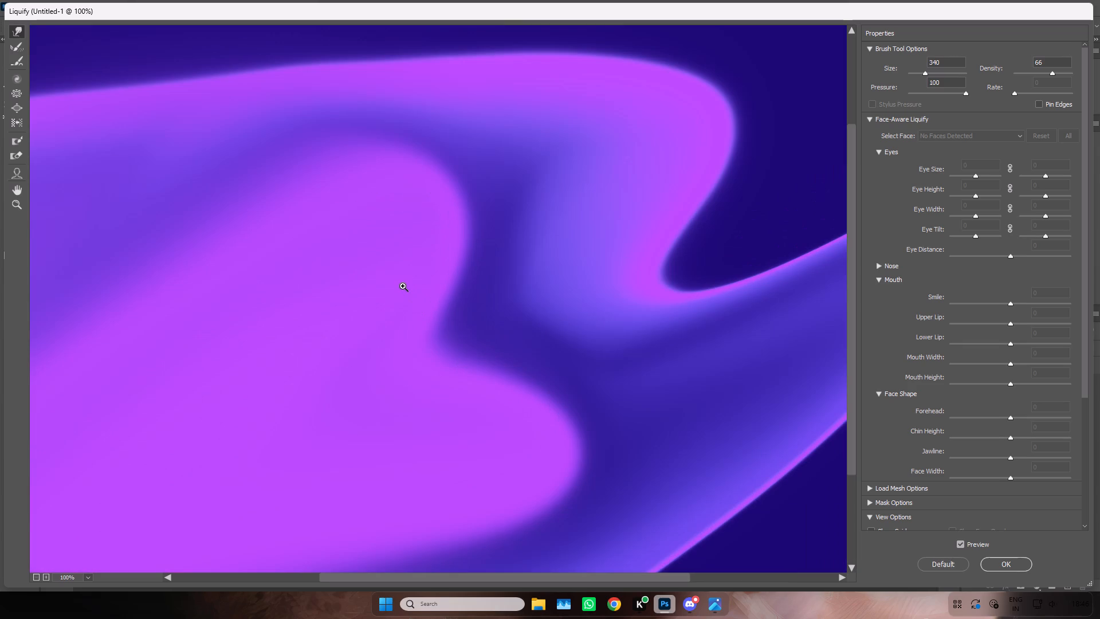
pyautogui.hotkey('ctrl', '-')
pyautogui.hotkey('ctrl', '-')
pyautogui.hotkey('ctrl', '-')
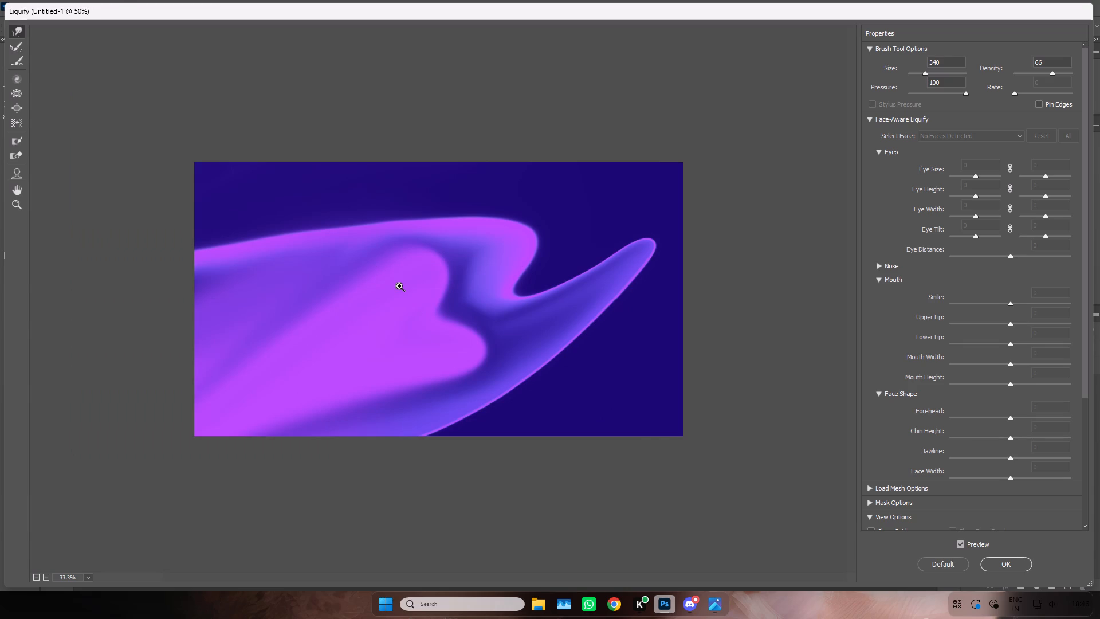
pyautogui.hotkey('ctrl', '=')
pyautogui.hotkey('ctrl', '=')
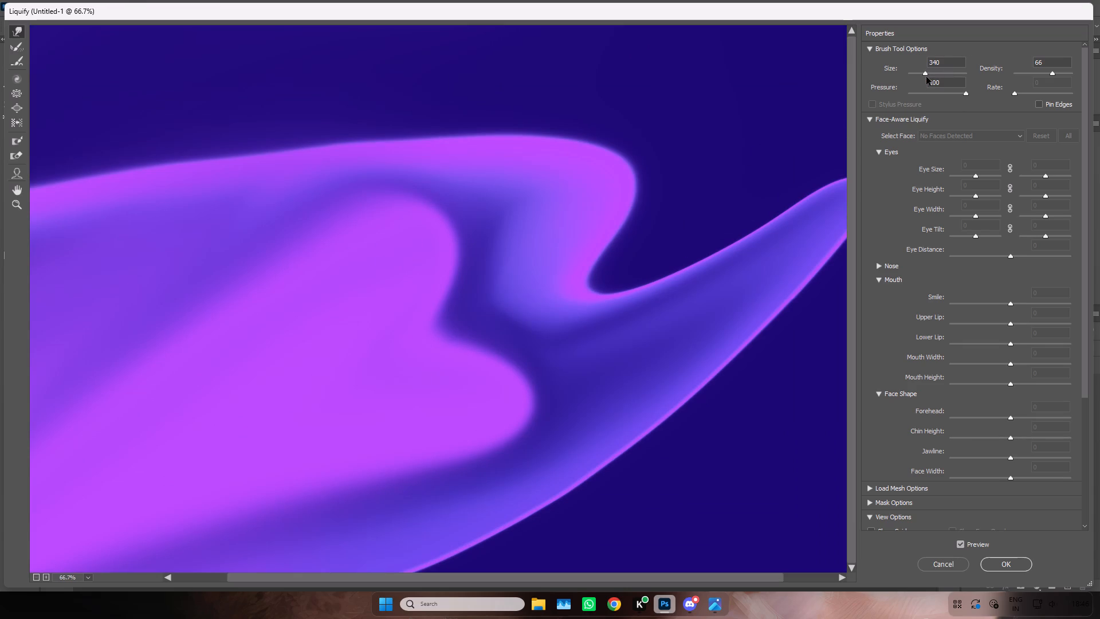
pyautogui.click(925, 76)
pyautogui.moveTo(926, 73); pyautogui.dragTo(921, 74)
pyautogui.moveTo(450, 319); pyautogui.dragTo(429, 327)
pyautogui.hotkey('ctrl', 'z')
# Set the Liquify brush size to 215, try pushing dark blue into the notch between the magenta lobes, and undo the push.
pyautogui.click(921, 75)
pyautogui.moveTo(484, 238); pyautogui.dragTo(485, 244)
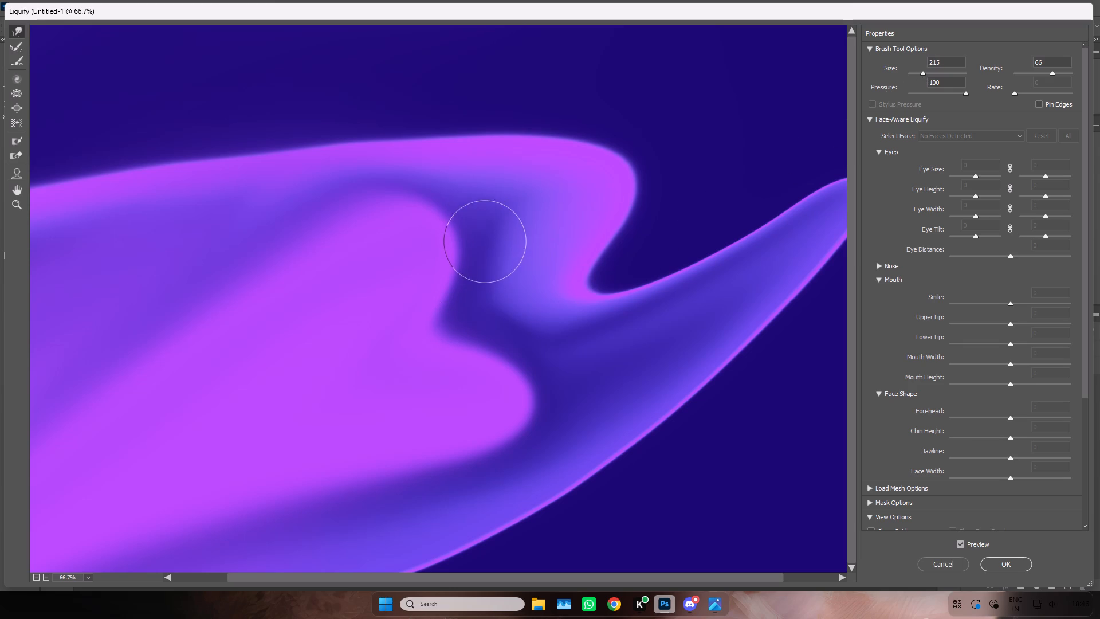
pyautogui.moveTo(485, 244); pyautogui.dragTo(443, 323)
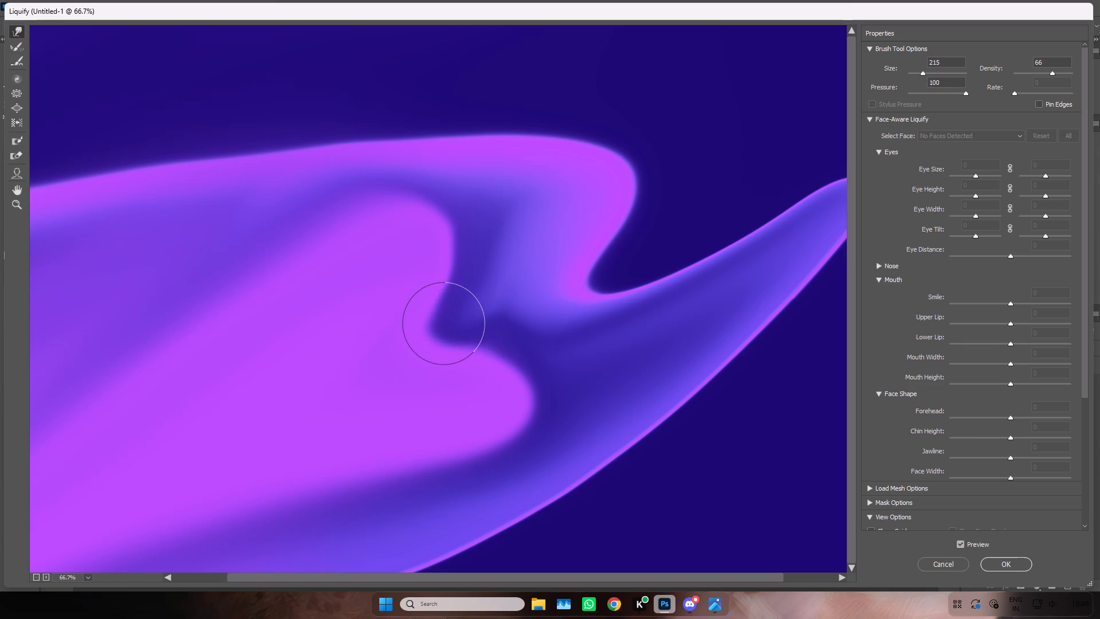
pyautogui.moveTo(443, 323); pyautogui.dragTo(442, 324)
pyautogui.hotkey('ctrl', 'z')
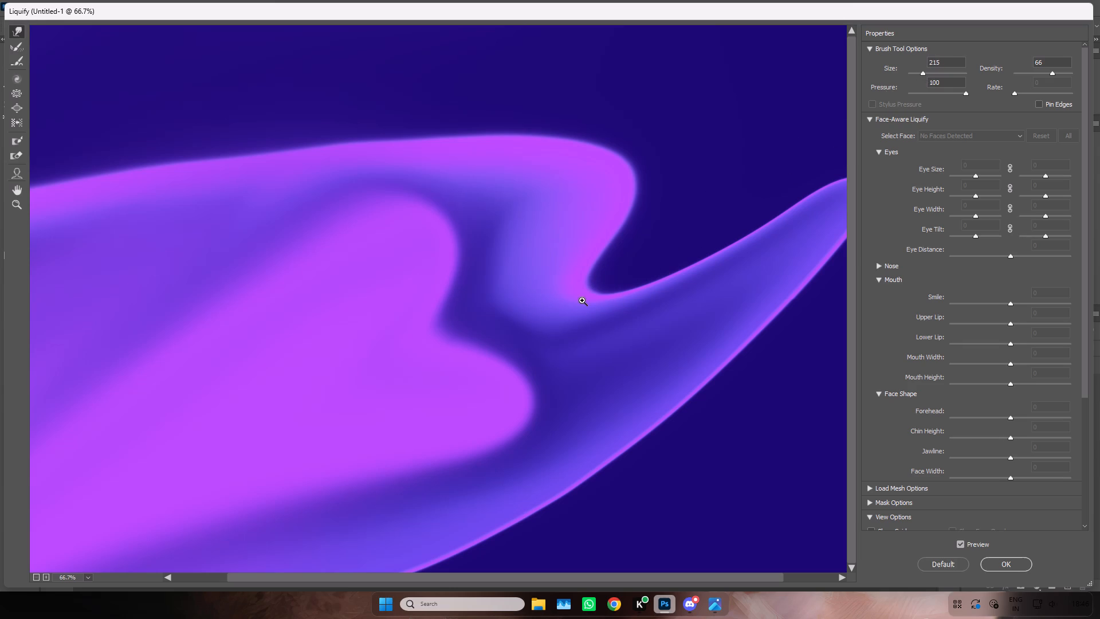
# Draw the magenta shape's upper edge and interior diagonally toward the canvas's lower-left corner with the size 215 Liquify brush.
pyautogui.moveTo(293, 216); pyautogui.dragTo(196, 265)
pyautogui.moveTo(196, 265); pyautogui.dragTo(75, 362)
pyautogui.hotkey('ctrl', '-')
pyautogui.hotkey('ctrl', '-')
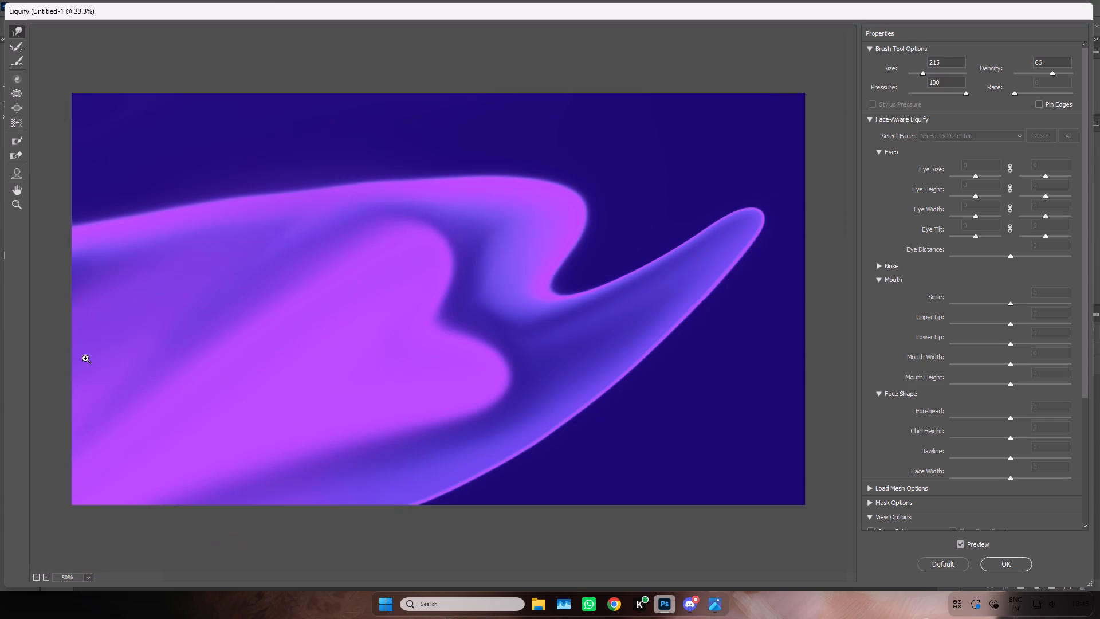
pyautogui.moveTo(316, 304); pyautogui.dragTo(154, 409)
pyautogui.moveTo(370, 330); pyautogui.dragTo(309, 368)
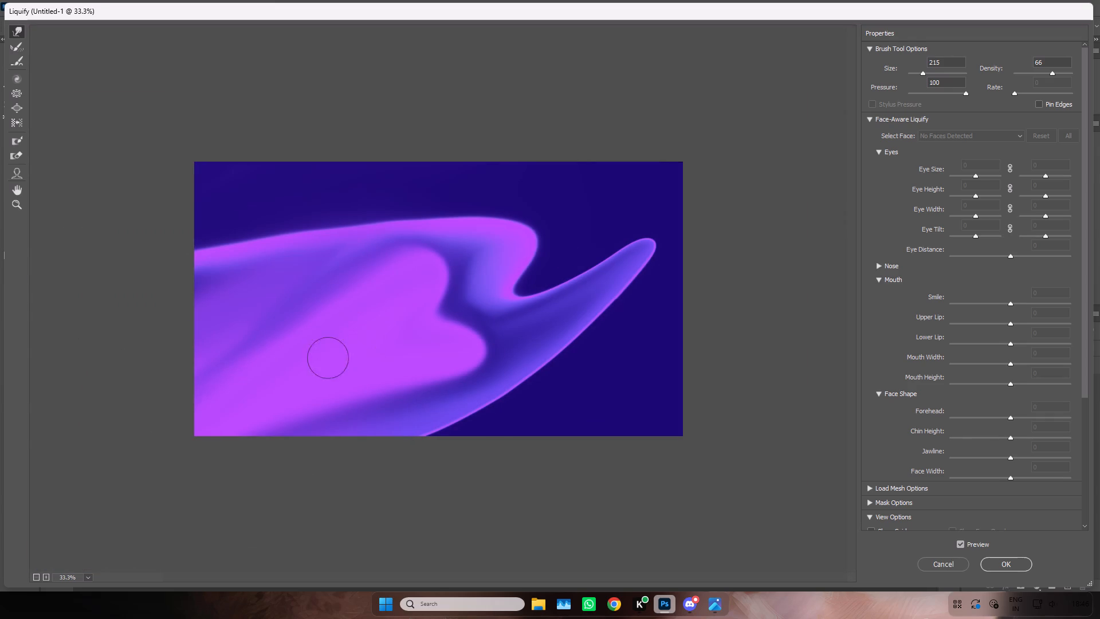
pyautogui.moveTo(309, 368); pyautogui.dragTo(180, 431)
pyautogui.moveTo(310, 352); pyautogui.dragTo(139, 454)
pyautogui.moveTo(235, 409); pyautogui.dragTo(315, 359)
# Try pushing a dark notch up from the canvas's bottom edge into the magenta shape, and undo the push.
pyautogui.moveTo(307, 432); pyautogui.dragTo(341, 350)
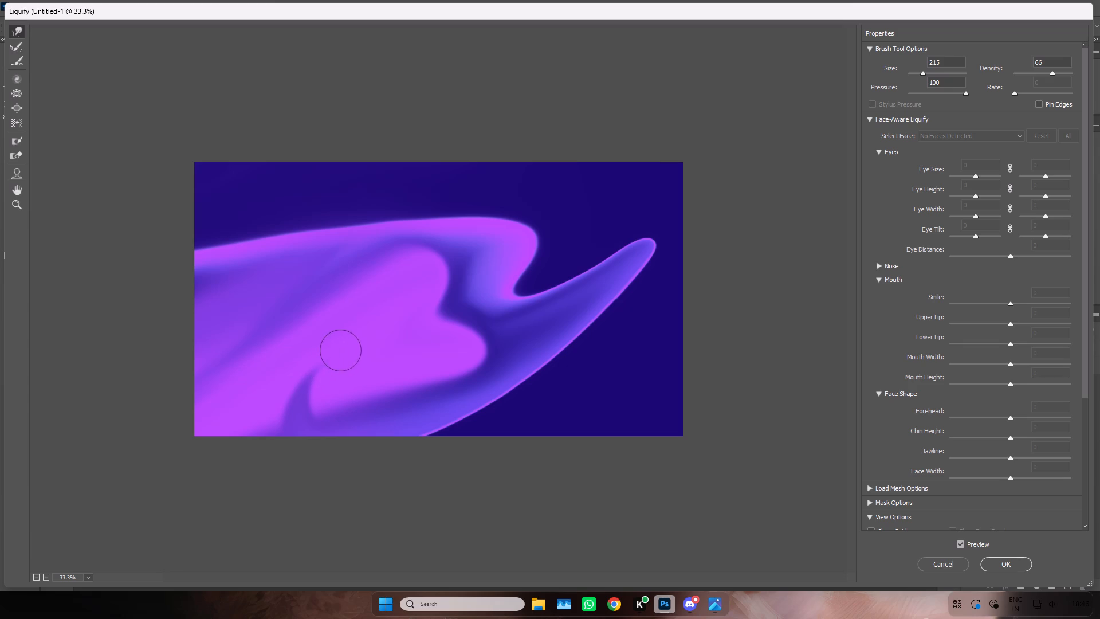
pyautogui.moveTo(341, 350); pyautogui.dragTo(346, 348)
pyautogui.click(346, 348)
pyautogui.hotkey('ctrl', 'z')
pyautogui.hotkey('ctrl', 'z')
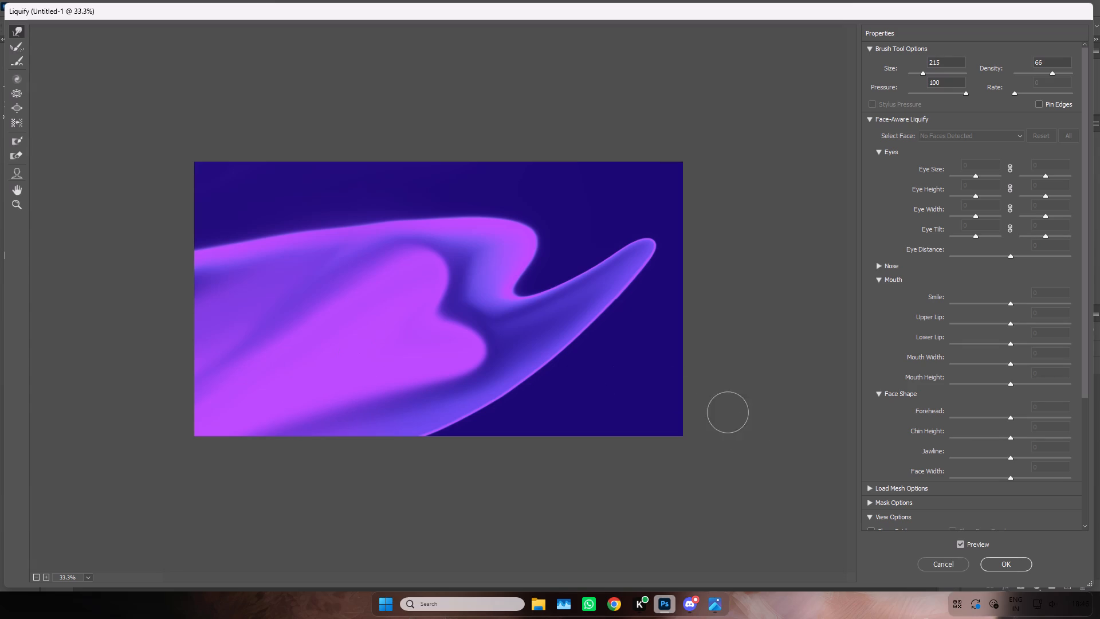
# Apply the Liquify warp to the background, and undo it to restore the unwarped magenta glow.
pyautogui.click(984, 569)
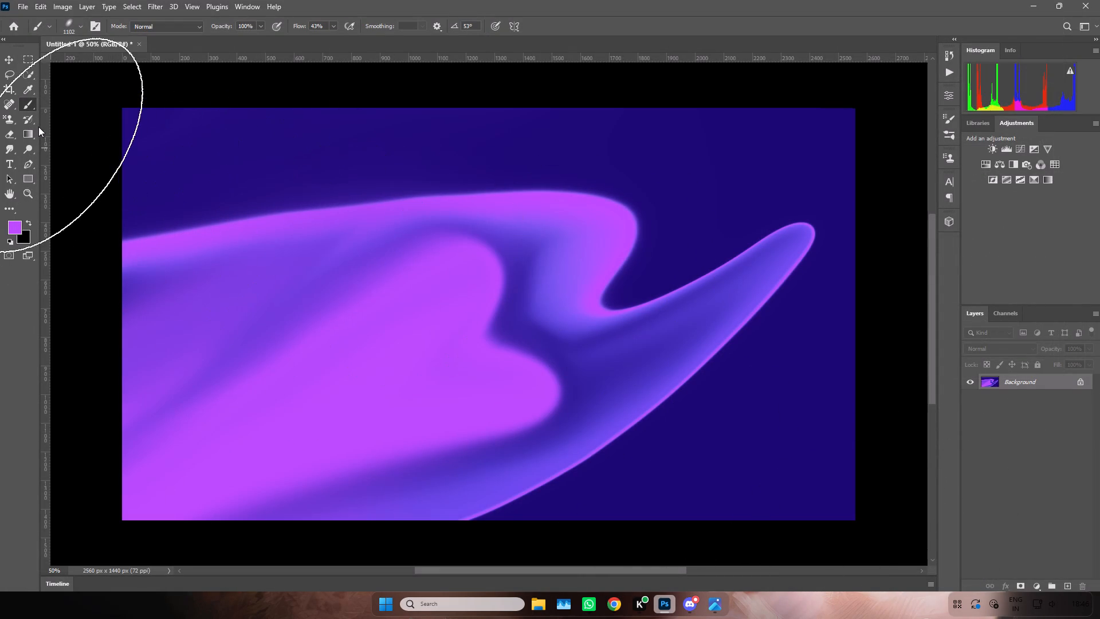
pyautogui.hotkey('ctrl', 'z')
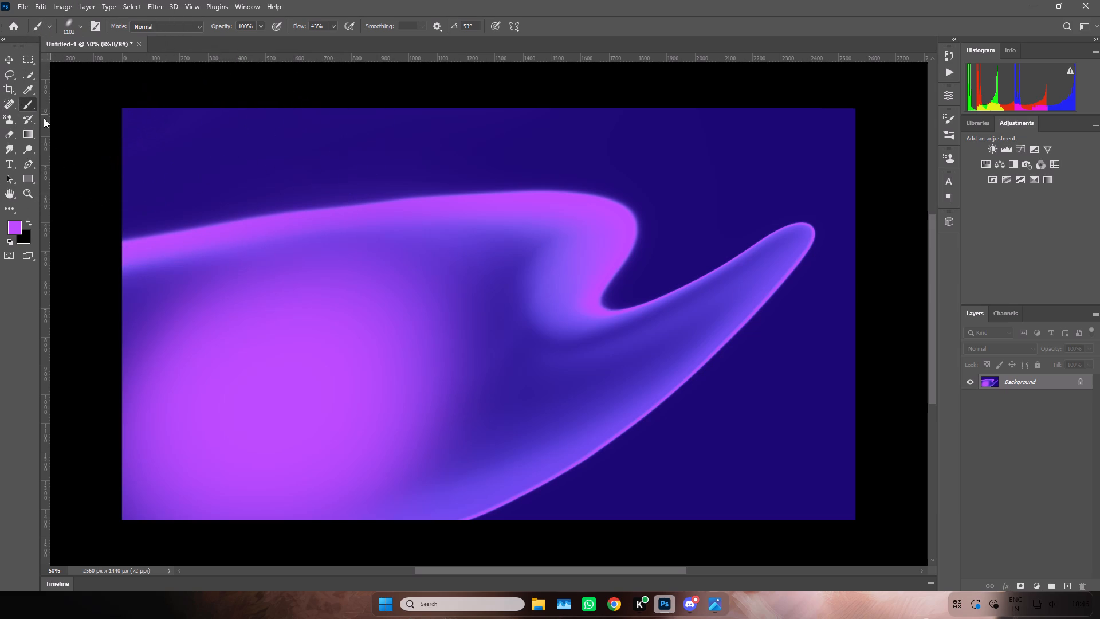
# Sample the blue-violet from the ribbon's lower tail and paint it softly into the center of the magenta glow.
pyautogui.click(26, 88)
pyautogui.moveTo(701, 345); pyautogui.dragTo(706, 339)
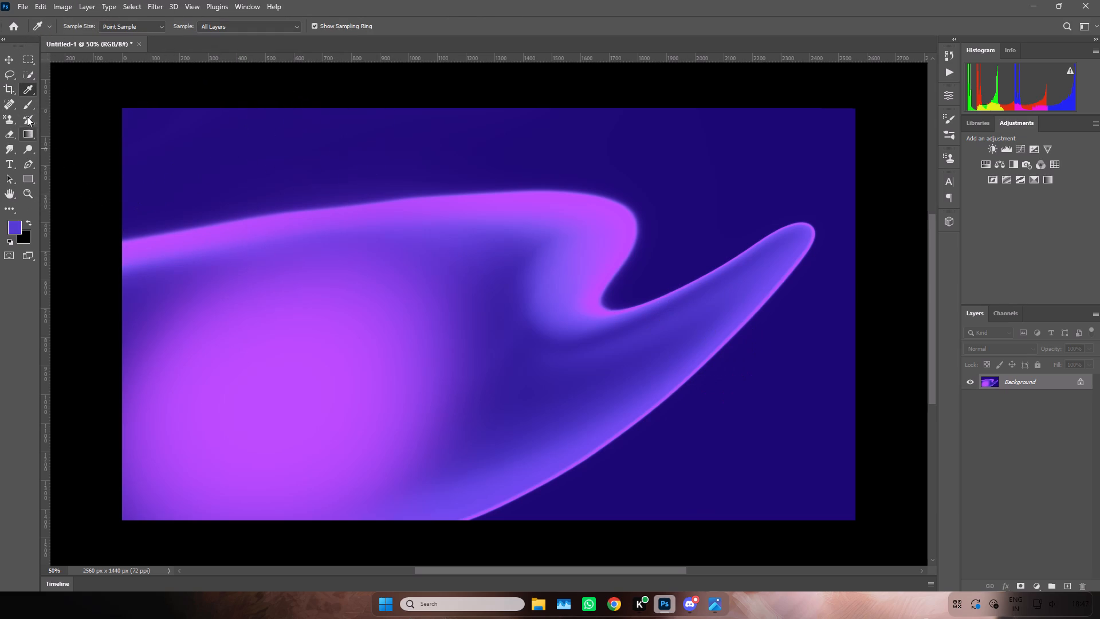
pyautogui.click(31, 104)
pyautogui.moveTo(297, 391); pyautogui.dragTo(276, 403)
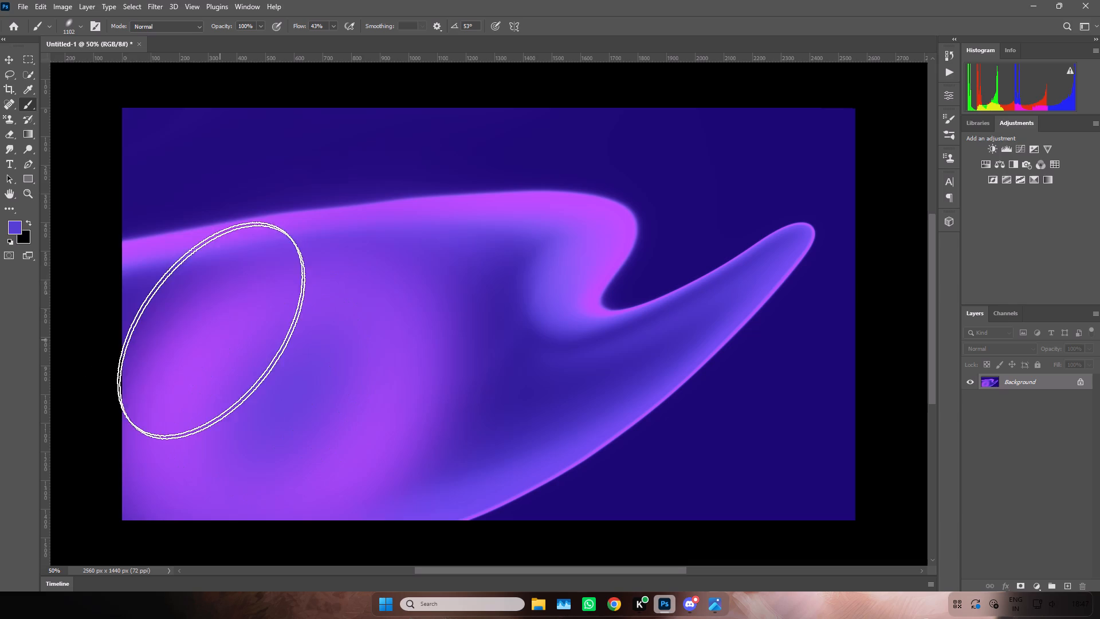
# Sample a lighter violet from the tail's upper edge and dab it over the center and around the magenta glow.
pyautogui.click(30, 91)
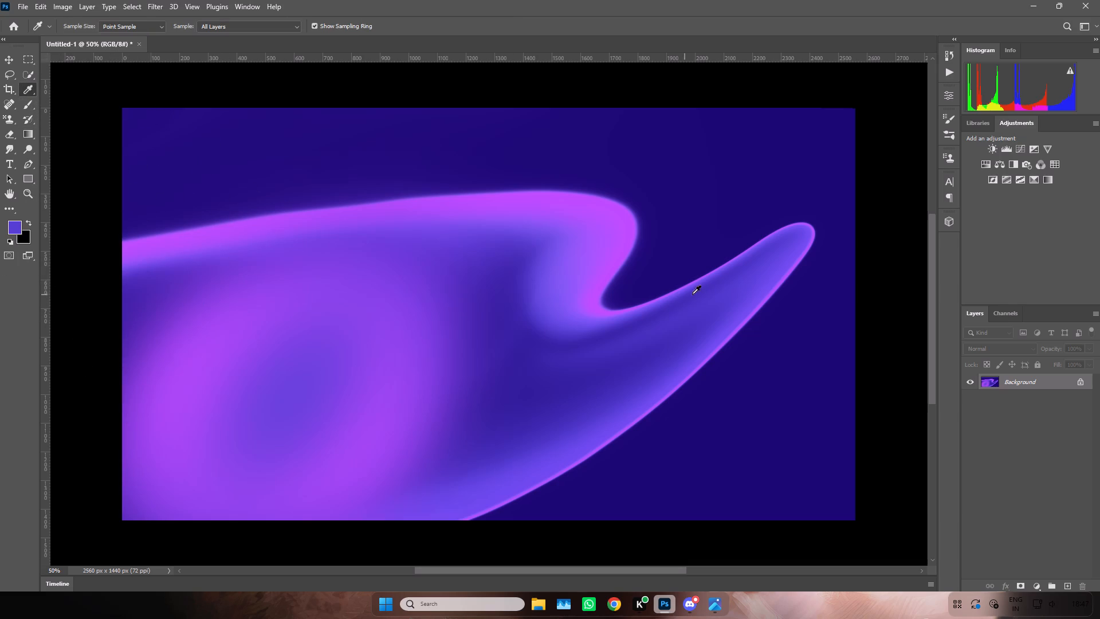
pyautogui.moveTo(705, 286); pyautogui.dragTo(694, 284)
pyautogui.click(28, 109)
pyautogui.click(278, 386)
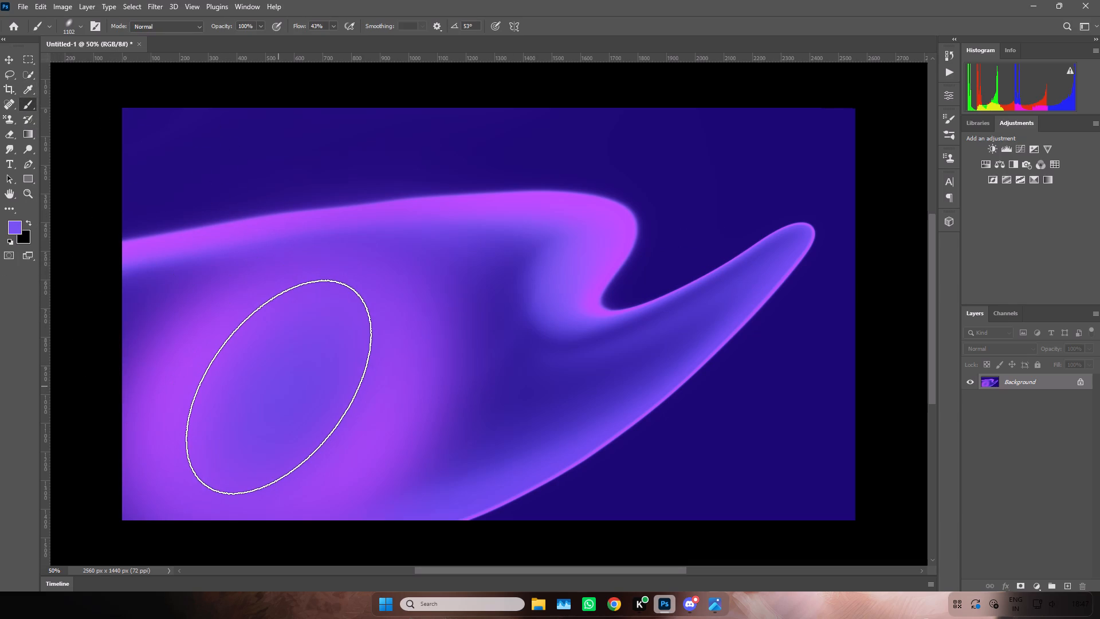
pyautogui.click(278, 387)
pyautogui.click(204, 324)
pyautogui.click(390, 308)
pyautogui.click(389, 423)
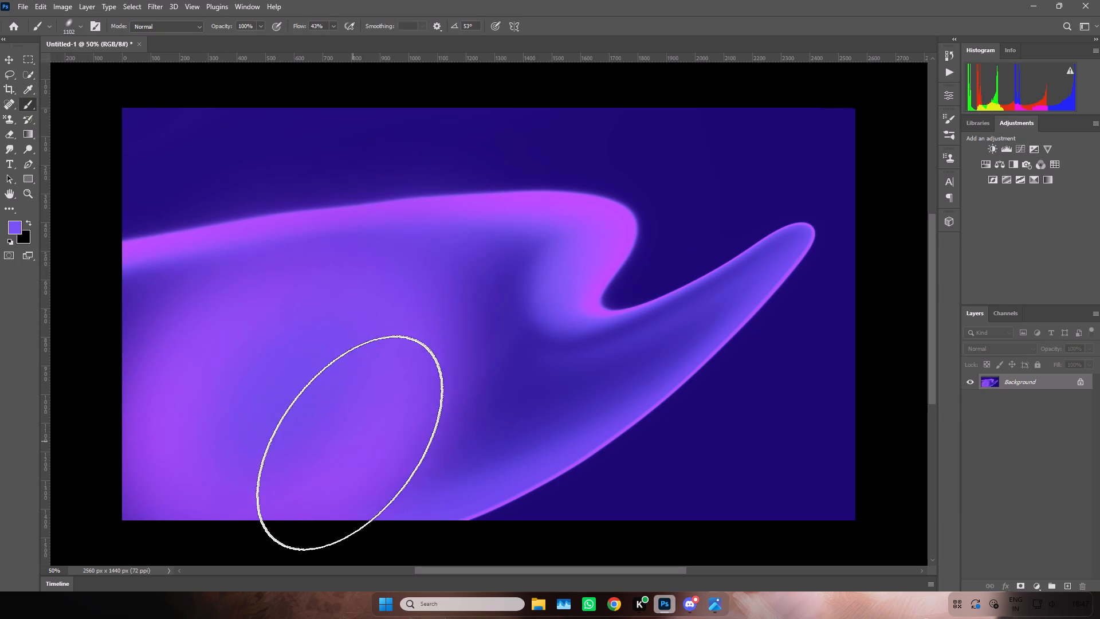
pyautogui.click(227, 443)
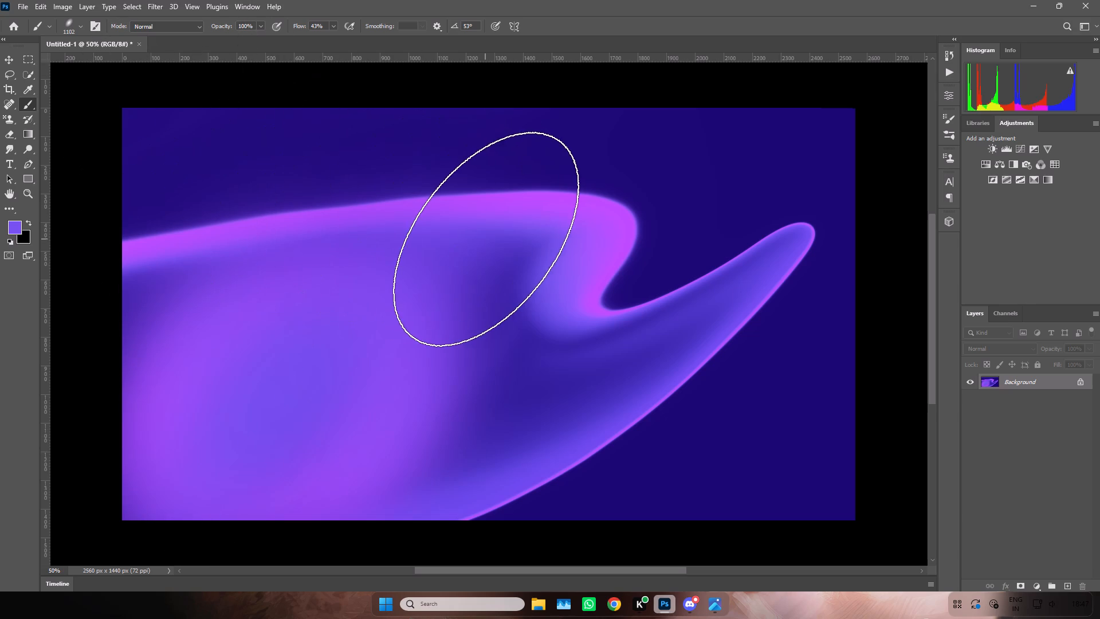
# Sample magenta from the ribbon's top edge, set the brush flow to 21%, and repaint the glow's center, redoing the first strokes.
pyautogui.click(30, 87)
pyautogui.click(572, 196)
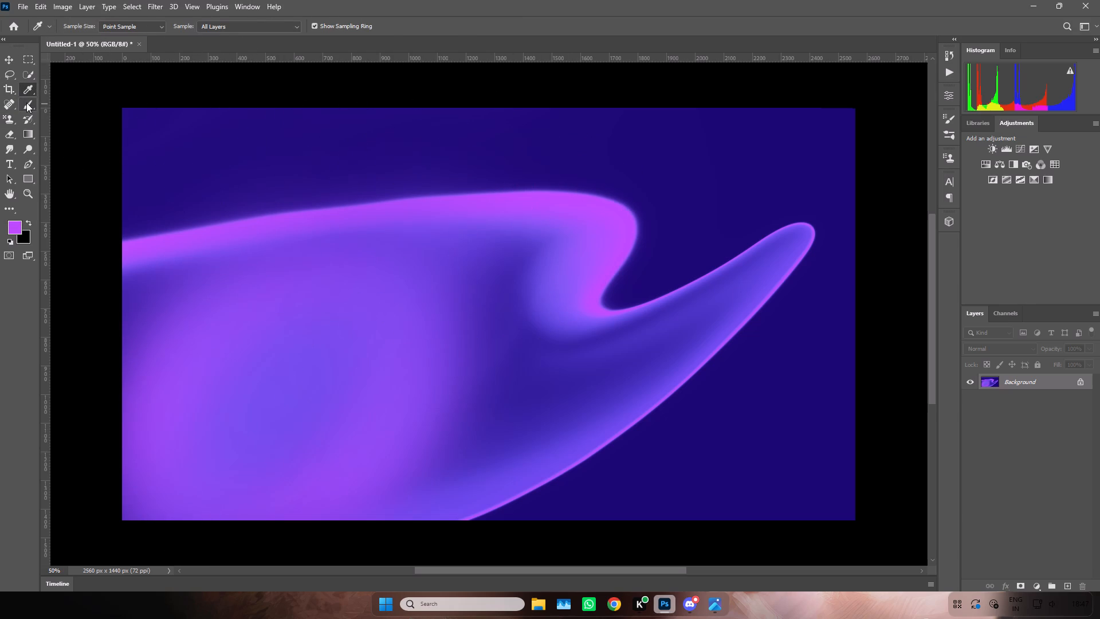
pyautogui.click(26, 103)
pyautogui.click(336, 27)
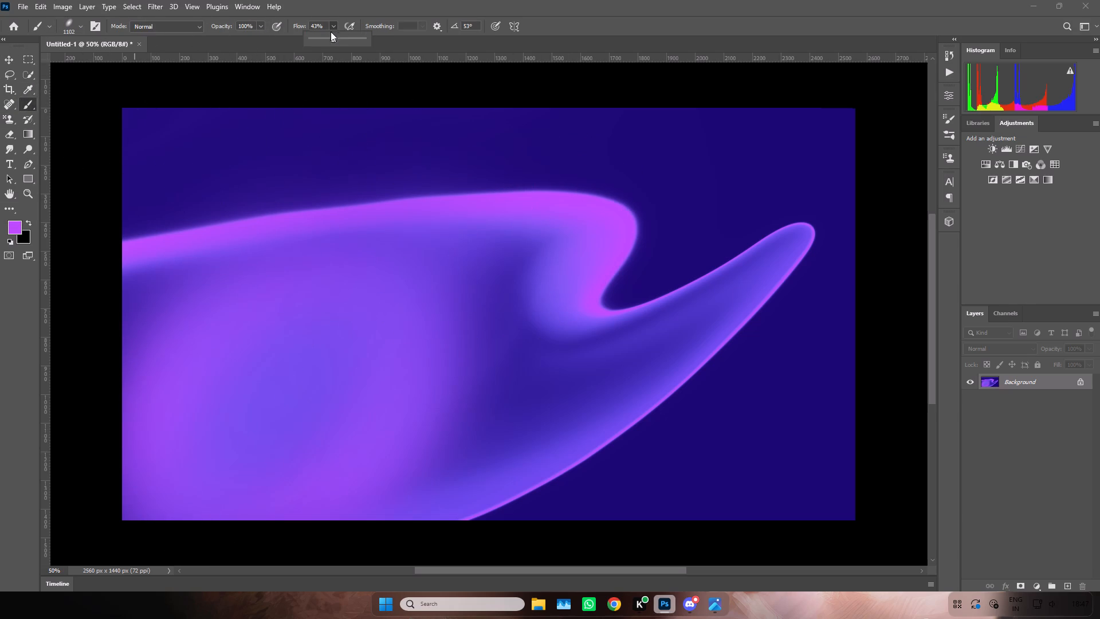
pyautogui.moveTo(332, 40); pyautogui.dragTo(321, 42)
pyautogui.moveTo(283, 387); pyautogui.dragTo(235, 426)
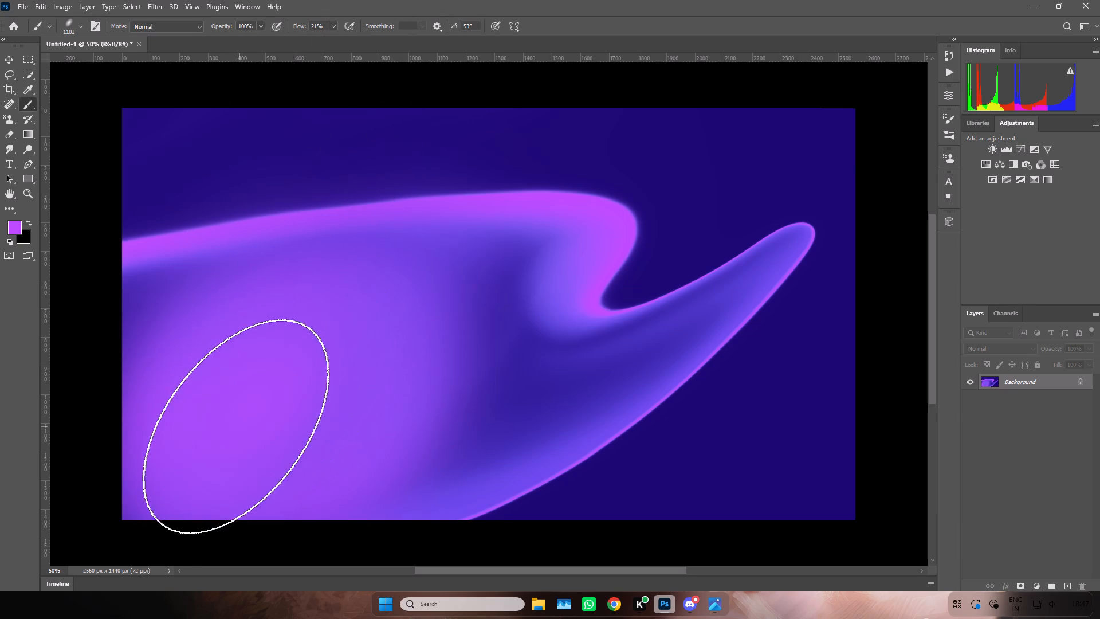
pyautogui.moveTo(235, 426); pyautogui.dragTo(272, 410)
pyautogui.click(263, 412)
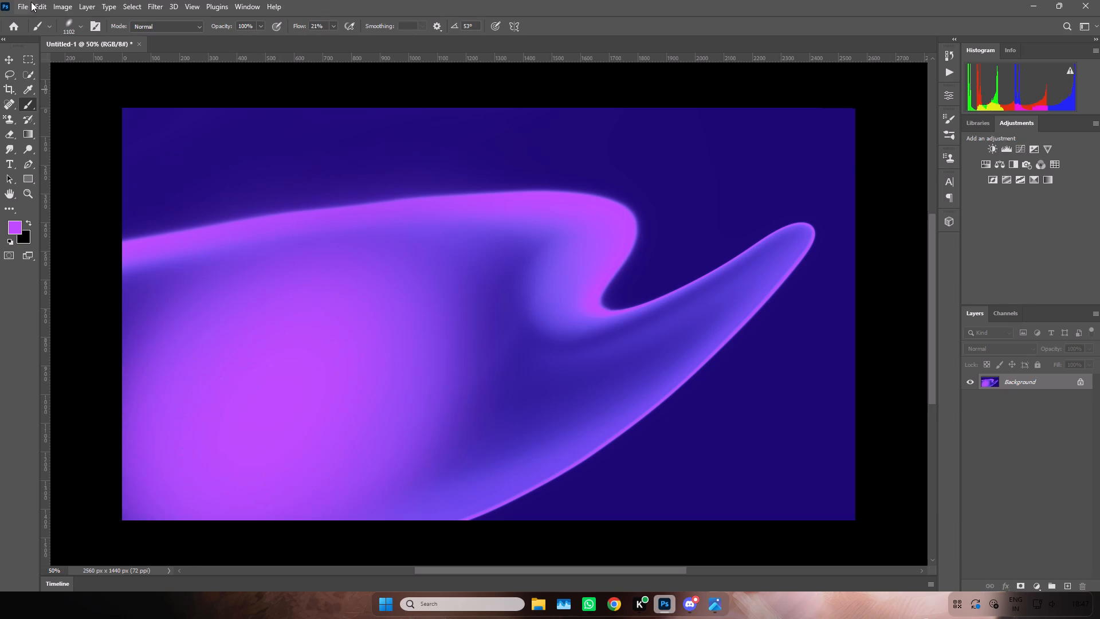
pyautogui.hotkey('ctrl', 'z')
pyautogui.hotkey('ctrl', 'z')
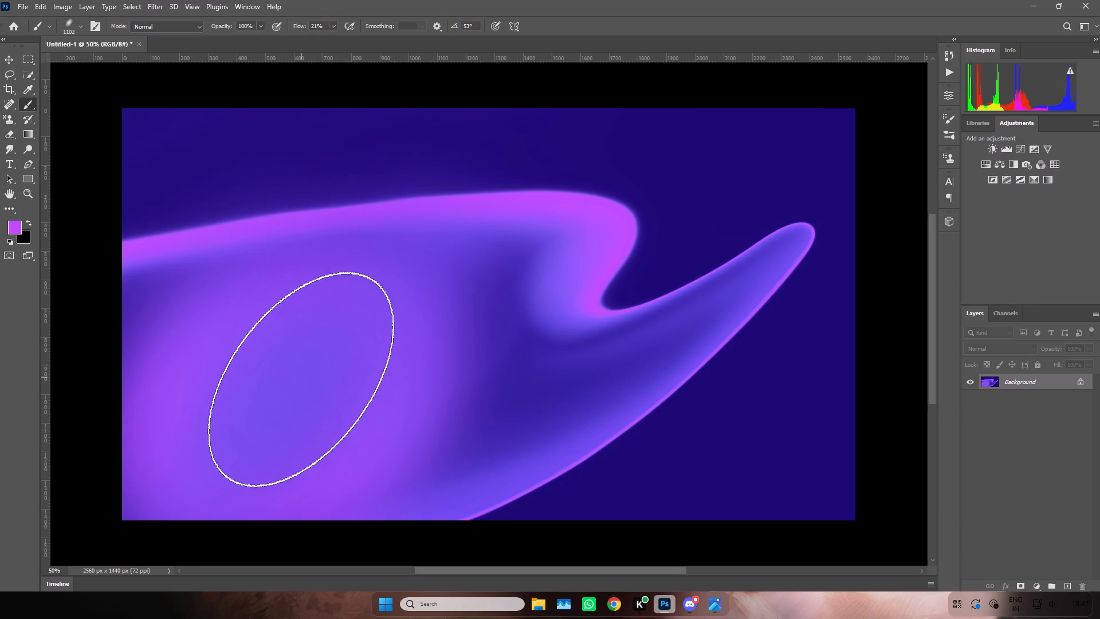
pyautogui.moveTo(292, 384); pyautogui.dragTo(284, 413)
# Open the Liquify filter on the repainted background.
pyautogui.click(157, 3)
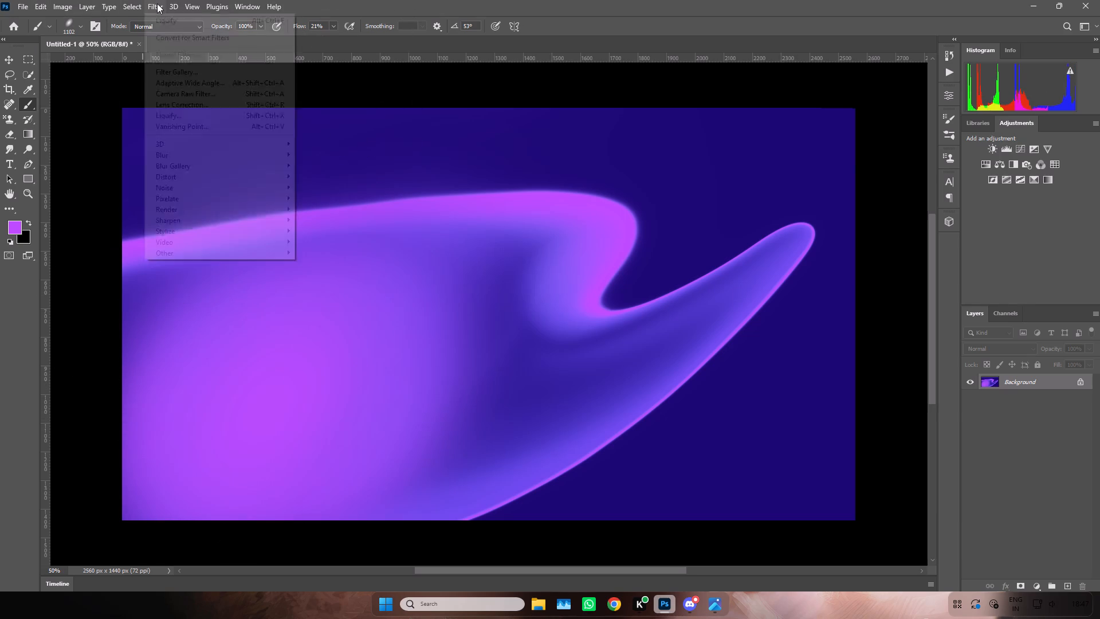
pyautogui.click(197, 114)
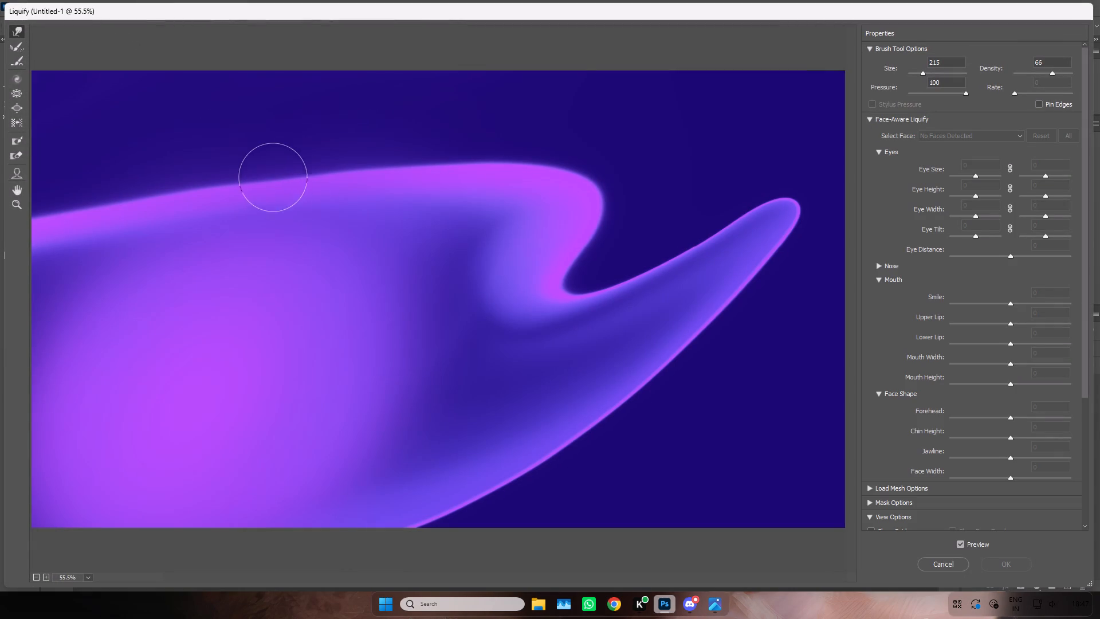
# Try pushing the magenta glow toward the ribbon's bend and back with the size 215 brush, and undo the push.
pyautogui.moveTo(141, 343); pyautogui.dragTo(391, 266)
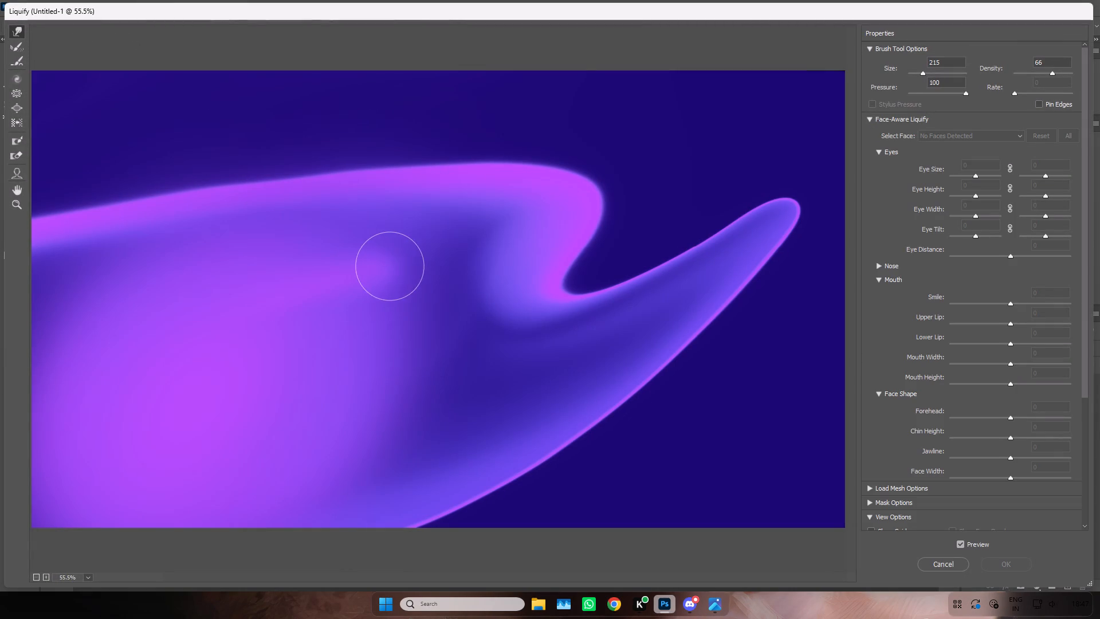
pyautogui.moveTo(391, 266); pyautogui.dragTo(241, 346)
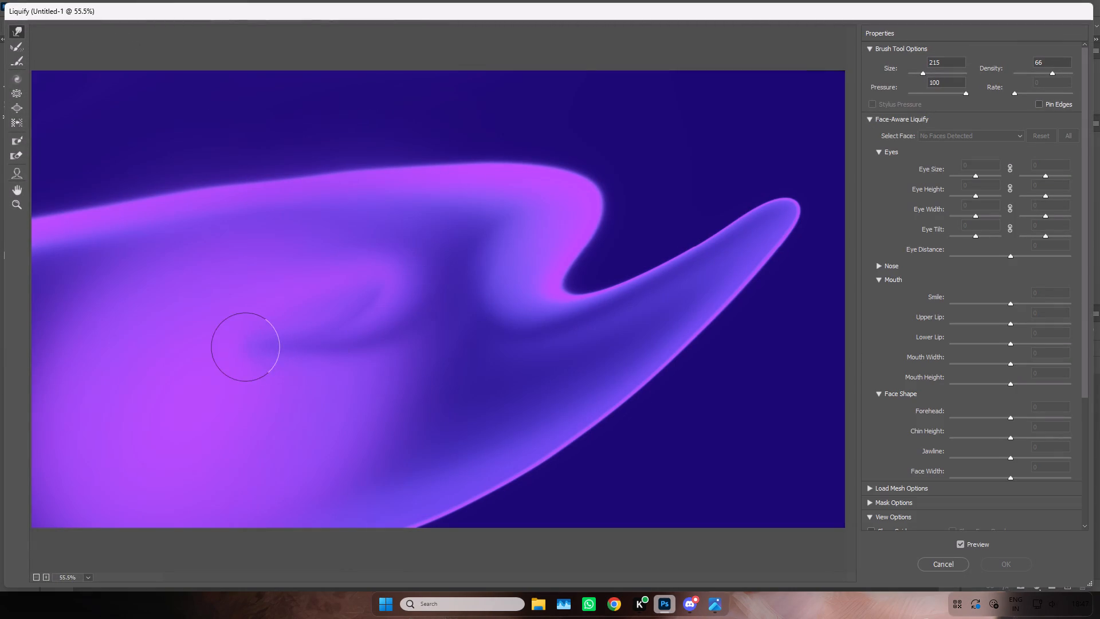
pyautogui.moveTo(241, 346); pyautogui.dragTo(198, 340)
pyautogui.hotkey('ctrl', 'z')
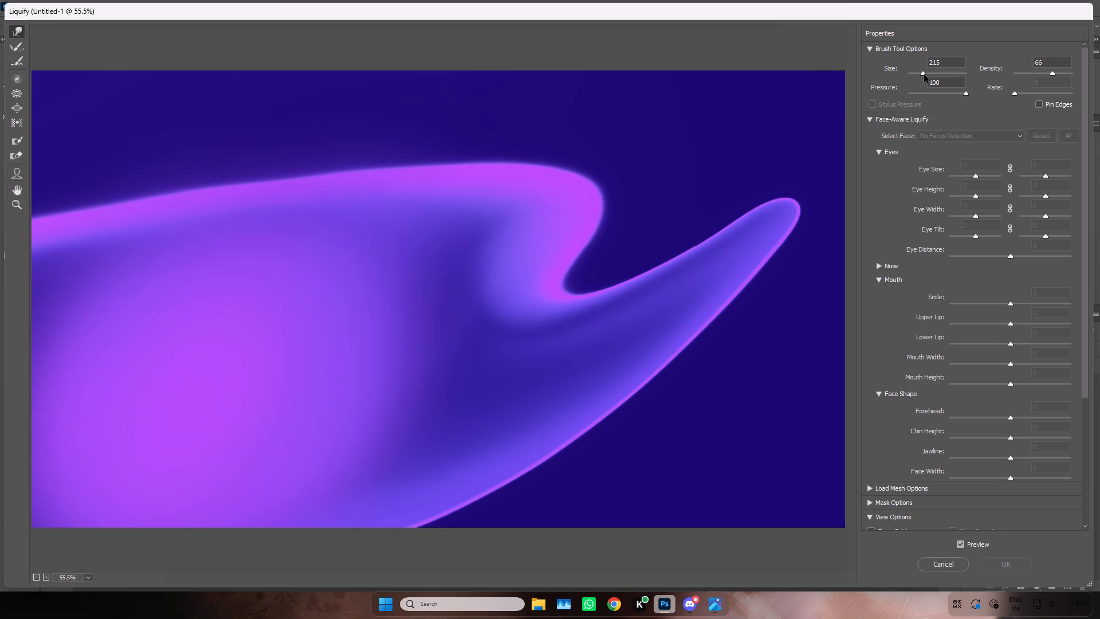
# Set the Liquify brush size to 507 and push the magenta glow from the canvas's left side toward the ribbon's bend.
pyautogui.moveTo(924, 75); pyautogui.dragTo(934, 75)
pyautogui.moveTo(932, 75); pyautogui.dragTo(926, 76)
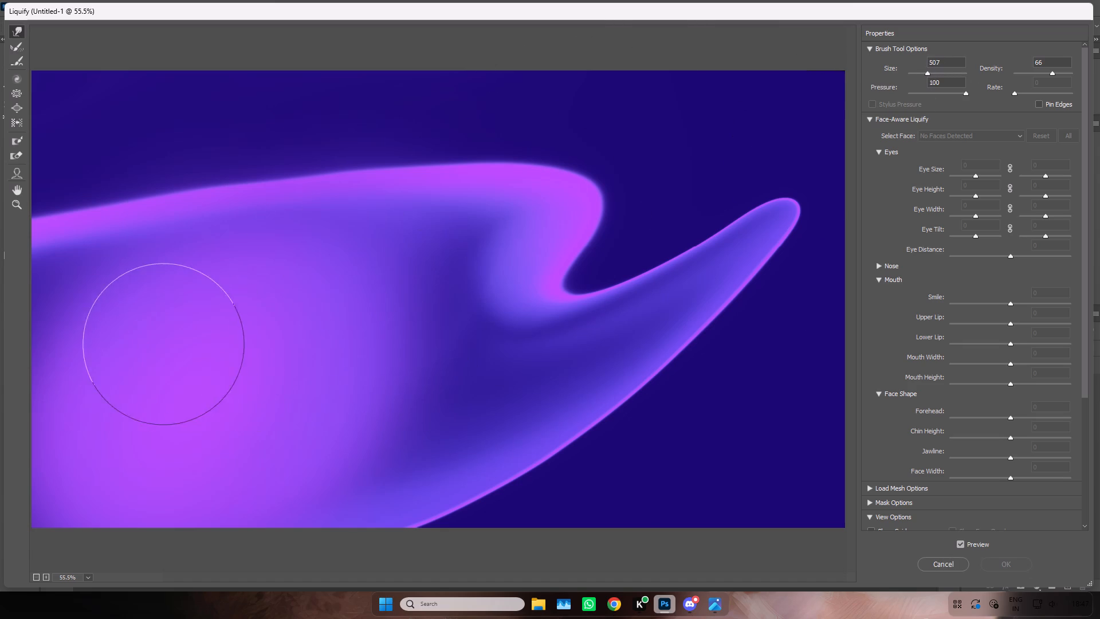
pyautogui.hotkey('ctrl', '-')
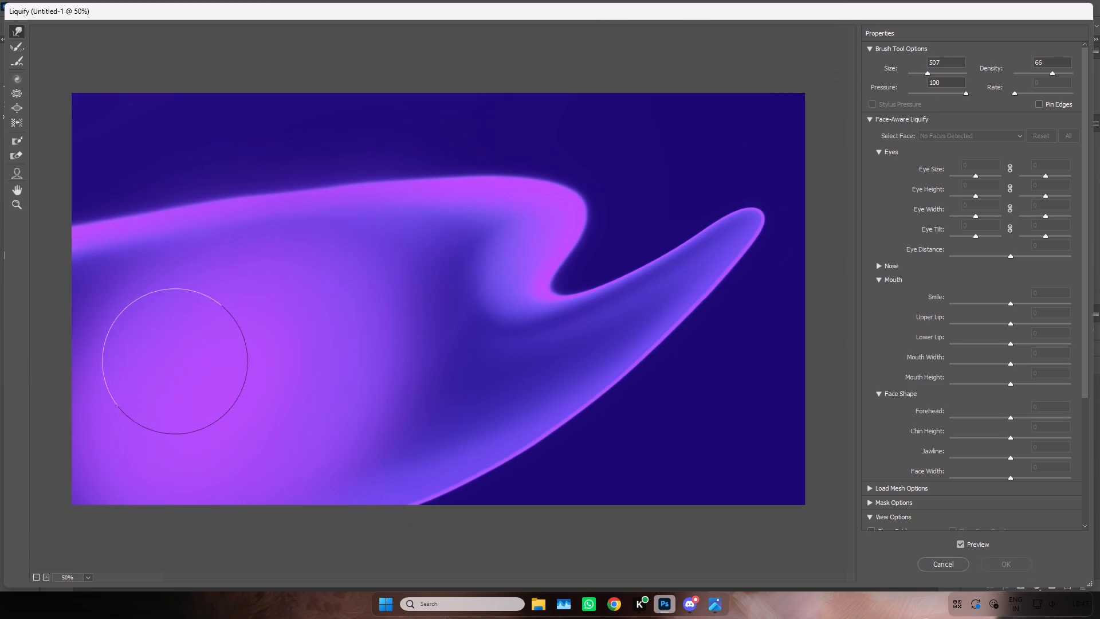
pyautogui.moveTo(258, 359); pyautogui.dragTo(182, 356)
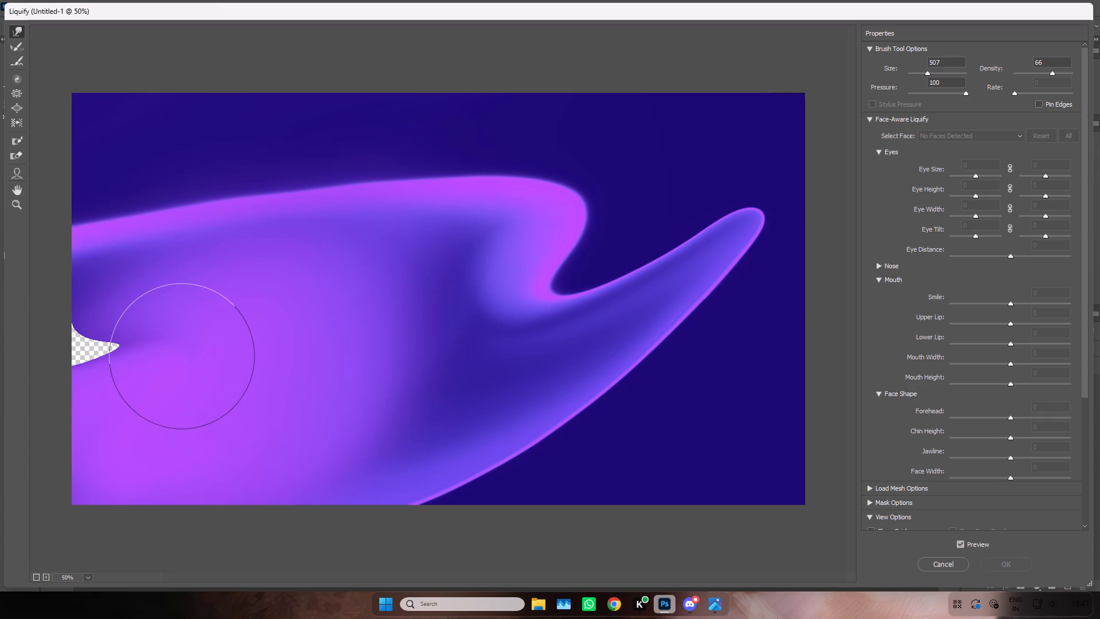
pyautogui.moveTo(182, 356); pyautogui.dragTo(412, 319)
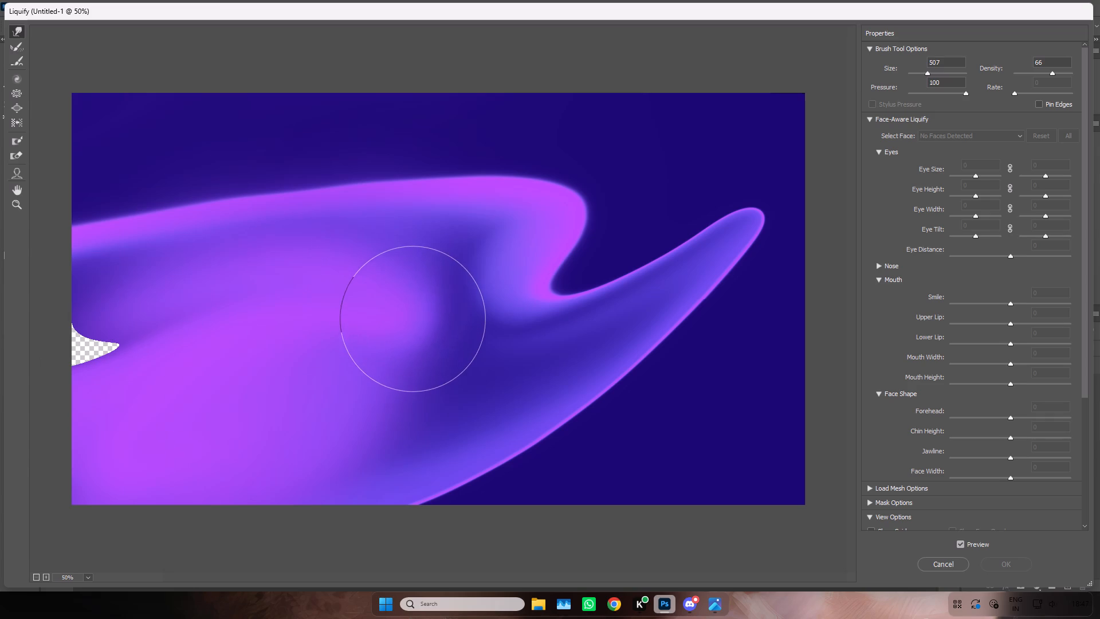
pyautogui.moveTo(412, 319); pyautogui.dragTo(408, 314)
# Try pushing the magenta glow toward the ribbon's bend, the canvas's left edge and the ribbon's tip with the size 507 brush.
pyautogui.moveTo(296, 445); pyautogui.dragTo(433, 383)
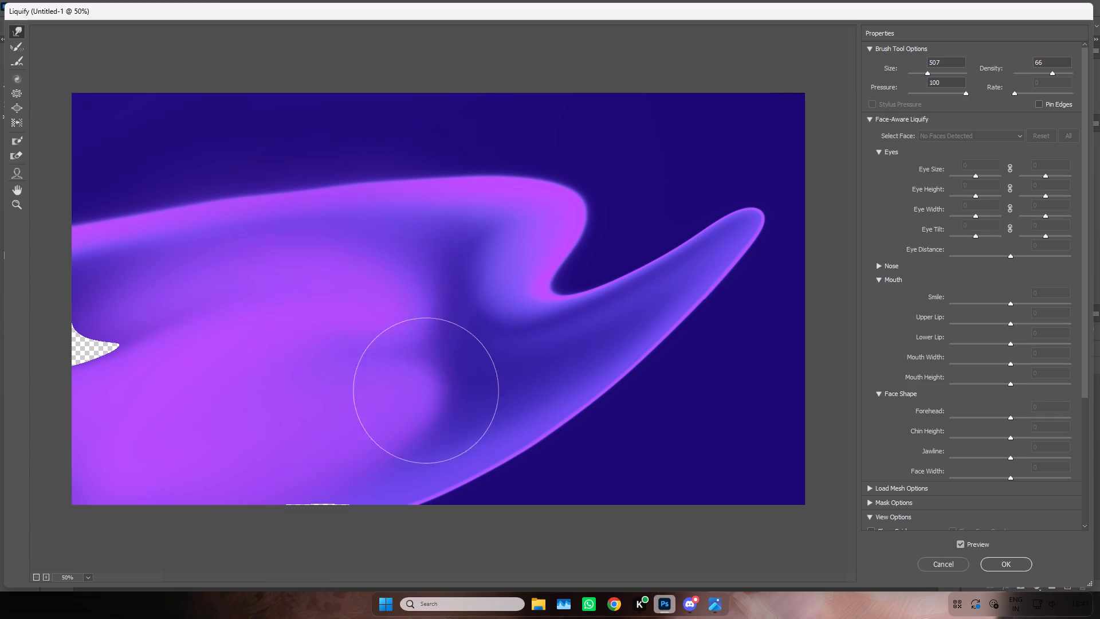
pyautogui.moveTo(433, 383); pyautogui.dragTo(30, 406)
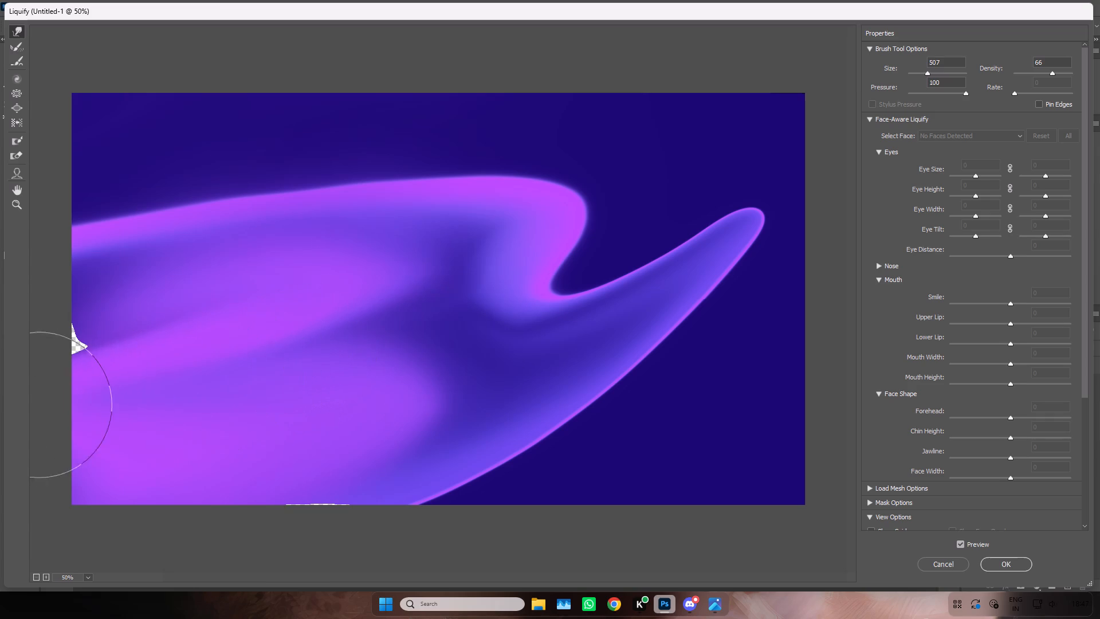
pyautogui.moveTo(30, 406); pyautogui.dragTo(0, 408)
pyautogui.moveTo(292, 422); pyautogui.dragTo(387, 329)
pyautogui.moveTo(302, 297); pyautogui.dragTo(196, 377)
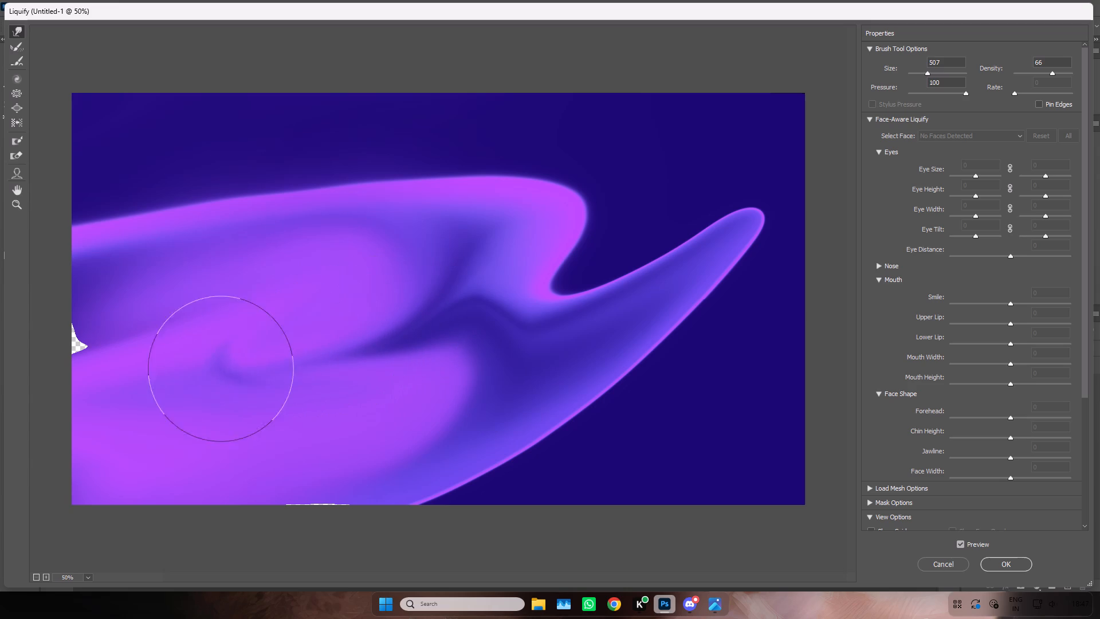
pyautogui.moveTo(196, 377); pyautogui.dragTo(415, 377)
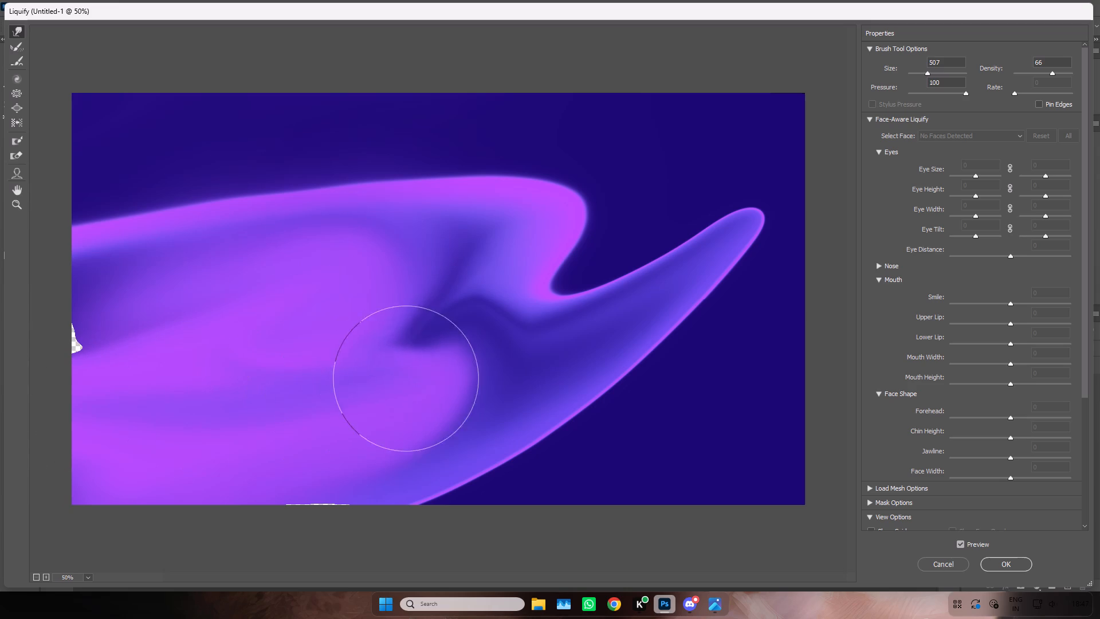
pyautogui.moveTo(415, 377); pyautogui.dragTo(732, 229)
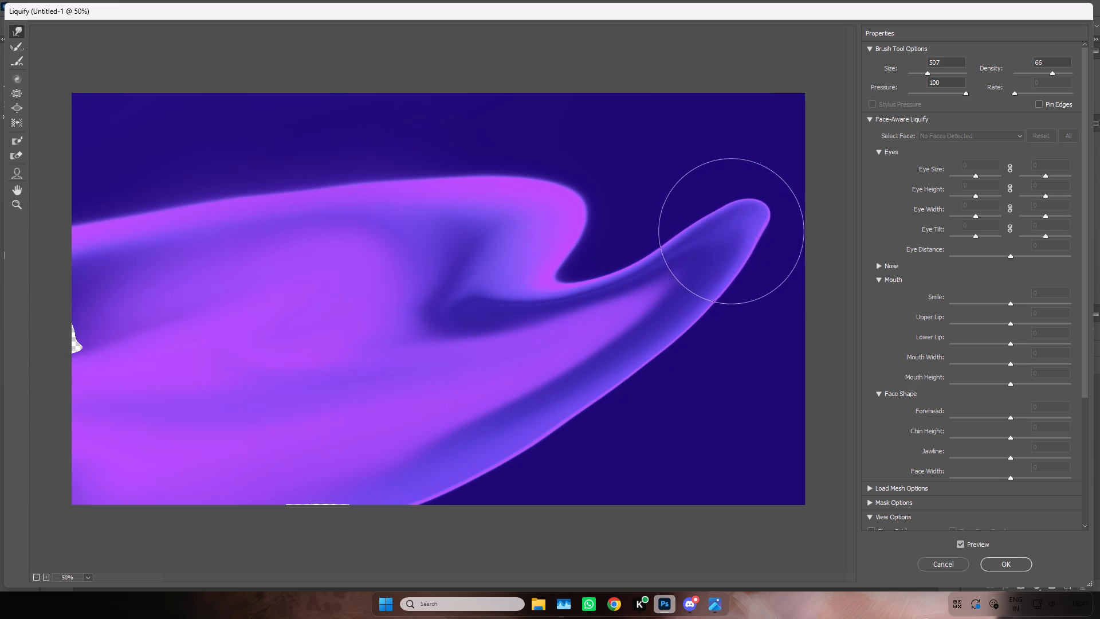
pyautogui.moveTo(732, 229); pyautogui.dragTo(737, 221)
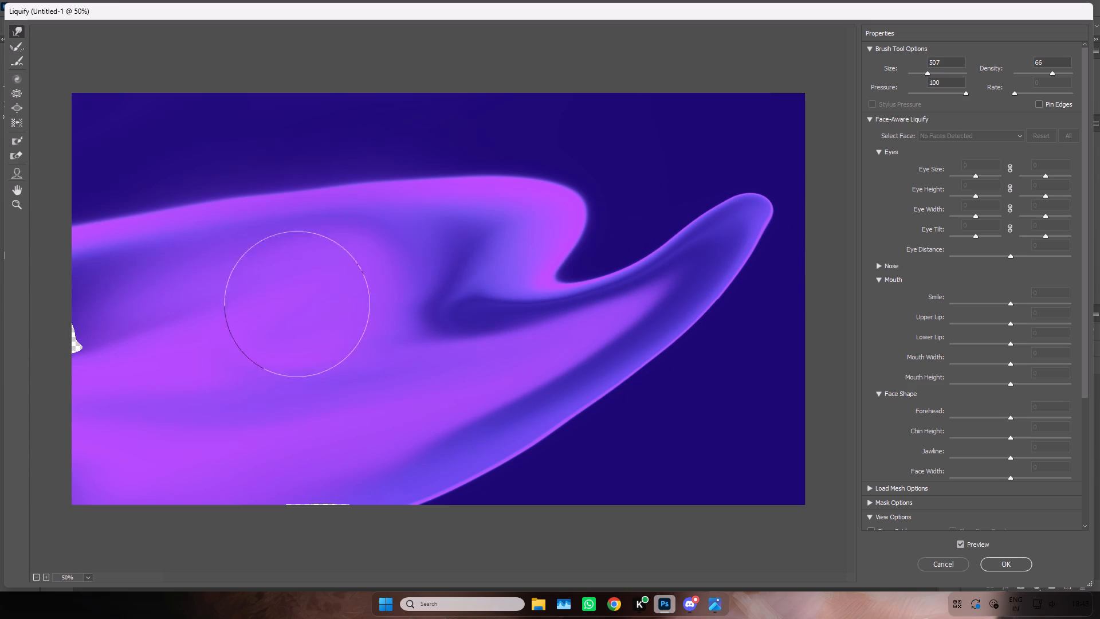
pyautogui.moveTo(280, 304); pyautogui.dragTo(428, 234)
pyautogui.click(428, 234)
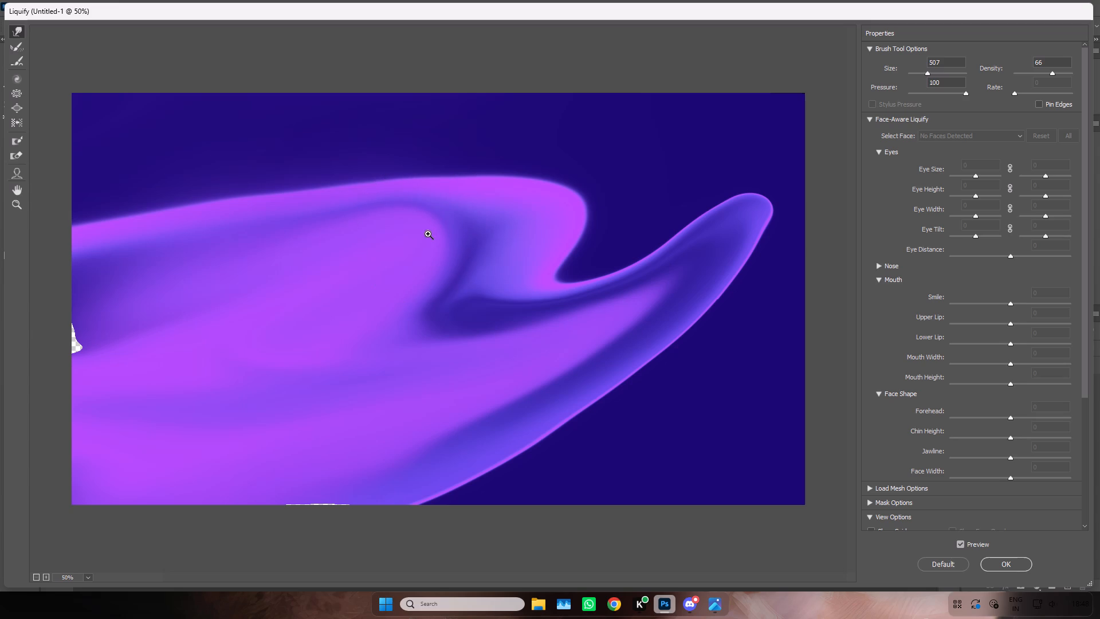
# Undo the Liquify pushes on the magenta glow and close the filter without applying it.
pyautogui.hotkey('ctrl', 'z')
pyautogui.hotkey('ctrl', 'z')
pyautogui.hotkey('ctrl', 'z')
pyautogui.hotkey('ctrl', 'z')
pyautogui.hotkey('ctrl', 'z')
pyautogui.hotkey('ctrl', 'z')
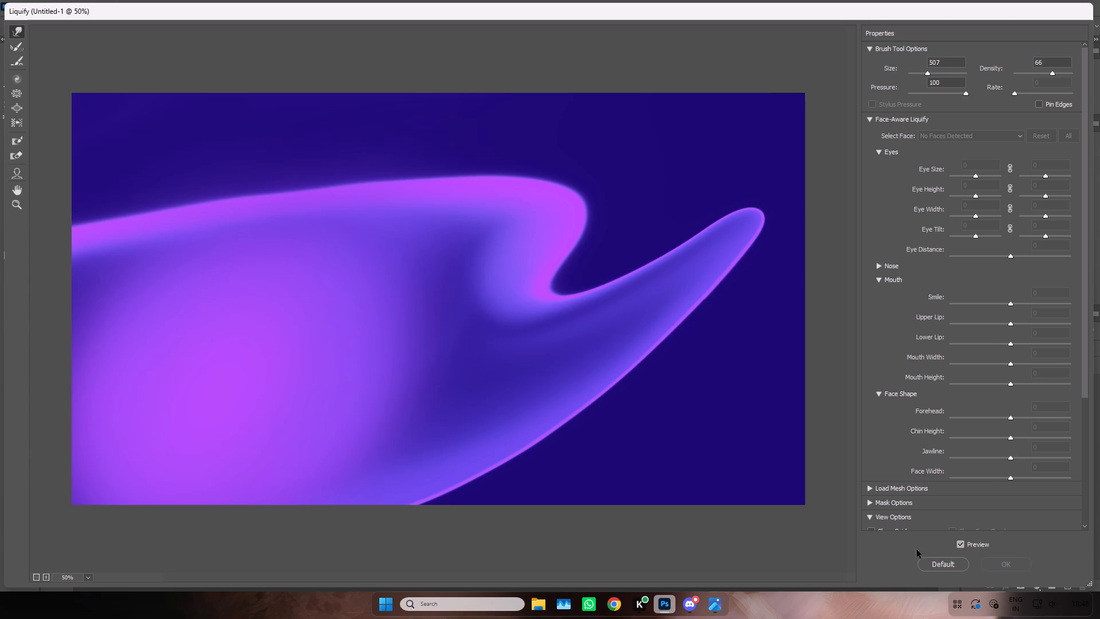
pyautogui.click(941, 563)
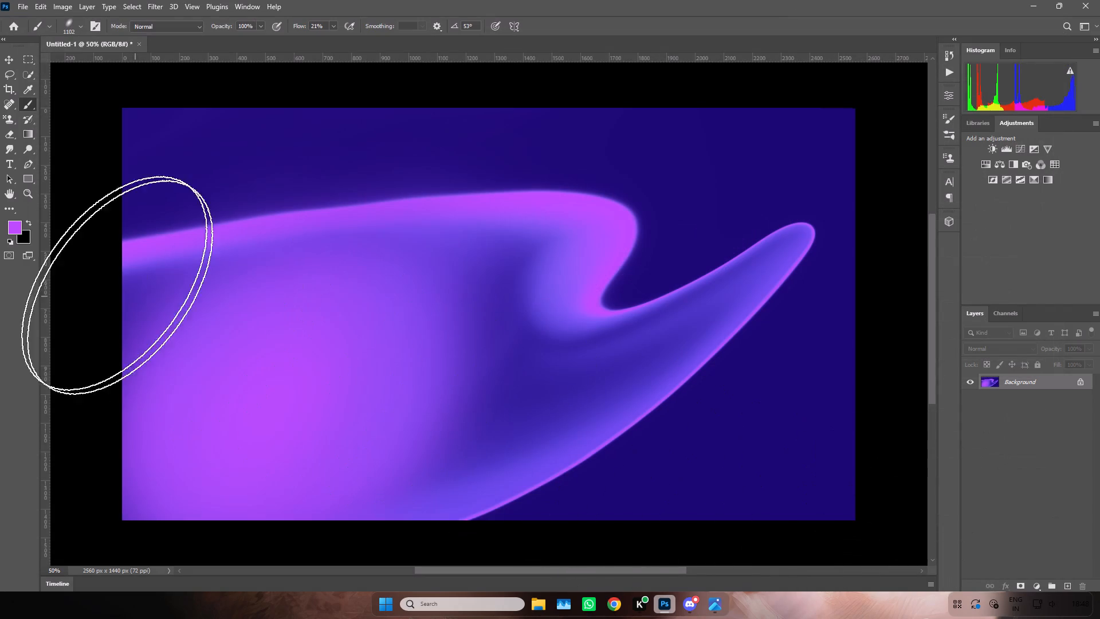
# Sample the dark blue-violet inside the ribbon below its bend and dab it over the center of the magenta glow.
pyautogui.click(28, 89)
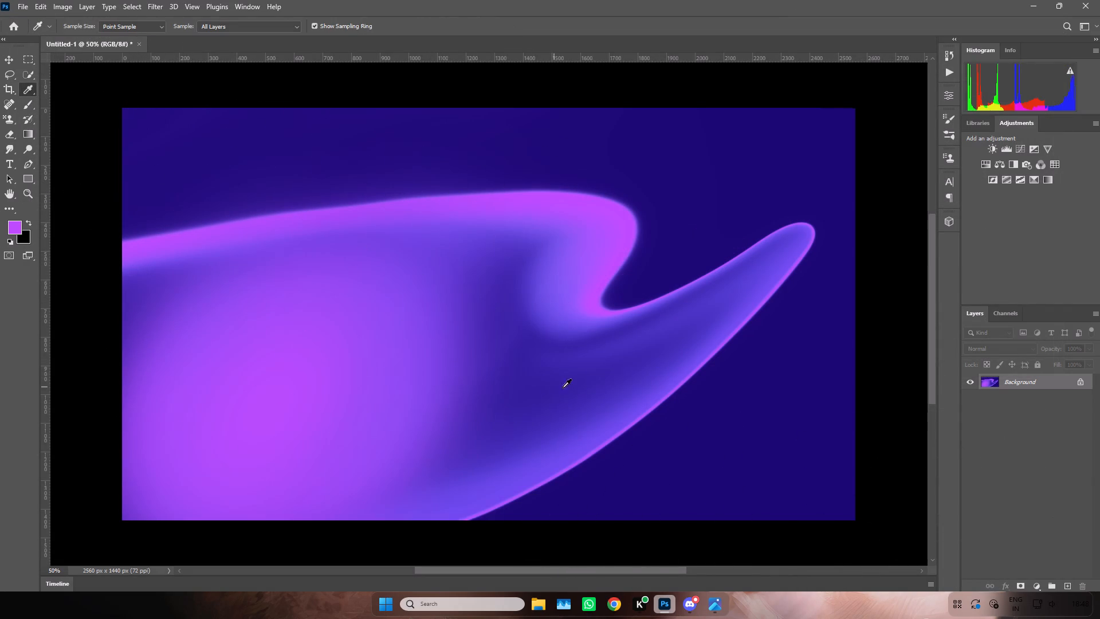
pyautogui.click(592, 375)
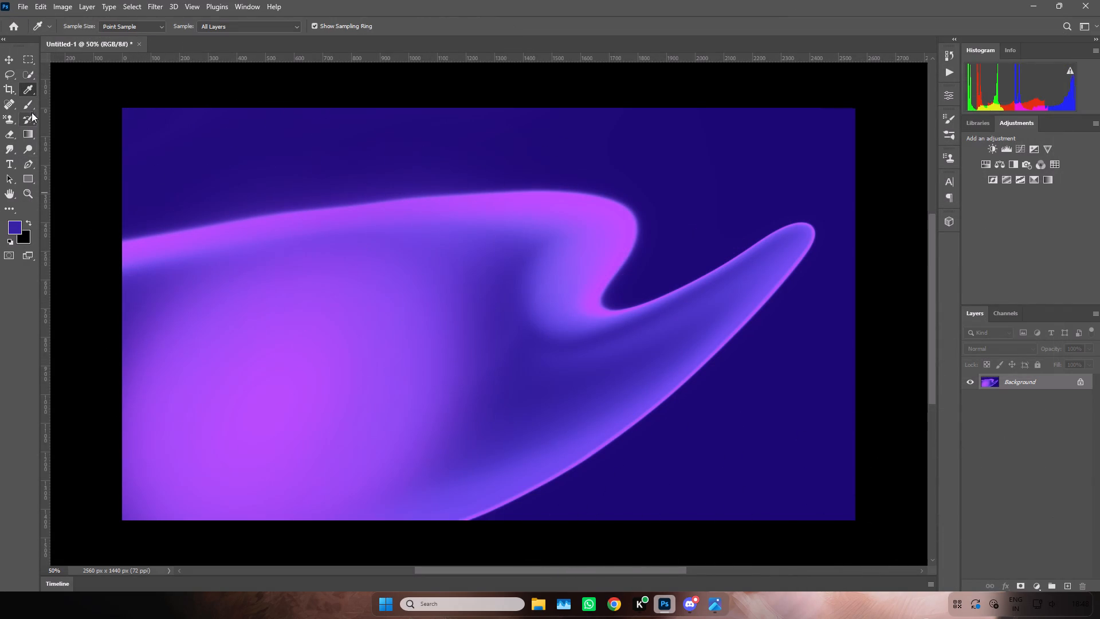
pyautogui.click(30, 105)
pyautogui.click(285, 397)
pyautogui.click(315, 396)
pyautogui.moveTo(315, 398); pyautogui.dragTo(304, 406)
pyautogui.click(284, 413)
pyautogui.moveTo(276, 406); pyautogui.dragTo(270, 403)
pyautogui.click(245, 398)
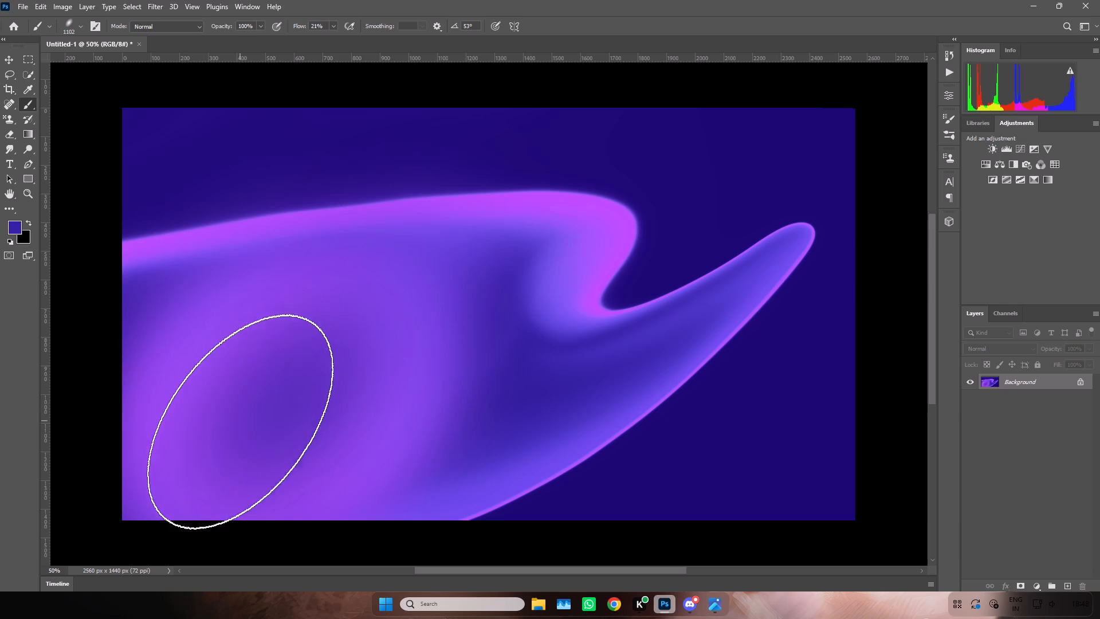
# Sample the lighter violet from the ribbon's tail and dab it around the glow's outer ring.
pyautogui.click(29, 91)
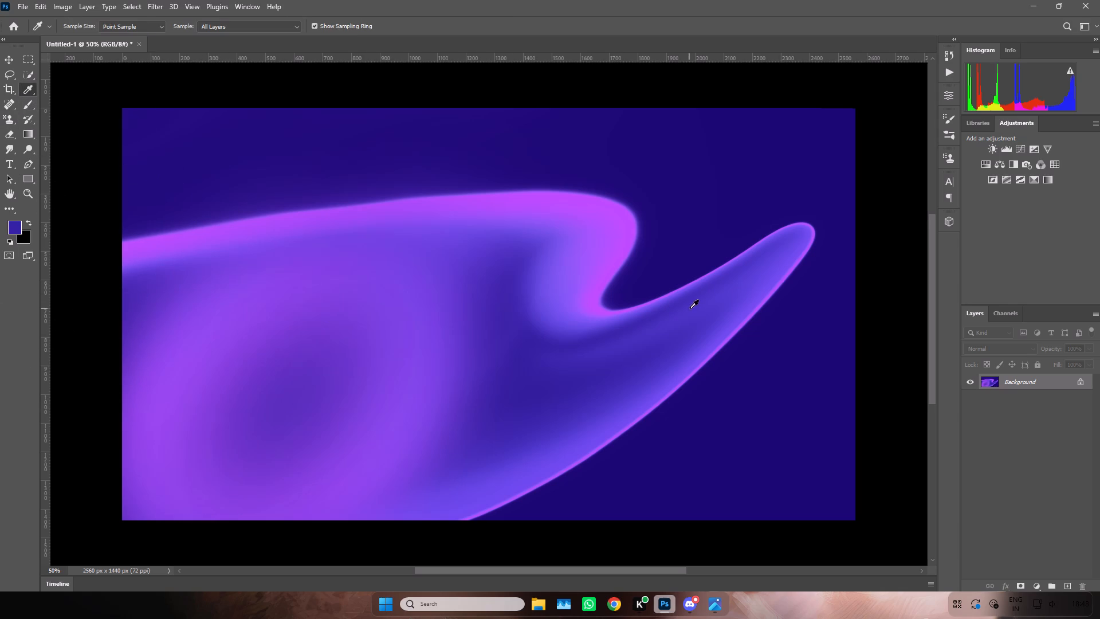
pyautogui.moveTo(692, 304); pyautogui.dragTo(706, 305)
pyautogui.click(706, 305)
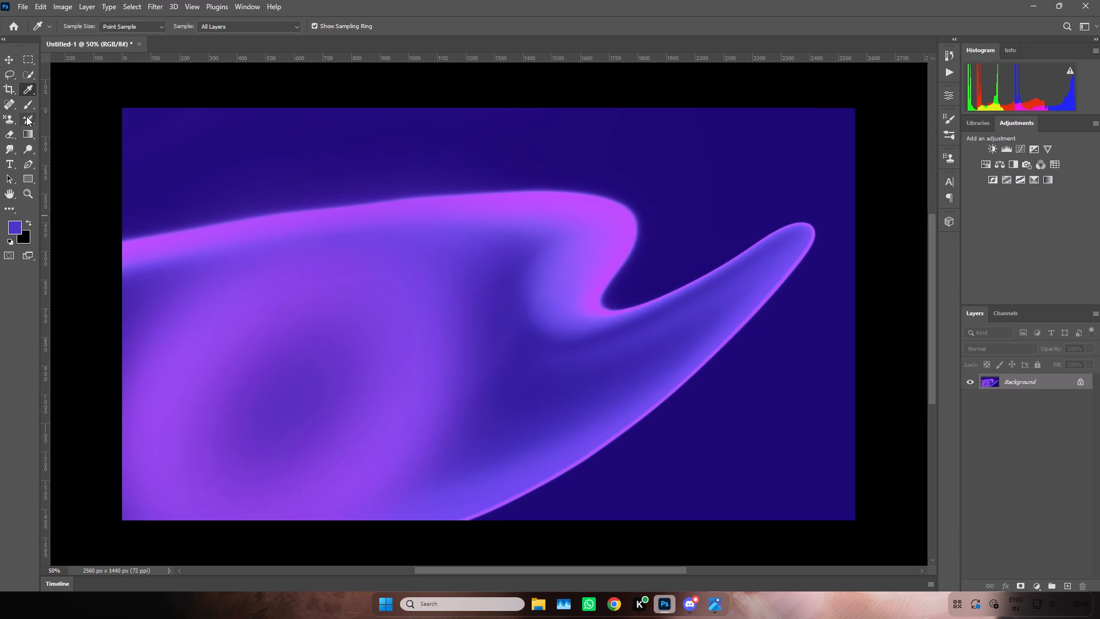
pyautogui.click(28, 105)
pyautogui.doubleClick(194, 345)
pyautogui.moveTo(180, 417); pyautogui.dragTo(183, 425)
pyautogui.click(333, 448)
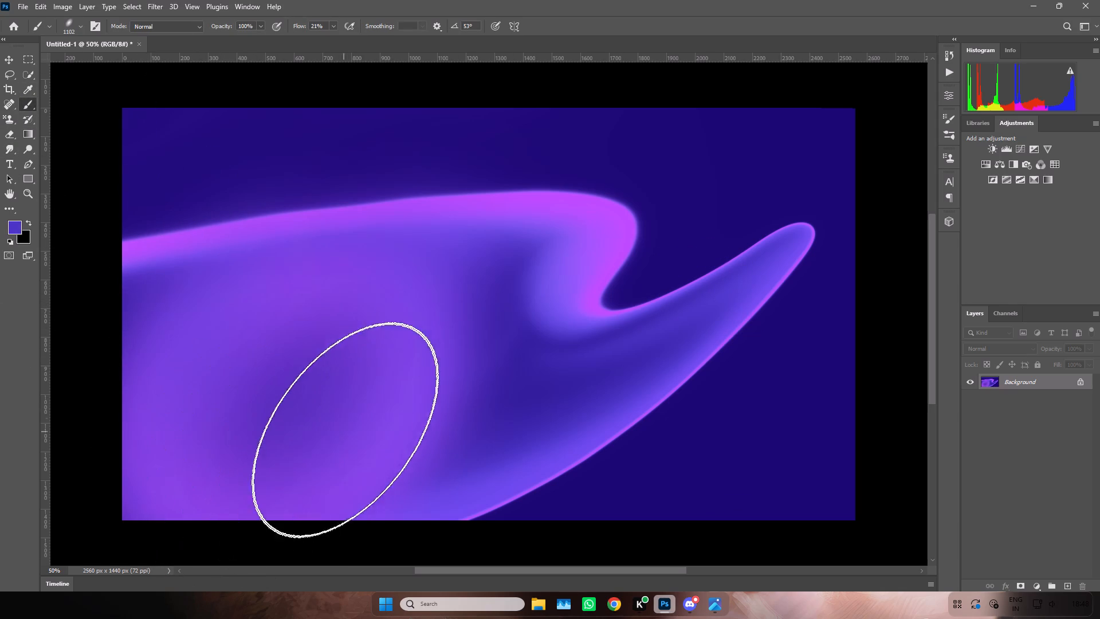
pyautogui.click(370, 363)
pyautogui.click(324, 332)
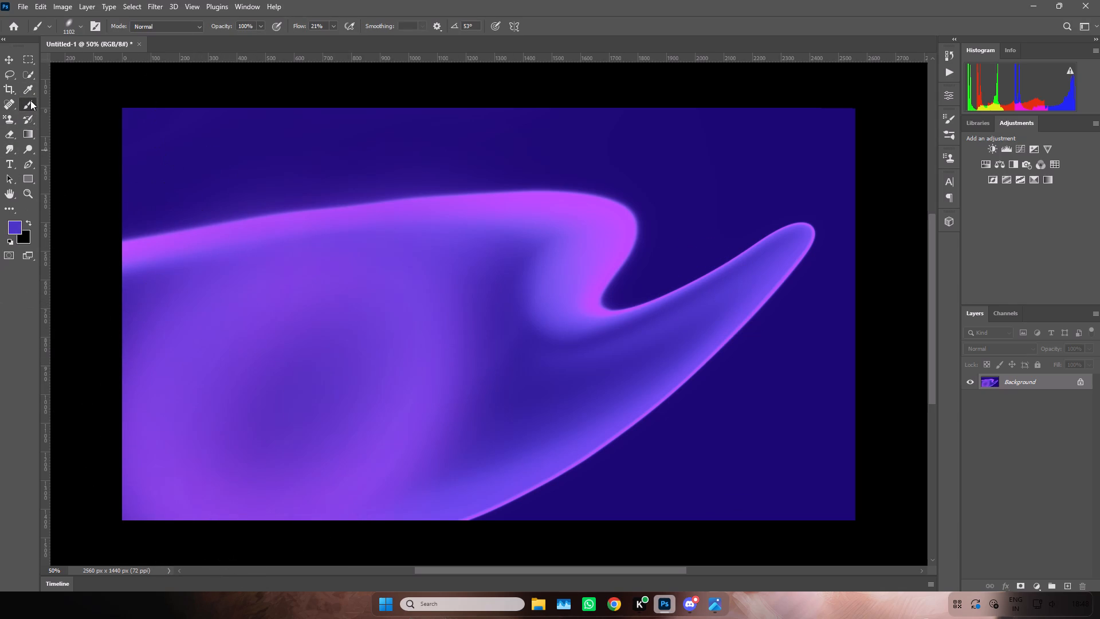
# Sample magenta from the ribbon's top edge, set the brush flow to 11%, and paint over the darkened glow.
pyautogui.click(27, 85)
pyautogui.click(472, 203)
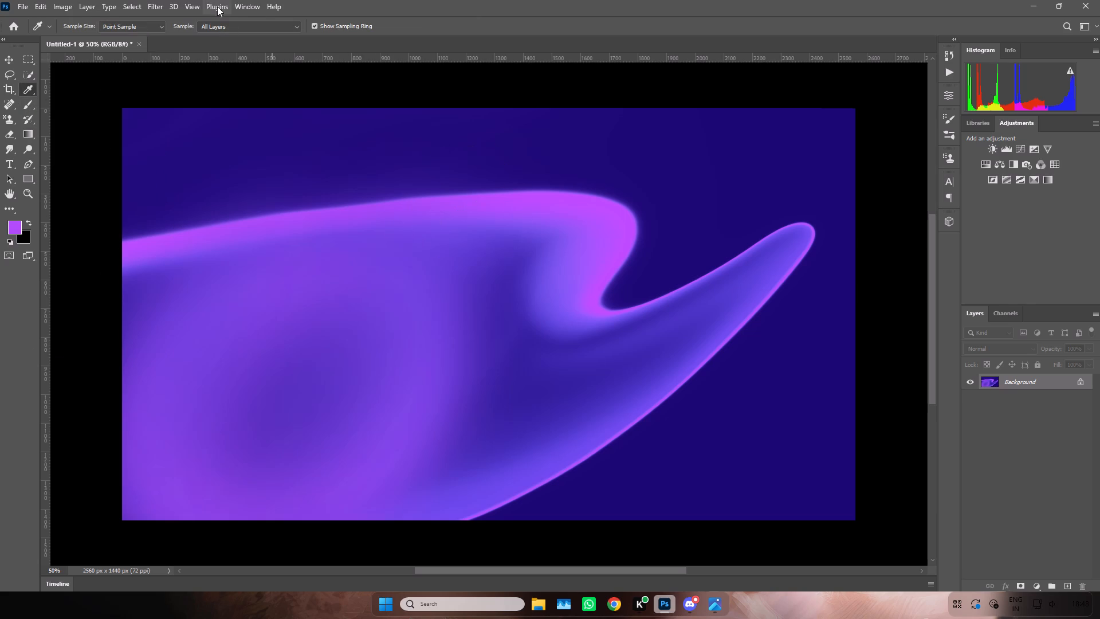
pyautogui.click(27, 104)
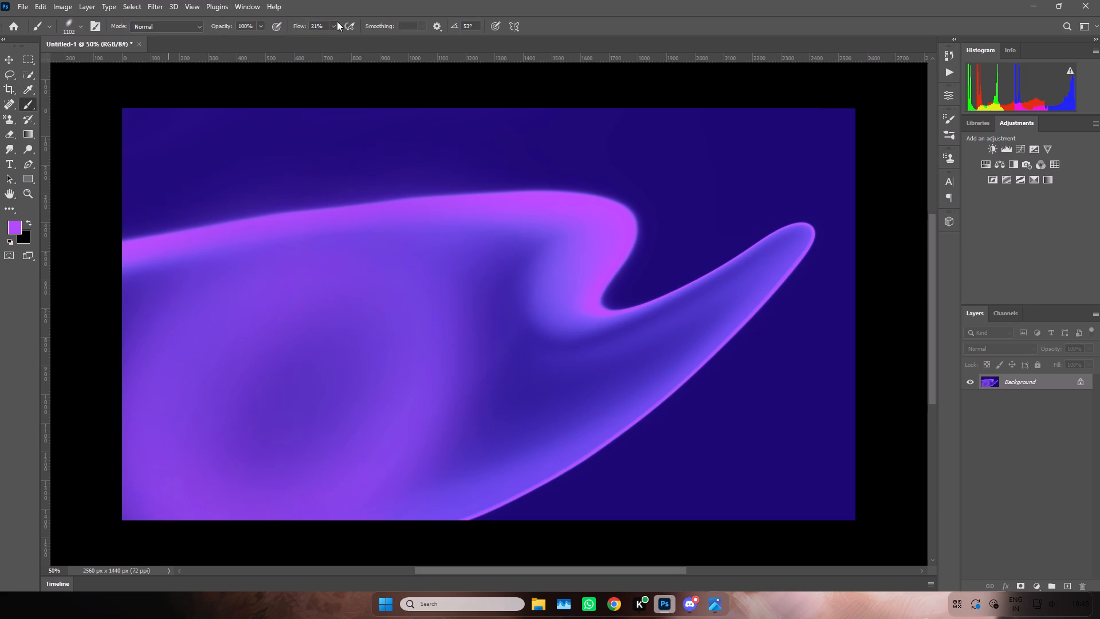
pyautogui.click(331, 25)
pyautogui.click(331, 40)
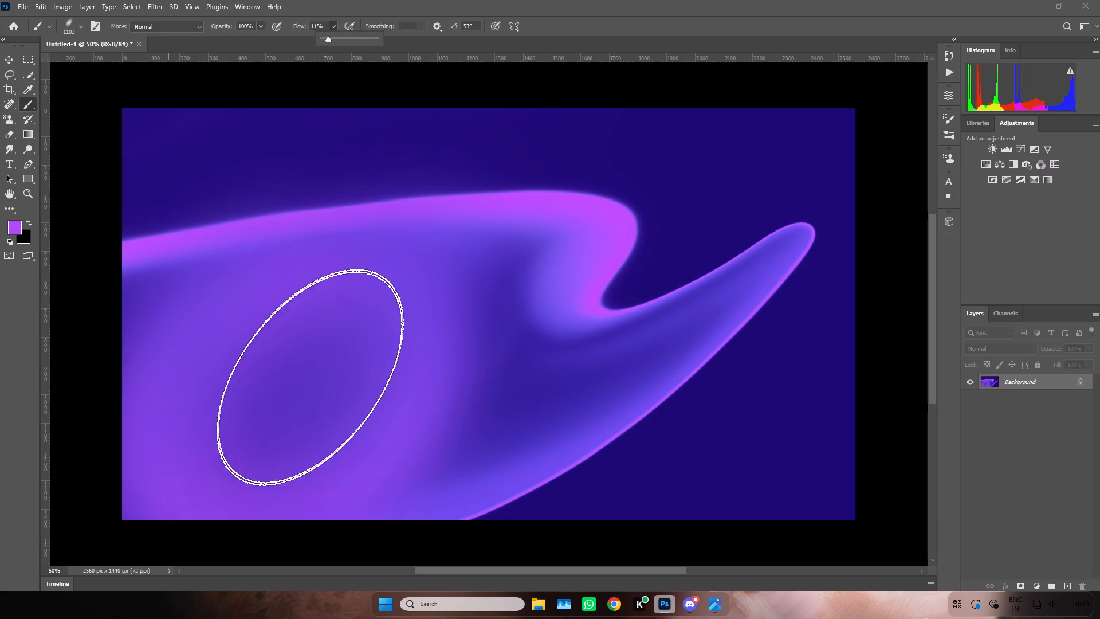
pyautogui.moveTo(292, 400); pyautogui.dragTo(166, 347)
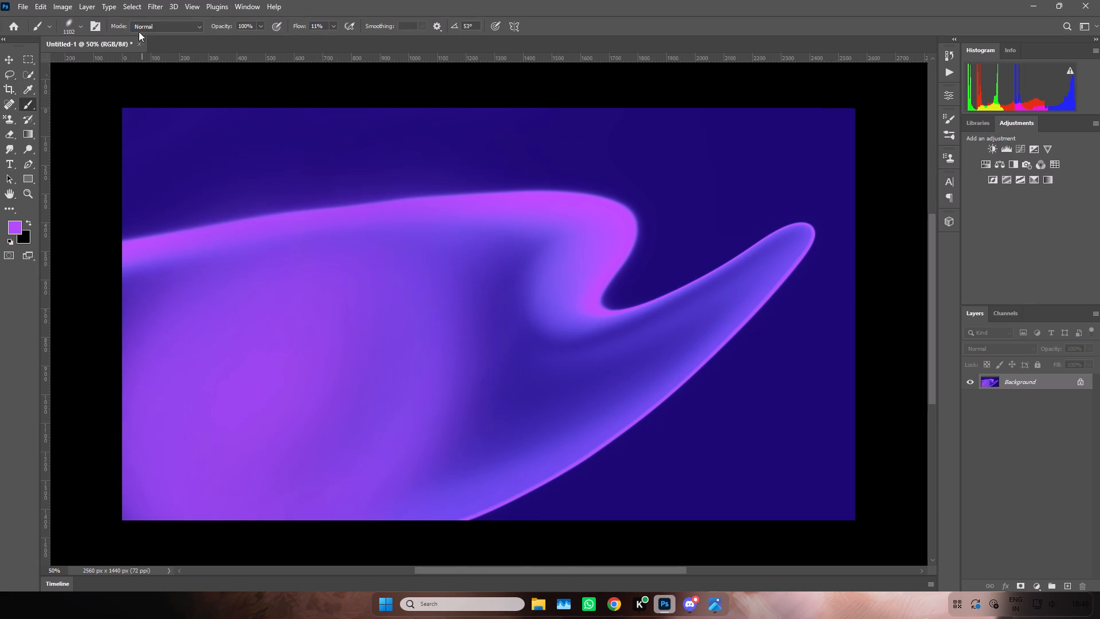
# Reapply the last Liquify distortion to the repainted background, comparing it with an undo and redo.
pyautogui.click(160, 1)
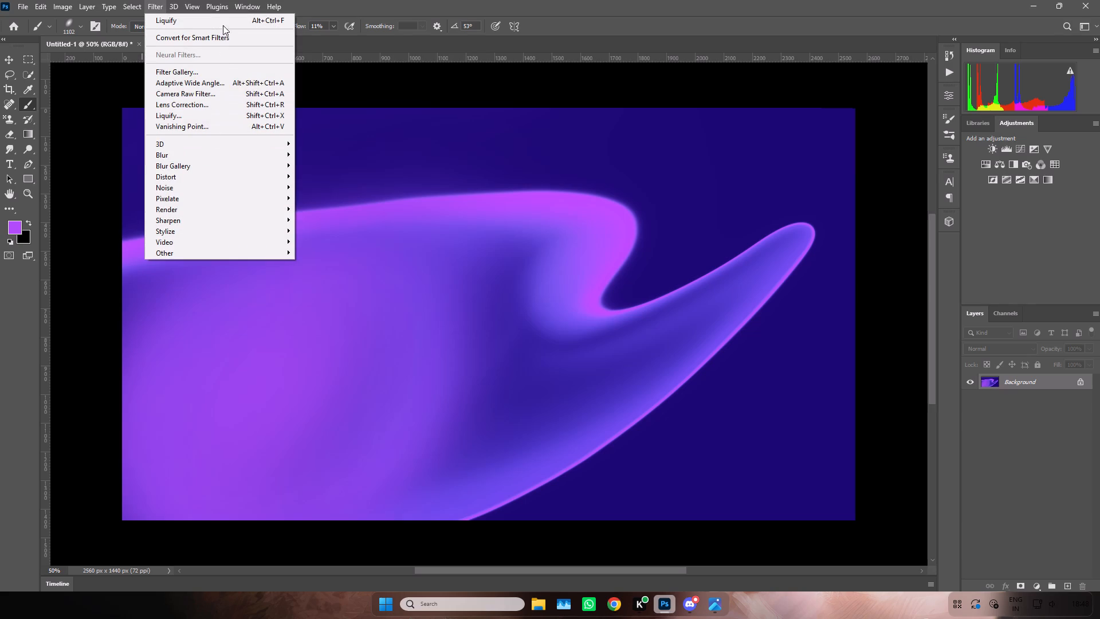
pyautogui.click(223, 23)
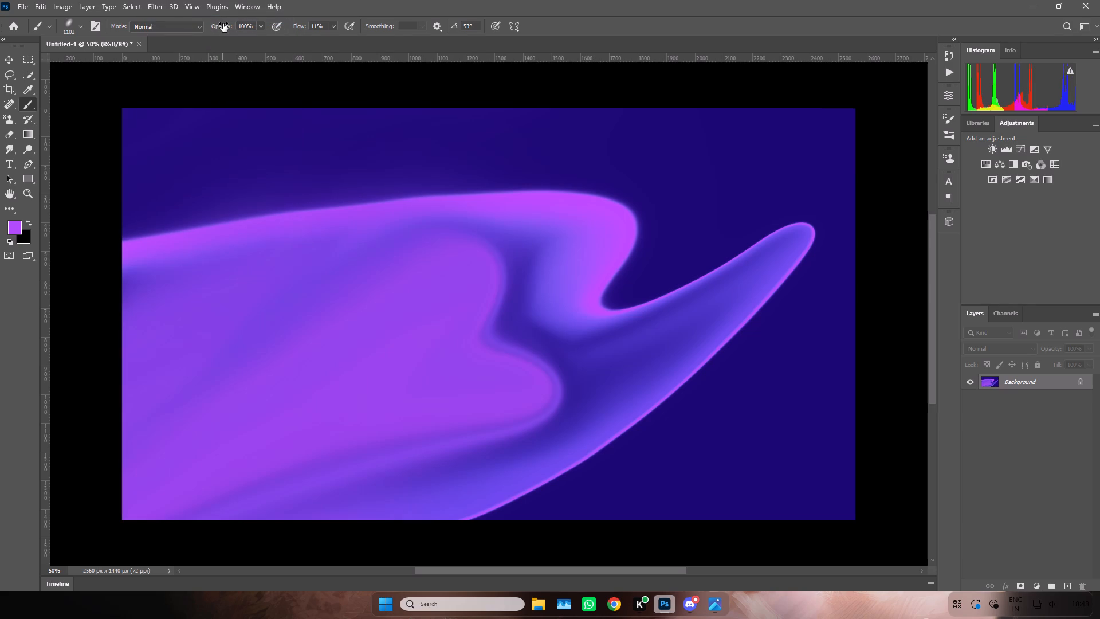
pyautogui.hotkey('ctrl', 'z')
pyautogui.hotkey('ctrl', 'shift', 'z')
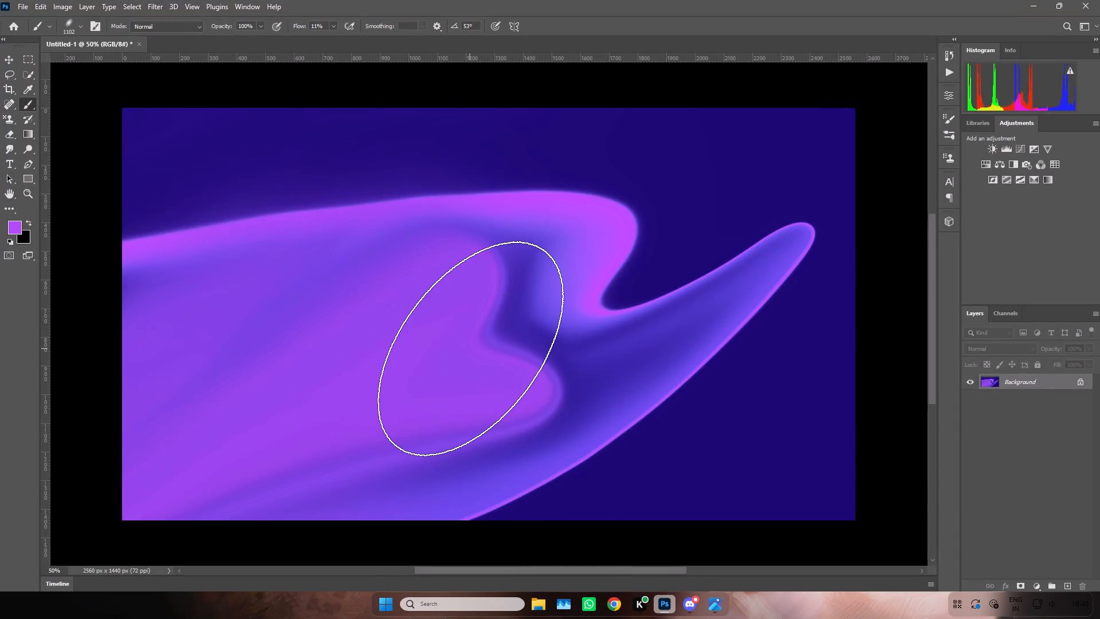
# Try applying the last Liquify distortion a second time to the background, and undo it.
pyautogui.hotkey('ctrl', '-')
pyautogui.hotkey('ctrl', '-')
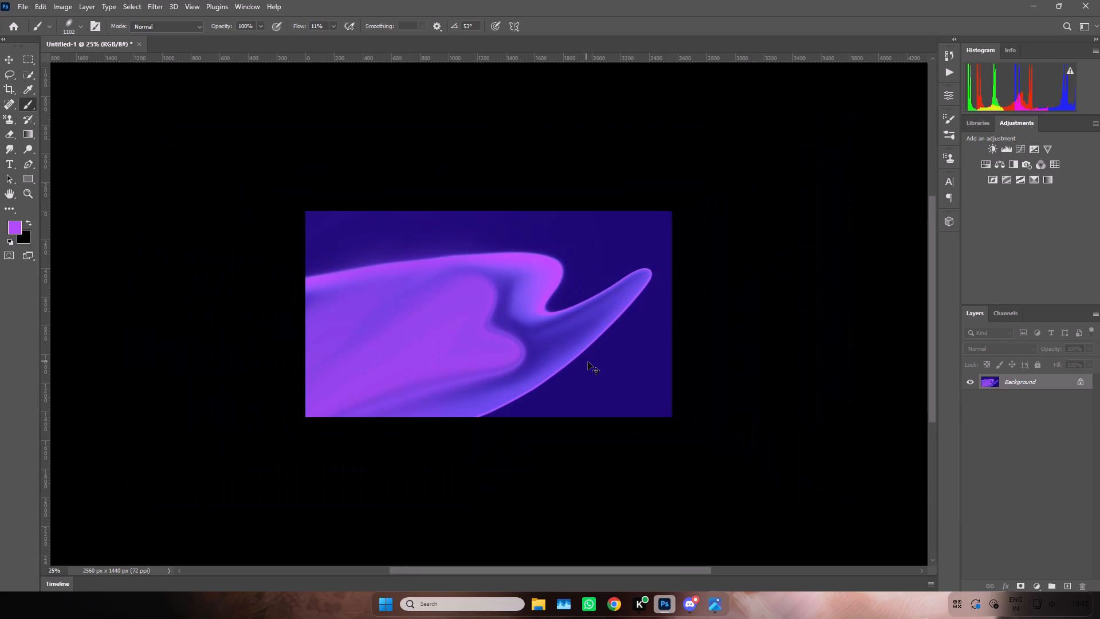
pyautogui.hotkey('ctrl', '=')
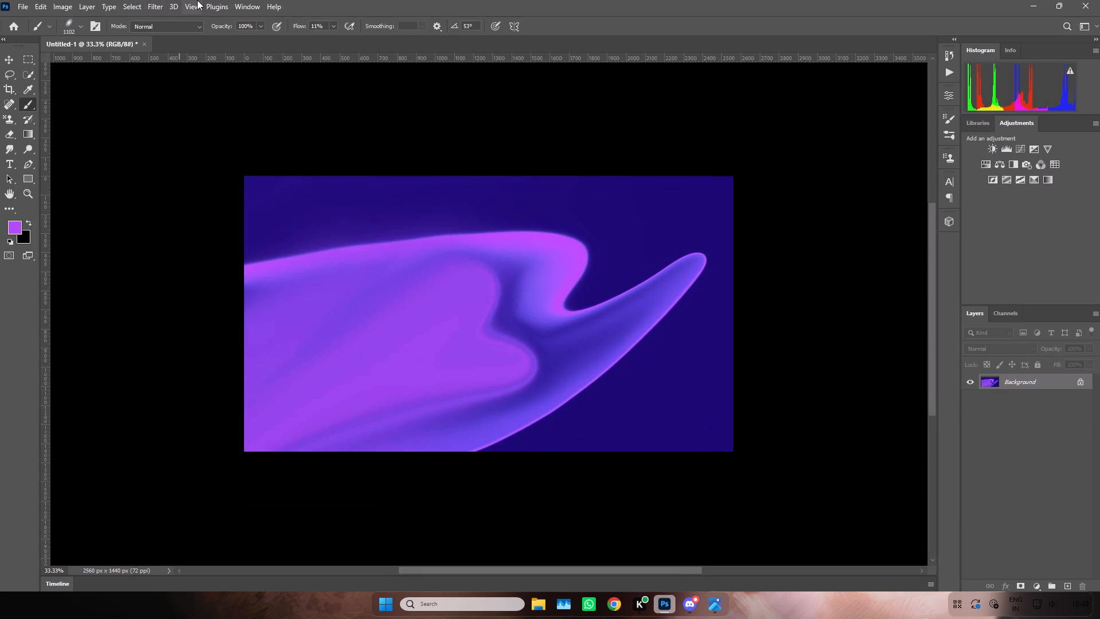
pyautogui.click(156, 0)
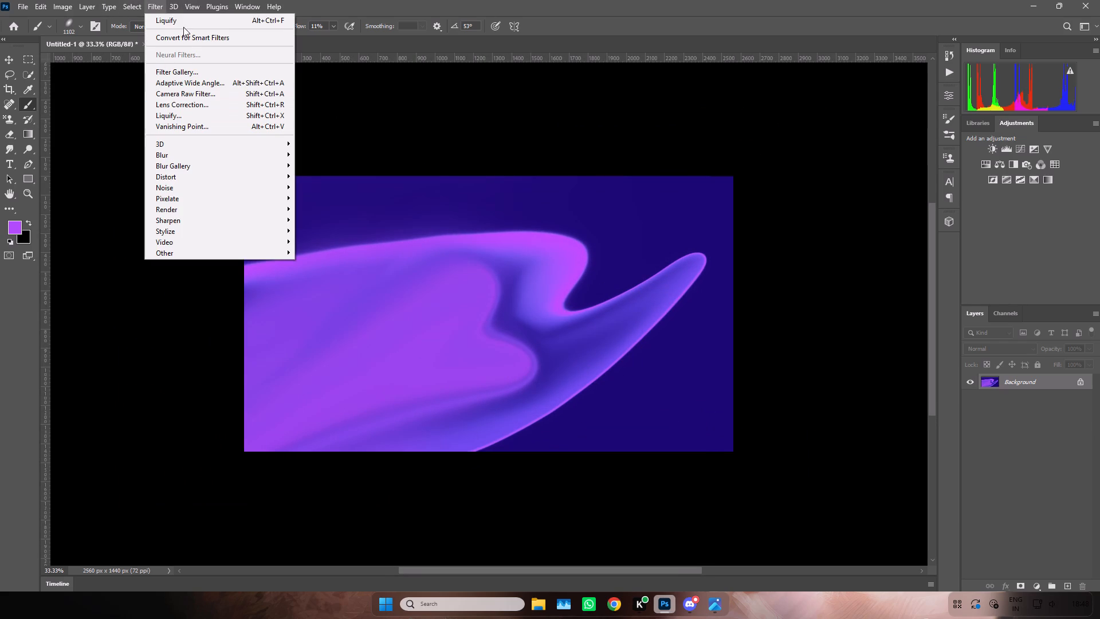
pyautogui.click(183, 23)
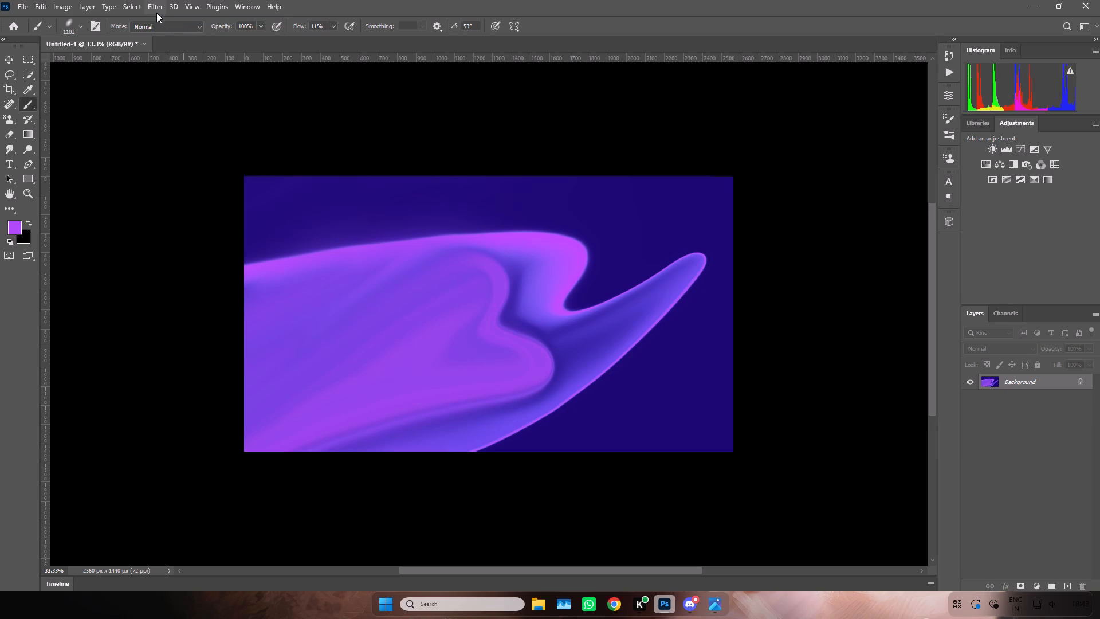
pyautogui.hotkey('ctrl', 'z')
# Open the Liquify filter, set the brush size to 189, and push diagonal streaks from the glow's upper edge toward the canvas's left side.
pyautogui.click(138, 0)
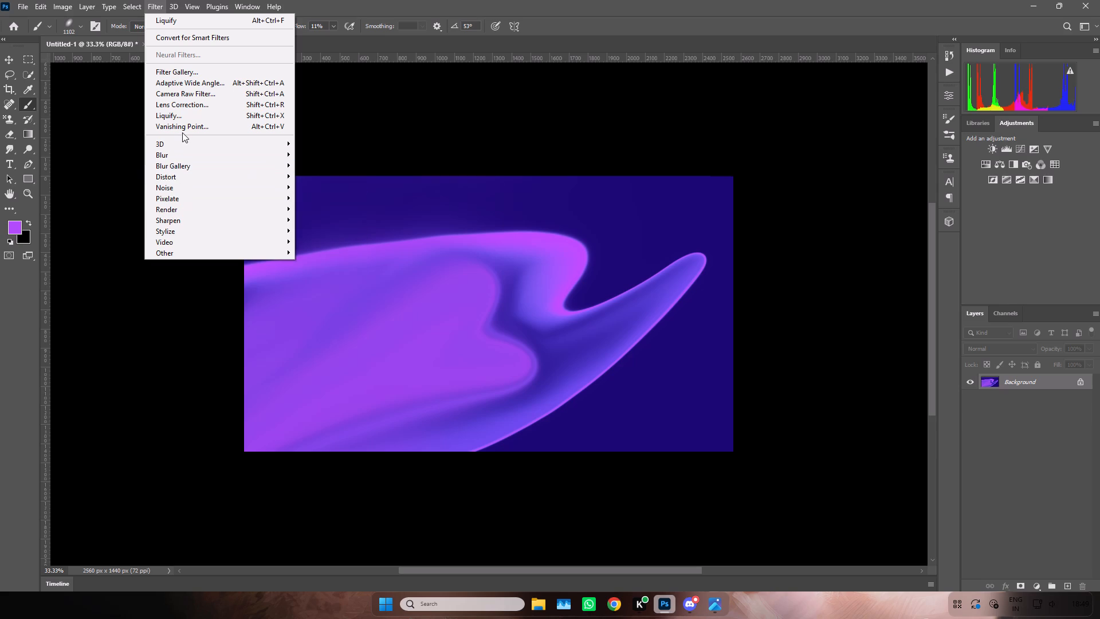
pyautogui.doubleClick(184, 117)
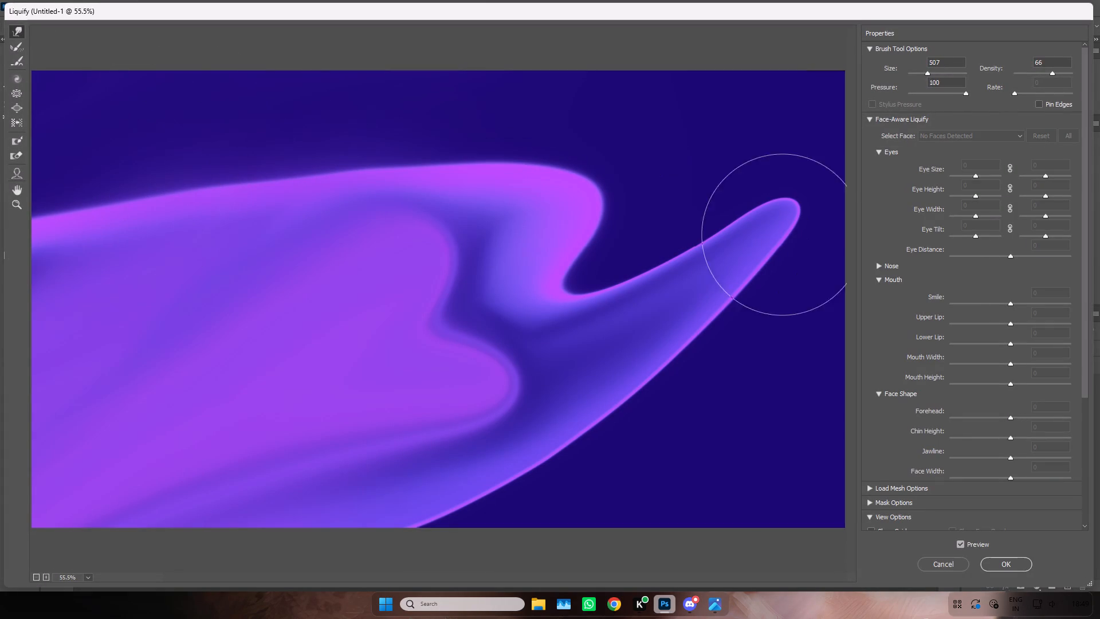
pyautogui.moveTo(928, 75); pyautogui.dragTo(922, 75)
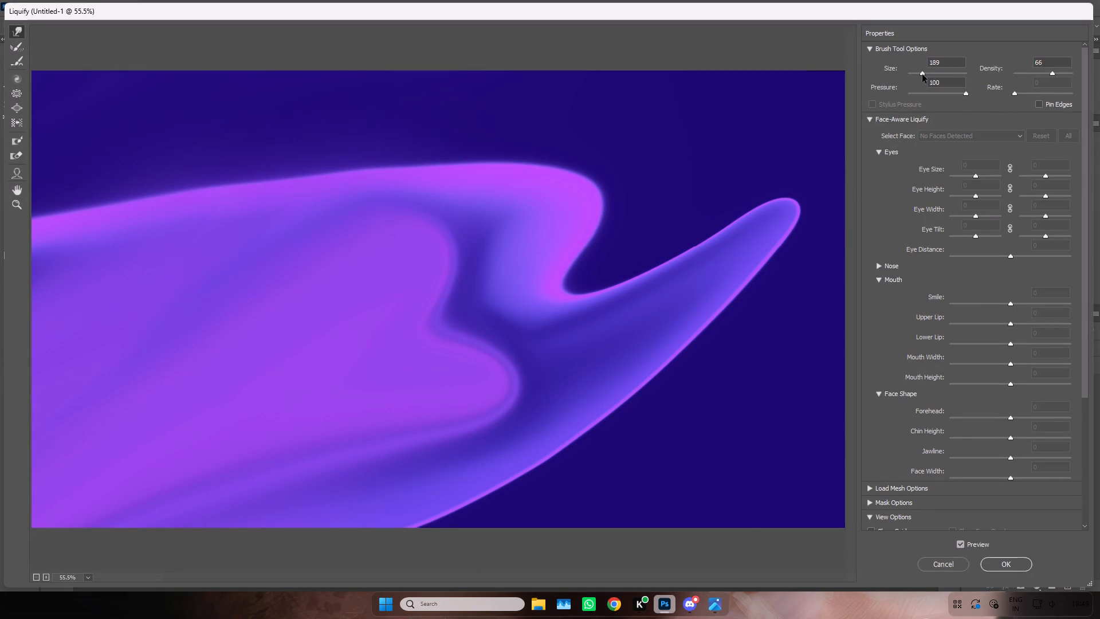
pyautogui.click(349, 224)
pyautogui.moveTo(347, 226); pyautogui.dragTo(182, 382)
pyautogui.moveTo(182, 382); pyautogui.dragTo(81, 460)
pyautogui.moveTo(297, 244); pyautogui.dragTo(61, 375)
pyautogui.moveTo(249, 244); pyautogui.dragTo(51, 363)
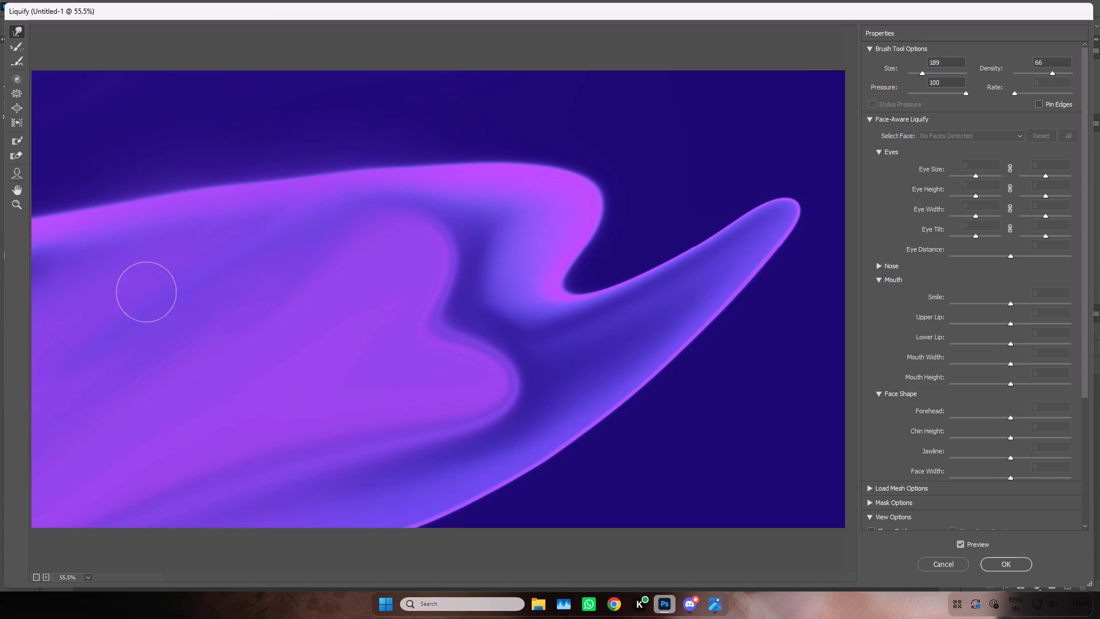
pyautogui.moveTo(213, 257); pyautogui.dragTo(7, 391)
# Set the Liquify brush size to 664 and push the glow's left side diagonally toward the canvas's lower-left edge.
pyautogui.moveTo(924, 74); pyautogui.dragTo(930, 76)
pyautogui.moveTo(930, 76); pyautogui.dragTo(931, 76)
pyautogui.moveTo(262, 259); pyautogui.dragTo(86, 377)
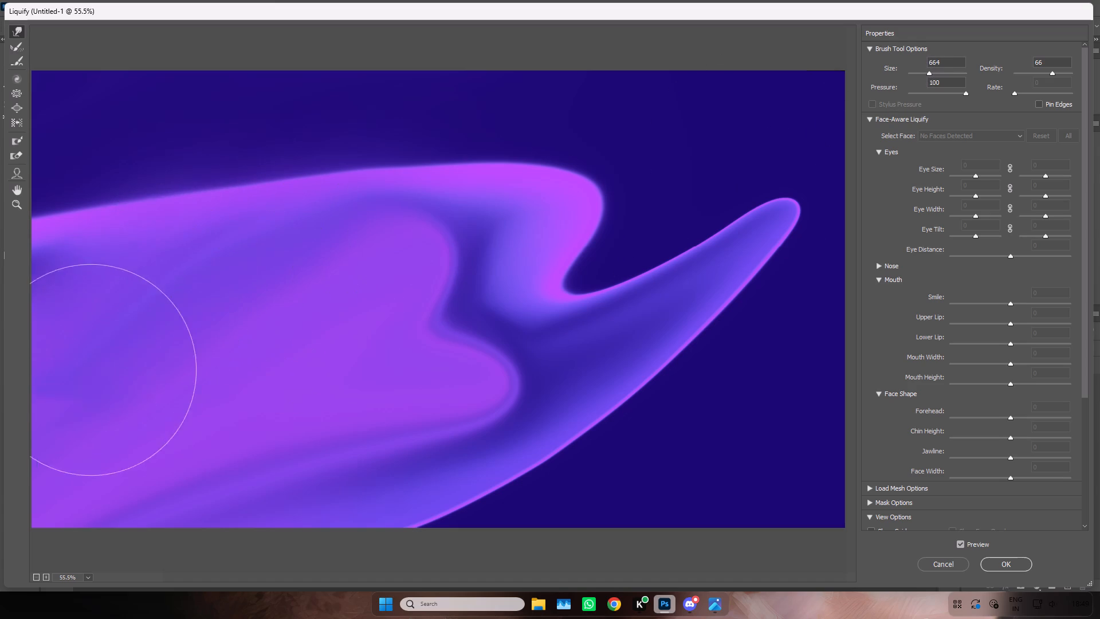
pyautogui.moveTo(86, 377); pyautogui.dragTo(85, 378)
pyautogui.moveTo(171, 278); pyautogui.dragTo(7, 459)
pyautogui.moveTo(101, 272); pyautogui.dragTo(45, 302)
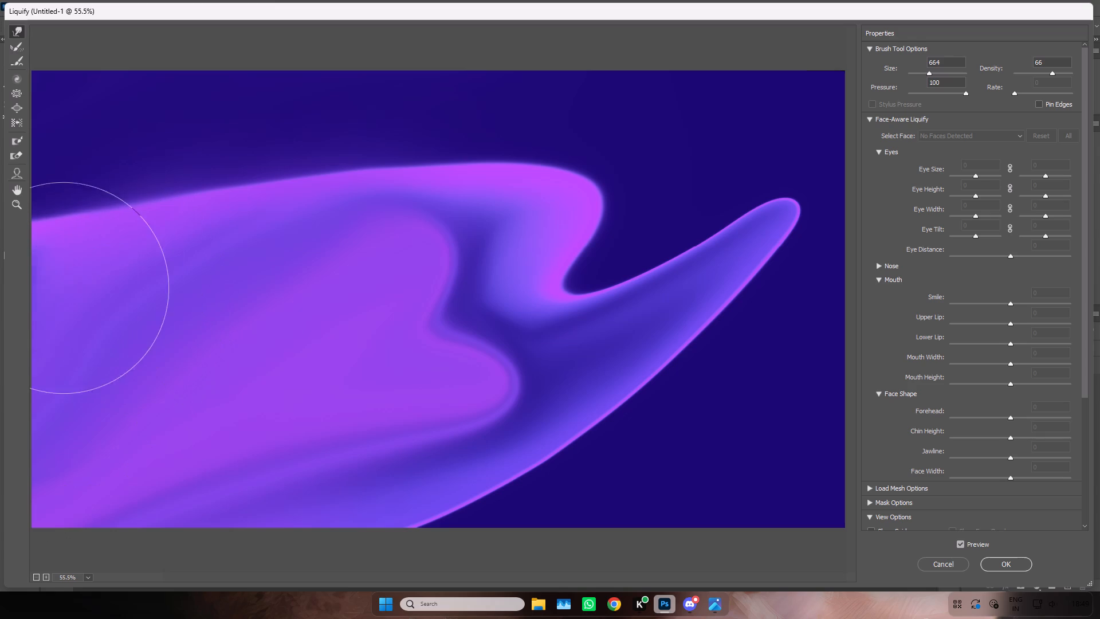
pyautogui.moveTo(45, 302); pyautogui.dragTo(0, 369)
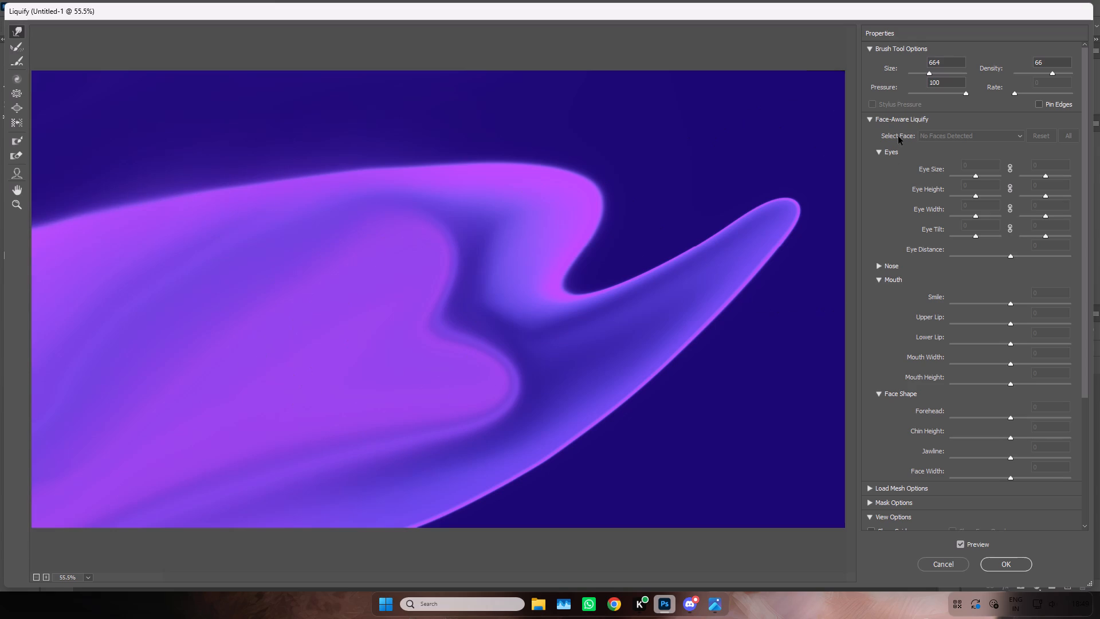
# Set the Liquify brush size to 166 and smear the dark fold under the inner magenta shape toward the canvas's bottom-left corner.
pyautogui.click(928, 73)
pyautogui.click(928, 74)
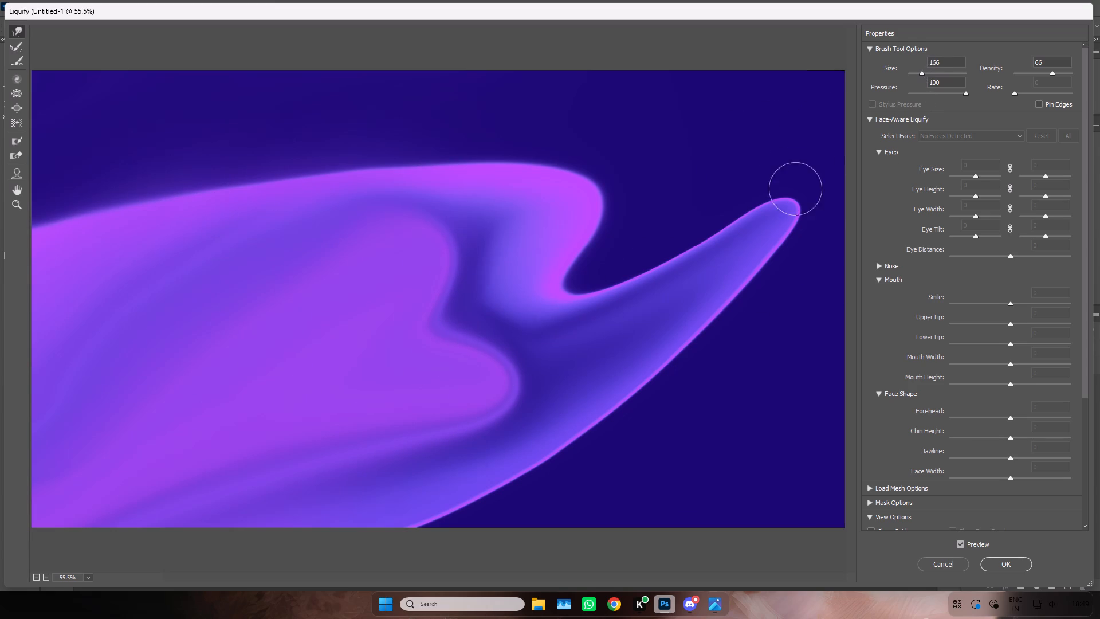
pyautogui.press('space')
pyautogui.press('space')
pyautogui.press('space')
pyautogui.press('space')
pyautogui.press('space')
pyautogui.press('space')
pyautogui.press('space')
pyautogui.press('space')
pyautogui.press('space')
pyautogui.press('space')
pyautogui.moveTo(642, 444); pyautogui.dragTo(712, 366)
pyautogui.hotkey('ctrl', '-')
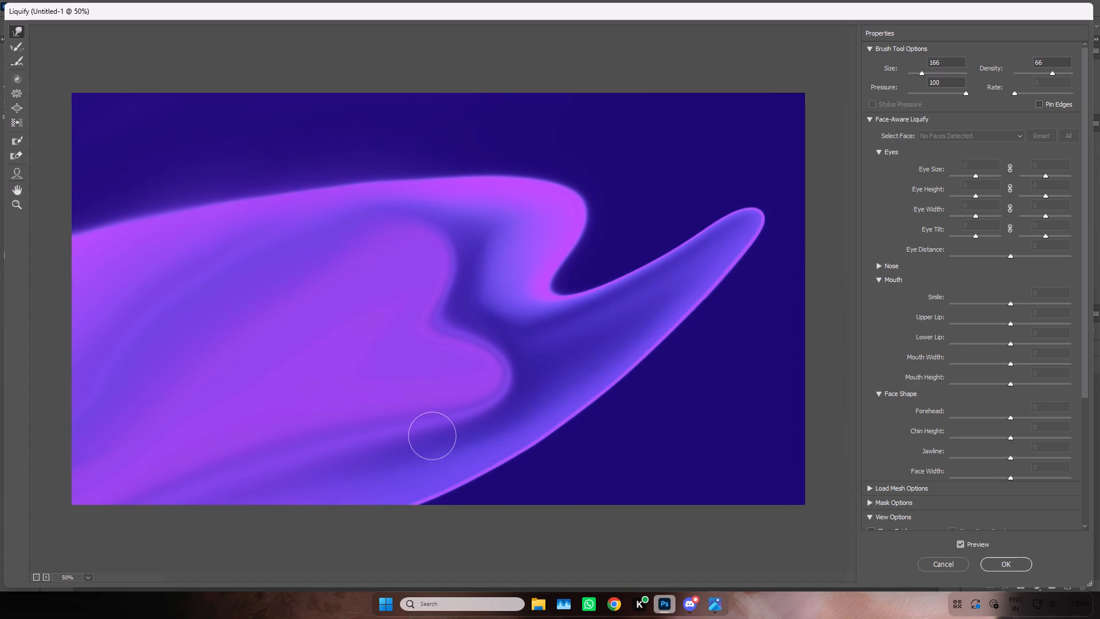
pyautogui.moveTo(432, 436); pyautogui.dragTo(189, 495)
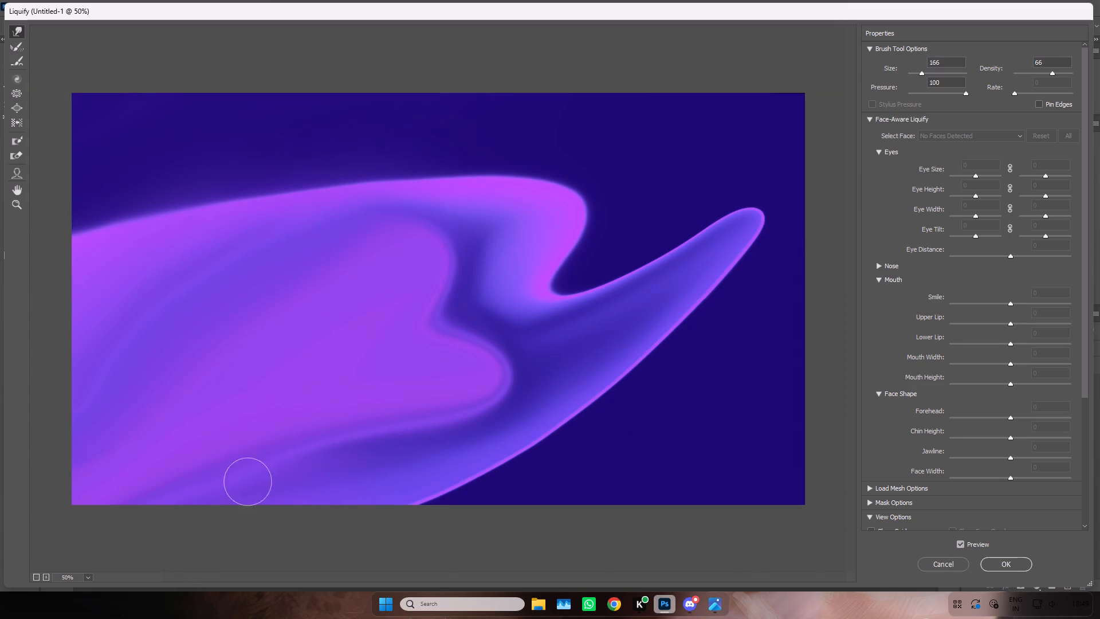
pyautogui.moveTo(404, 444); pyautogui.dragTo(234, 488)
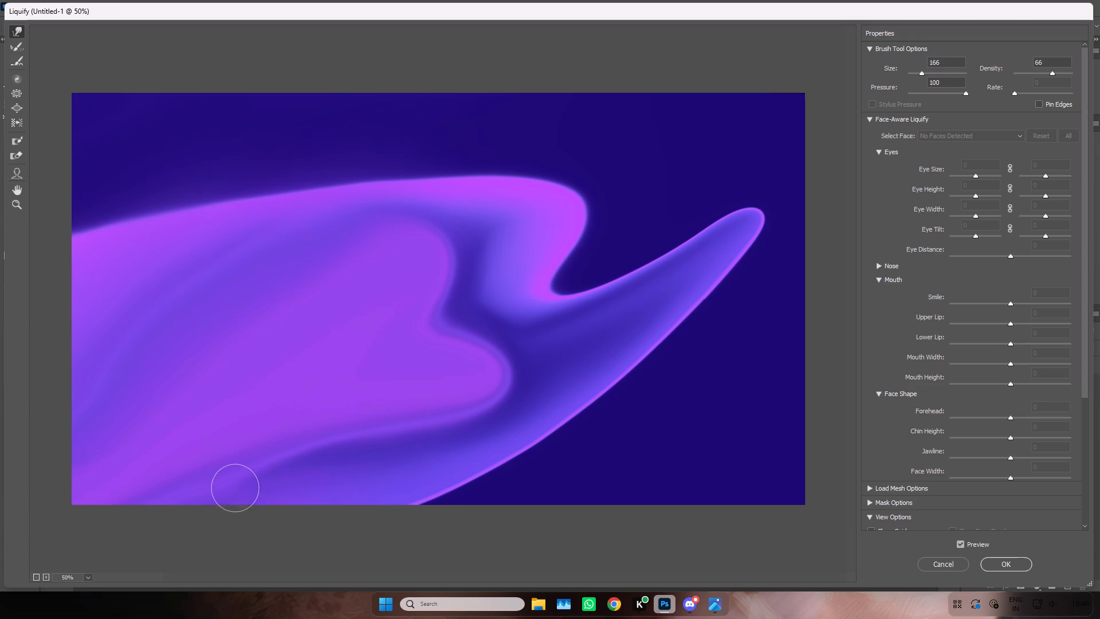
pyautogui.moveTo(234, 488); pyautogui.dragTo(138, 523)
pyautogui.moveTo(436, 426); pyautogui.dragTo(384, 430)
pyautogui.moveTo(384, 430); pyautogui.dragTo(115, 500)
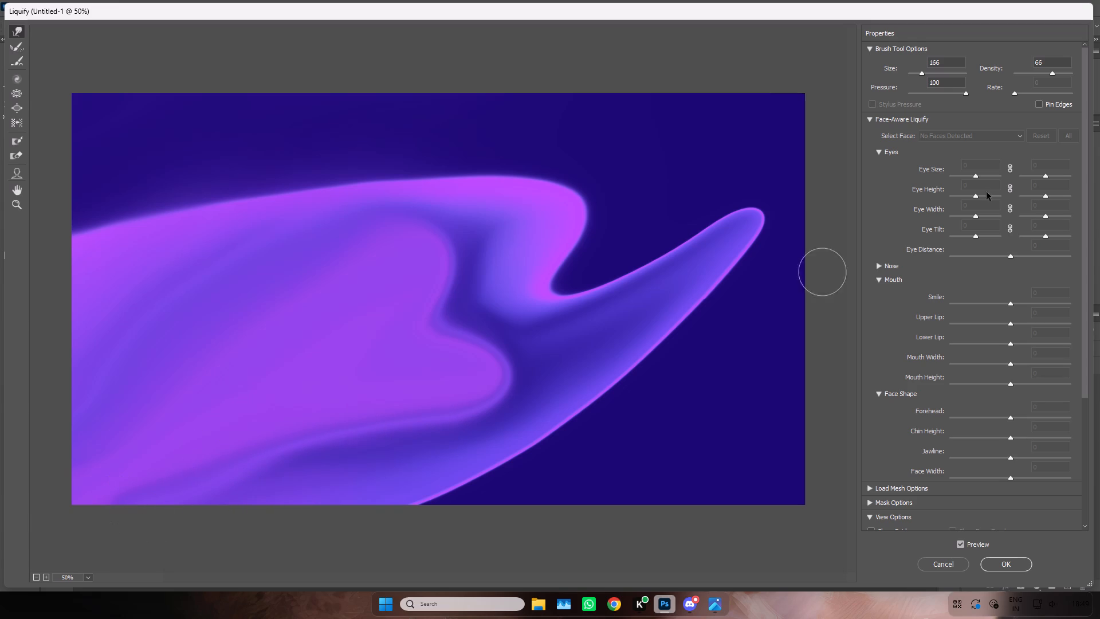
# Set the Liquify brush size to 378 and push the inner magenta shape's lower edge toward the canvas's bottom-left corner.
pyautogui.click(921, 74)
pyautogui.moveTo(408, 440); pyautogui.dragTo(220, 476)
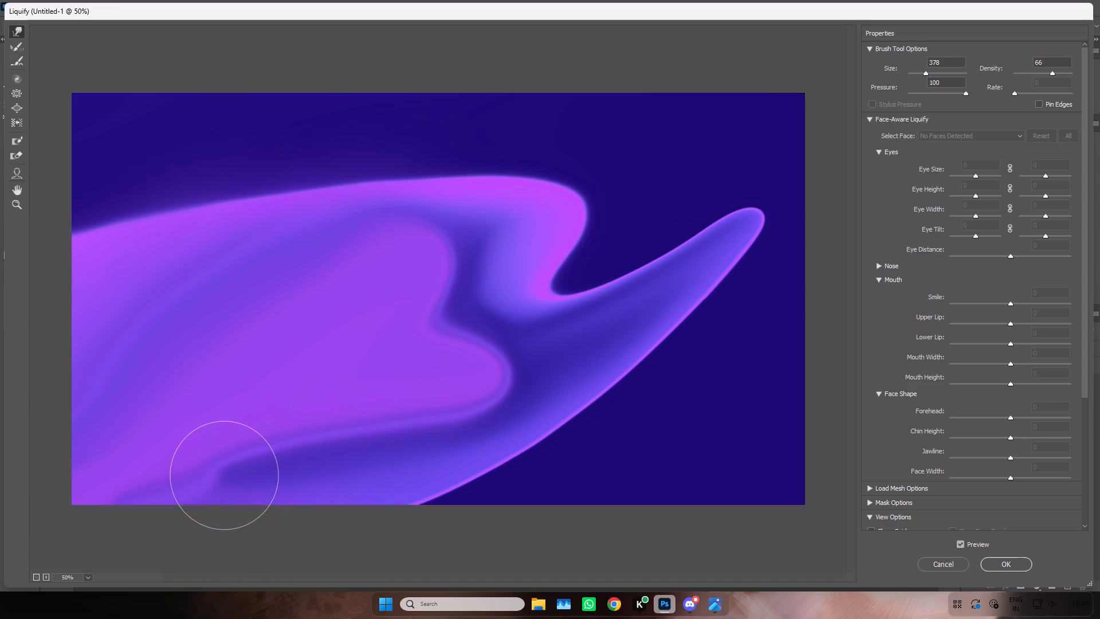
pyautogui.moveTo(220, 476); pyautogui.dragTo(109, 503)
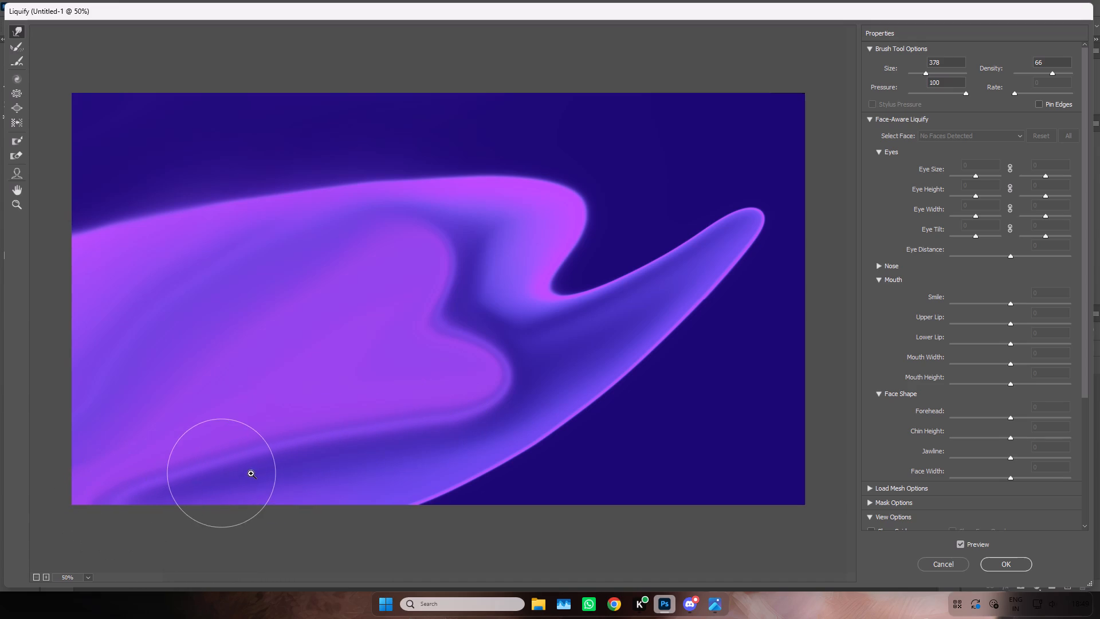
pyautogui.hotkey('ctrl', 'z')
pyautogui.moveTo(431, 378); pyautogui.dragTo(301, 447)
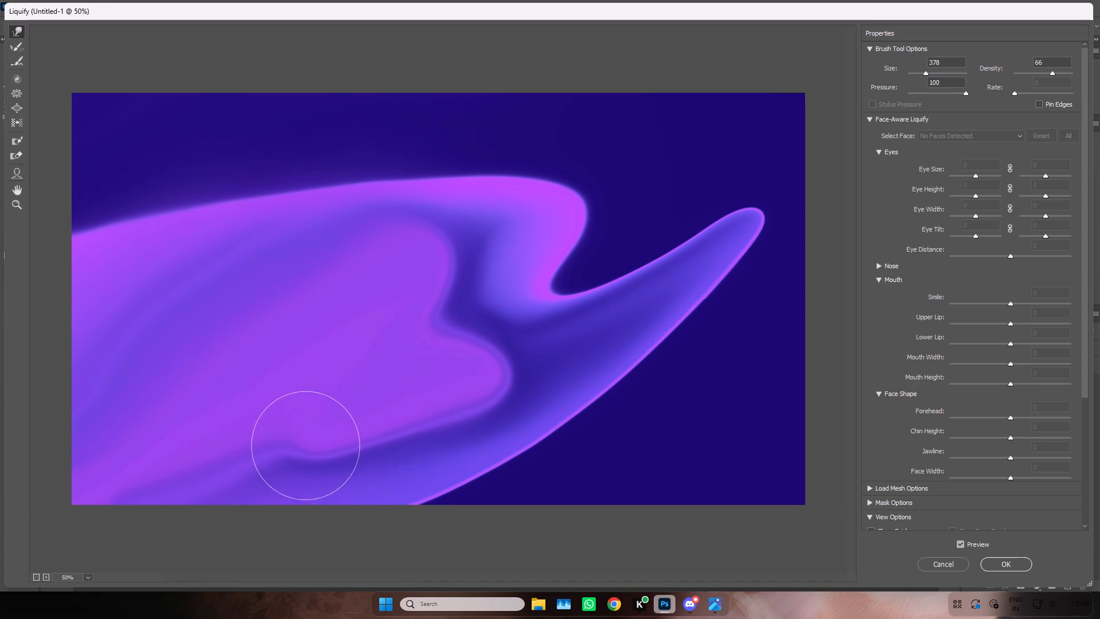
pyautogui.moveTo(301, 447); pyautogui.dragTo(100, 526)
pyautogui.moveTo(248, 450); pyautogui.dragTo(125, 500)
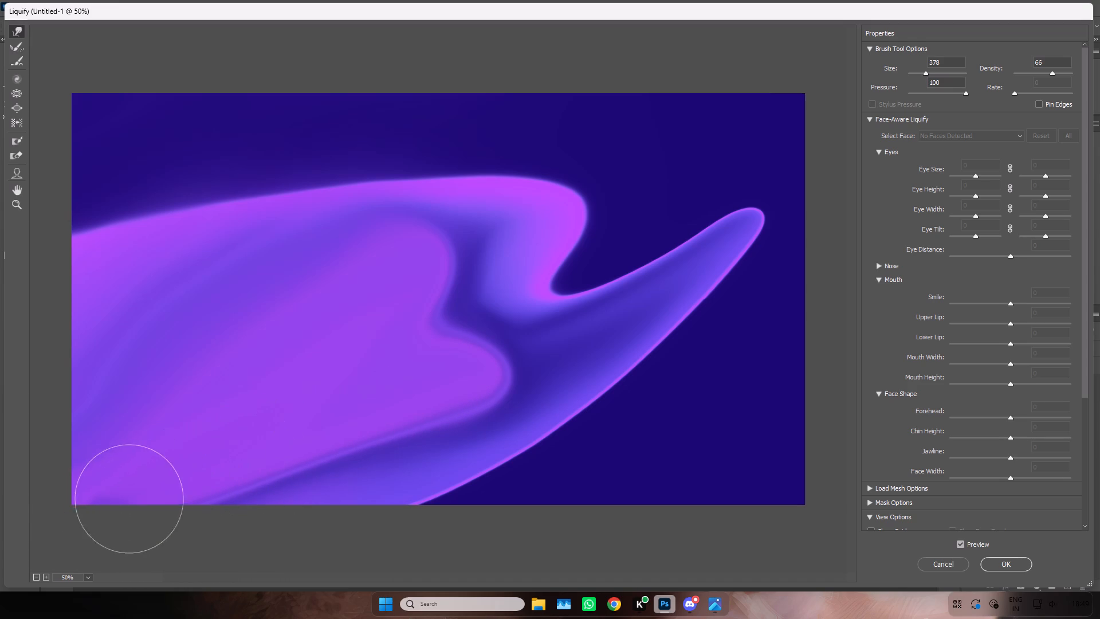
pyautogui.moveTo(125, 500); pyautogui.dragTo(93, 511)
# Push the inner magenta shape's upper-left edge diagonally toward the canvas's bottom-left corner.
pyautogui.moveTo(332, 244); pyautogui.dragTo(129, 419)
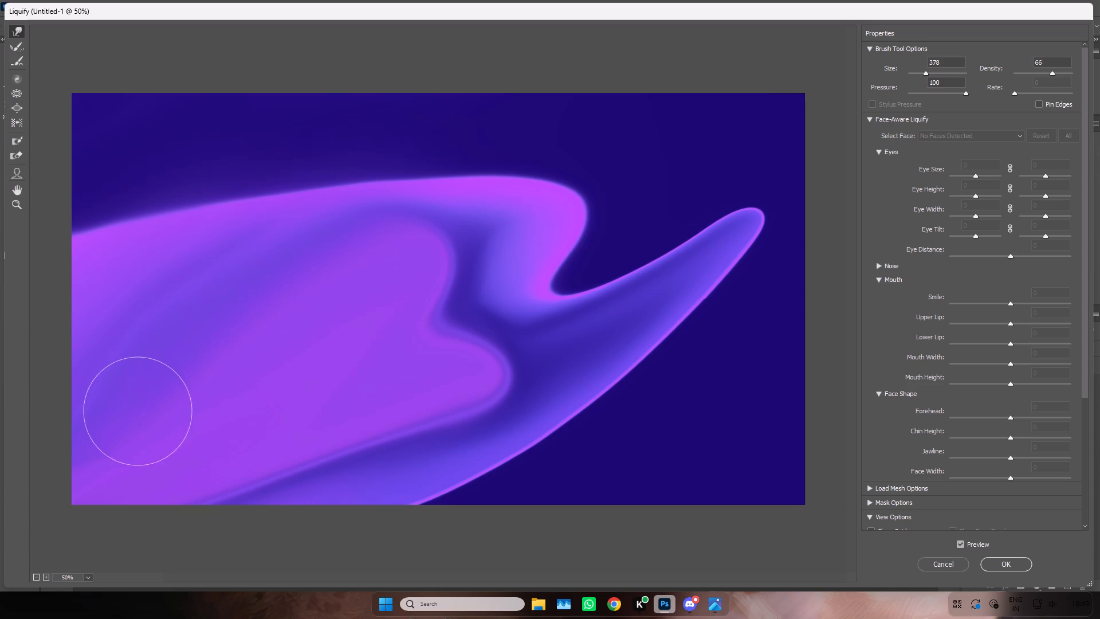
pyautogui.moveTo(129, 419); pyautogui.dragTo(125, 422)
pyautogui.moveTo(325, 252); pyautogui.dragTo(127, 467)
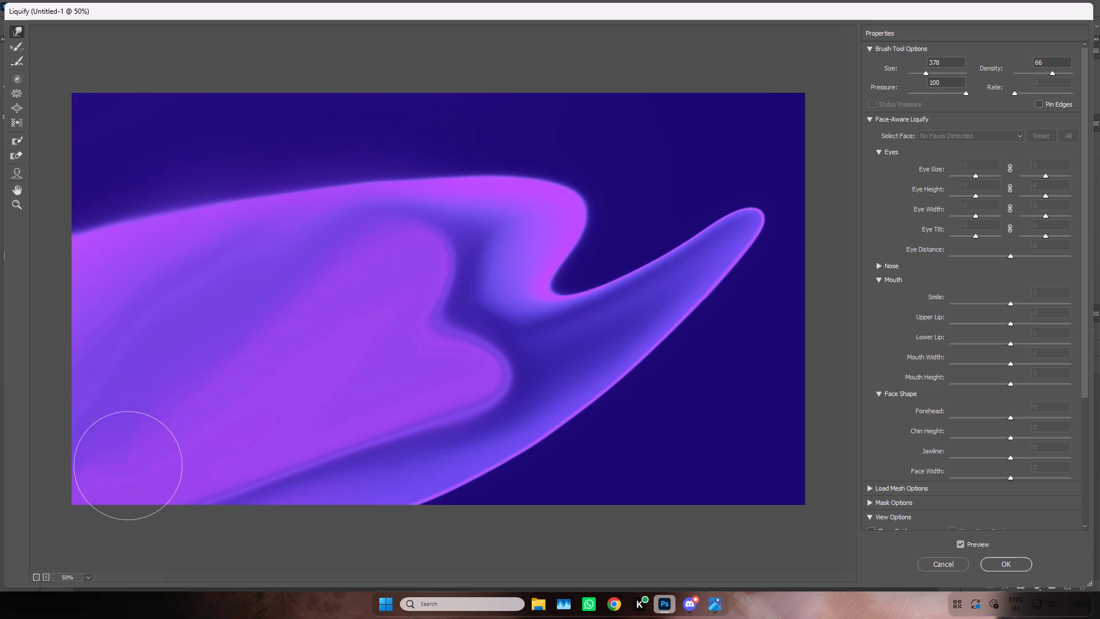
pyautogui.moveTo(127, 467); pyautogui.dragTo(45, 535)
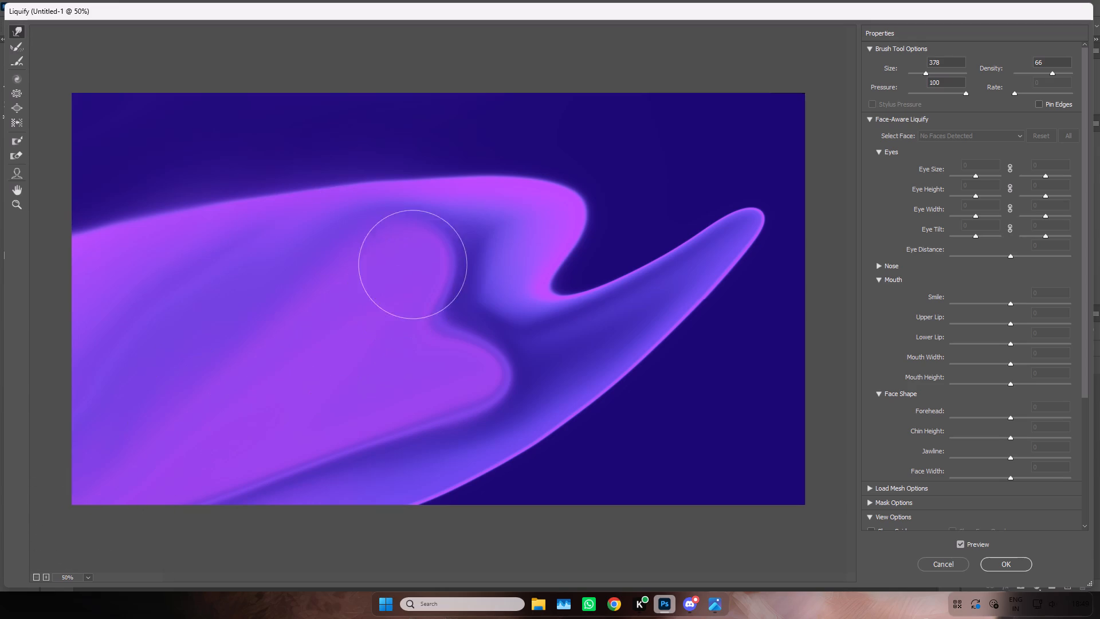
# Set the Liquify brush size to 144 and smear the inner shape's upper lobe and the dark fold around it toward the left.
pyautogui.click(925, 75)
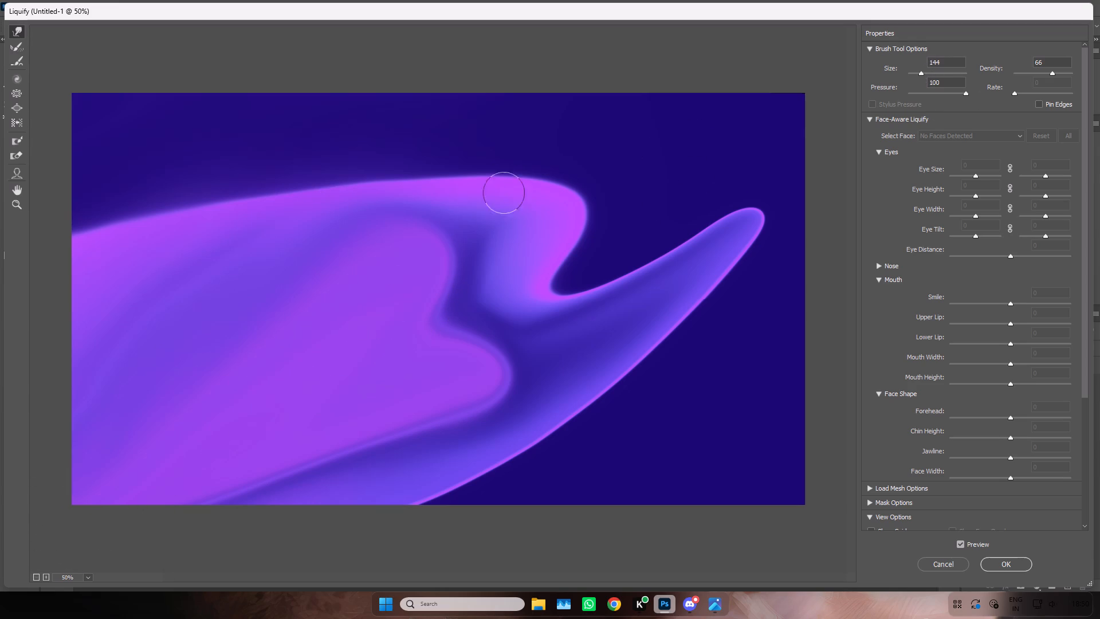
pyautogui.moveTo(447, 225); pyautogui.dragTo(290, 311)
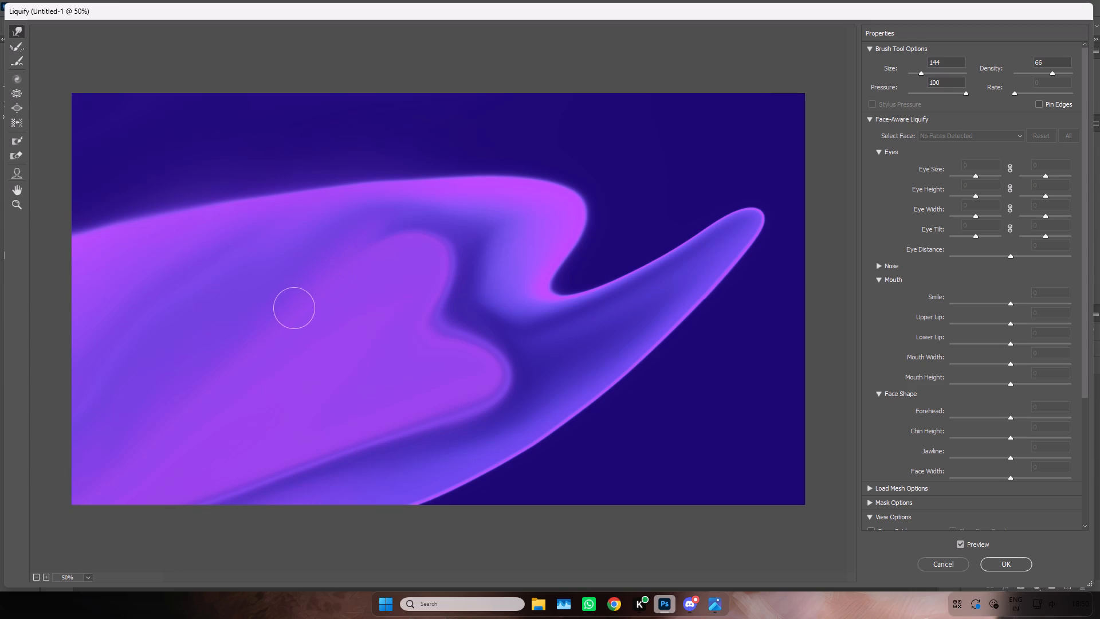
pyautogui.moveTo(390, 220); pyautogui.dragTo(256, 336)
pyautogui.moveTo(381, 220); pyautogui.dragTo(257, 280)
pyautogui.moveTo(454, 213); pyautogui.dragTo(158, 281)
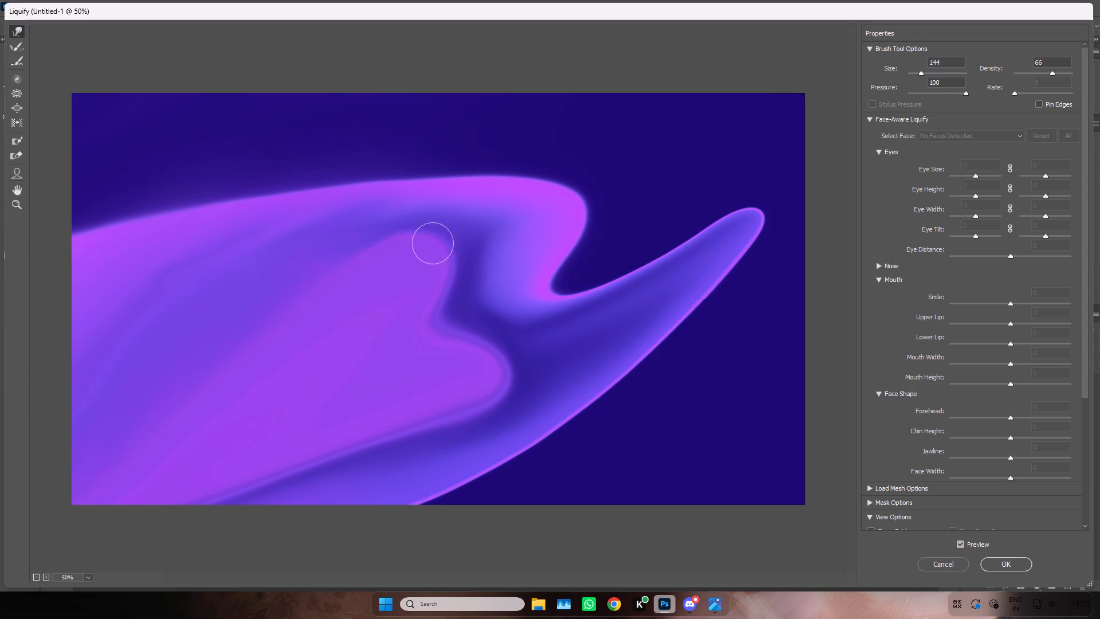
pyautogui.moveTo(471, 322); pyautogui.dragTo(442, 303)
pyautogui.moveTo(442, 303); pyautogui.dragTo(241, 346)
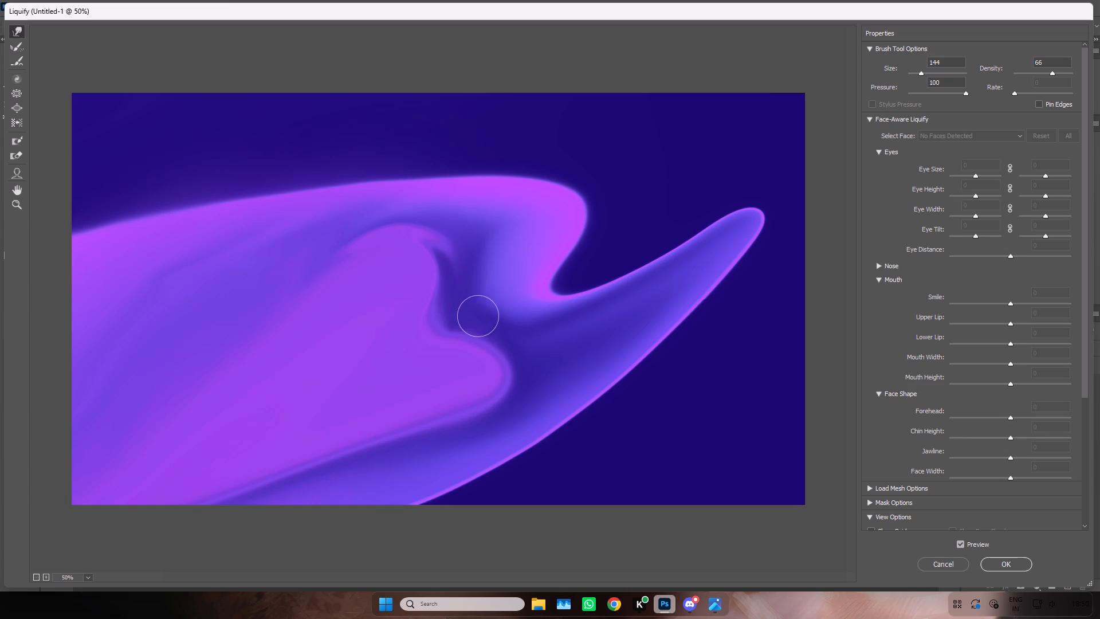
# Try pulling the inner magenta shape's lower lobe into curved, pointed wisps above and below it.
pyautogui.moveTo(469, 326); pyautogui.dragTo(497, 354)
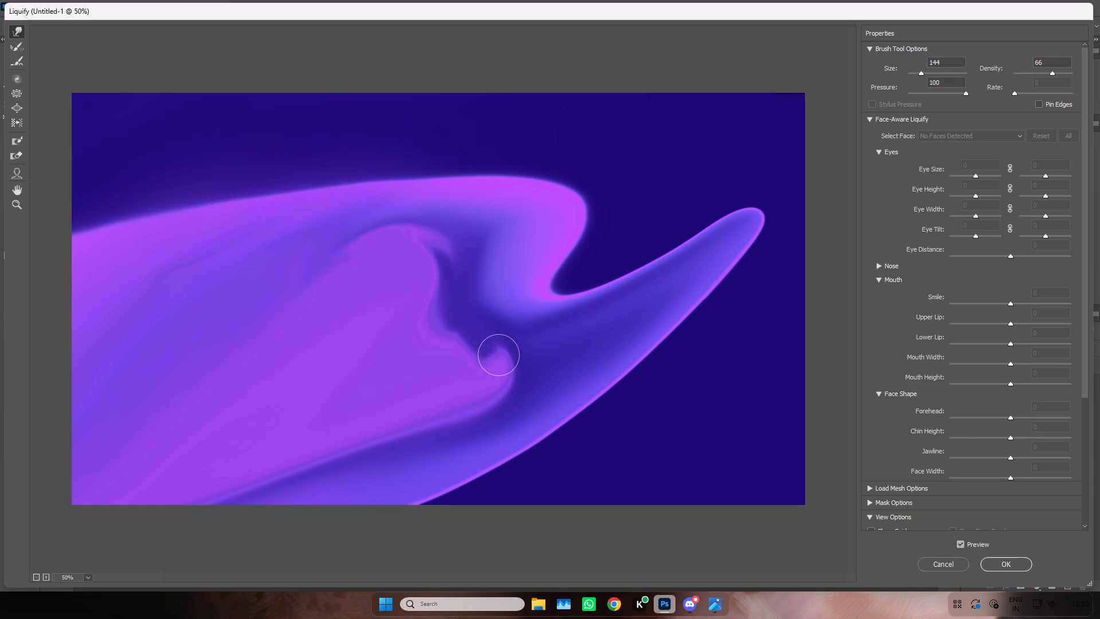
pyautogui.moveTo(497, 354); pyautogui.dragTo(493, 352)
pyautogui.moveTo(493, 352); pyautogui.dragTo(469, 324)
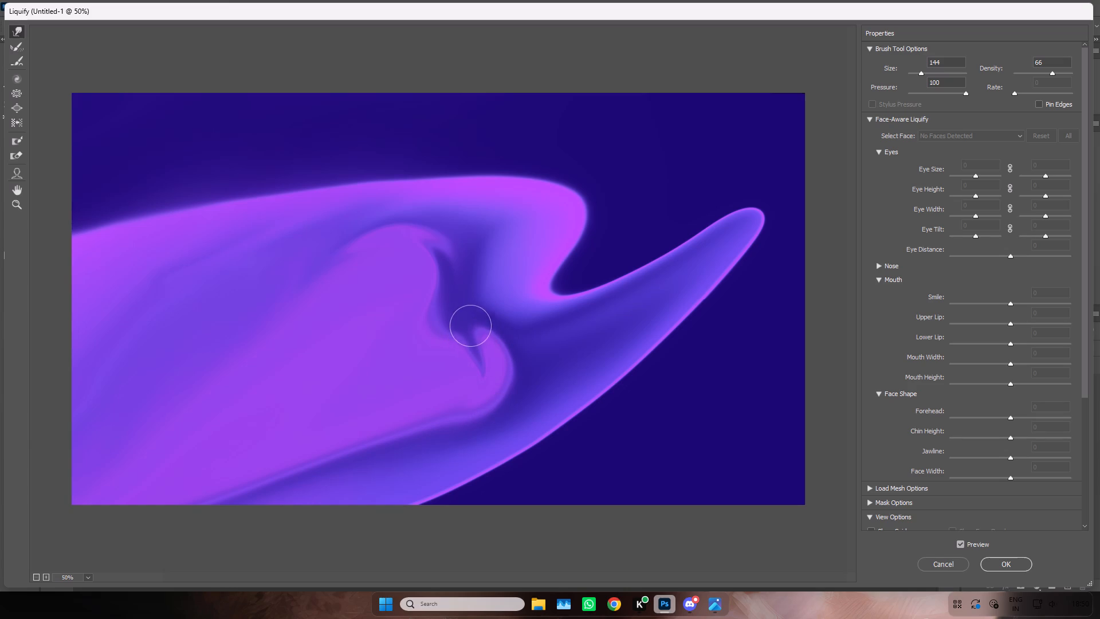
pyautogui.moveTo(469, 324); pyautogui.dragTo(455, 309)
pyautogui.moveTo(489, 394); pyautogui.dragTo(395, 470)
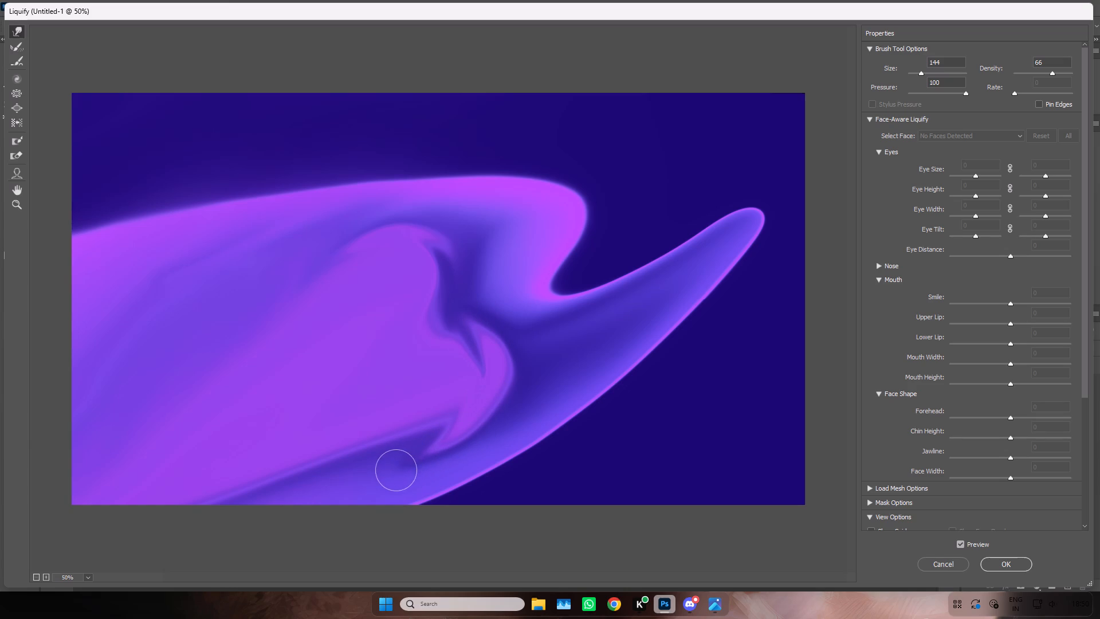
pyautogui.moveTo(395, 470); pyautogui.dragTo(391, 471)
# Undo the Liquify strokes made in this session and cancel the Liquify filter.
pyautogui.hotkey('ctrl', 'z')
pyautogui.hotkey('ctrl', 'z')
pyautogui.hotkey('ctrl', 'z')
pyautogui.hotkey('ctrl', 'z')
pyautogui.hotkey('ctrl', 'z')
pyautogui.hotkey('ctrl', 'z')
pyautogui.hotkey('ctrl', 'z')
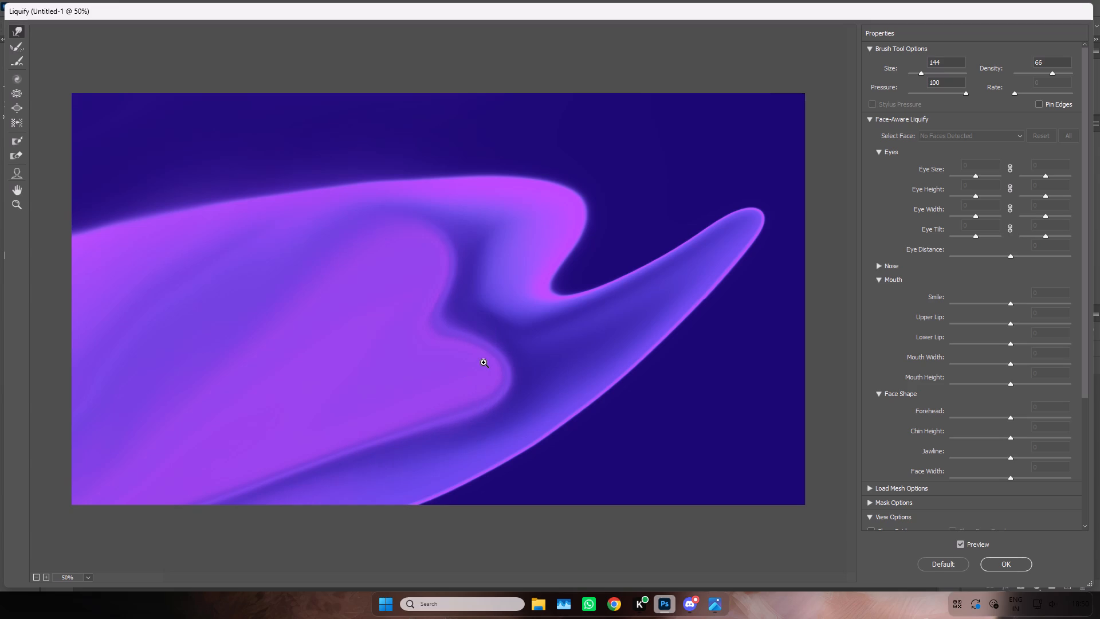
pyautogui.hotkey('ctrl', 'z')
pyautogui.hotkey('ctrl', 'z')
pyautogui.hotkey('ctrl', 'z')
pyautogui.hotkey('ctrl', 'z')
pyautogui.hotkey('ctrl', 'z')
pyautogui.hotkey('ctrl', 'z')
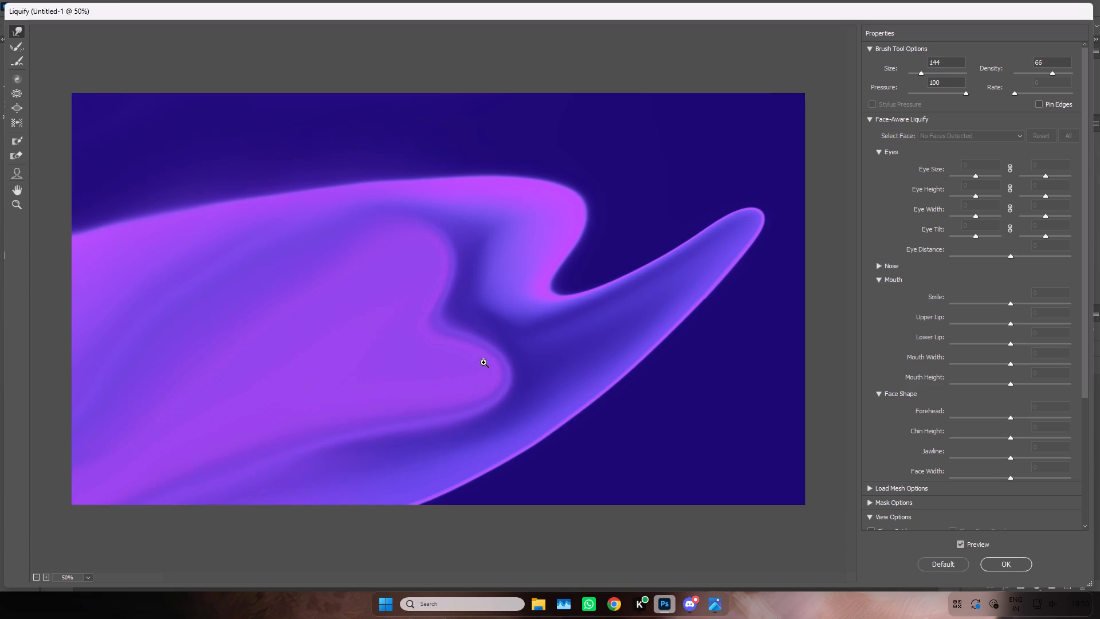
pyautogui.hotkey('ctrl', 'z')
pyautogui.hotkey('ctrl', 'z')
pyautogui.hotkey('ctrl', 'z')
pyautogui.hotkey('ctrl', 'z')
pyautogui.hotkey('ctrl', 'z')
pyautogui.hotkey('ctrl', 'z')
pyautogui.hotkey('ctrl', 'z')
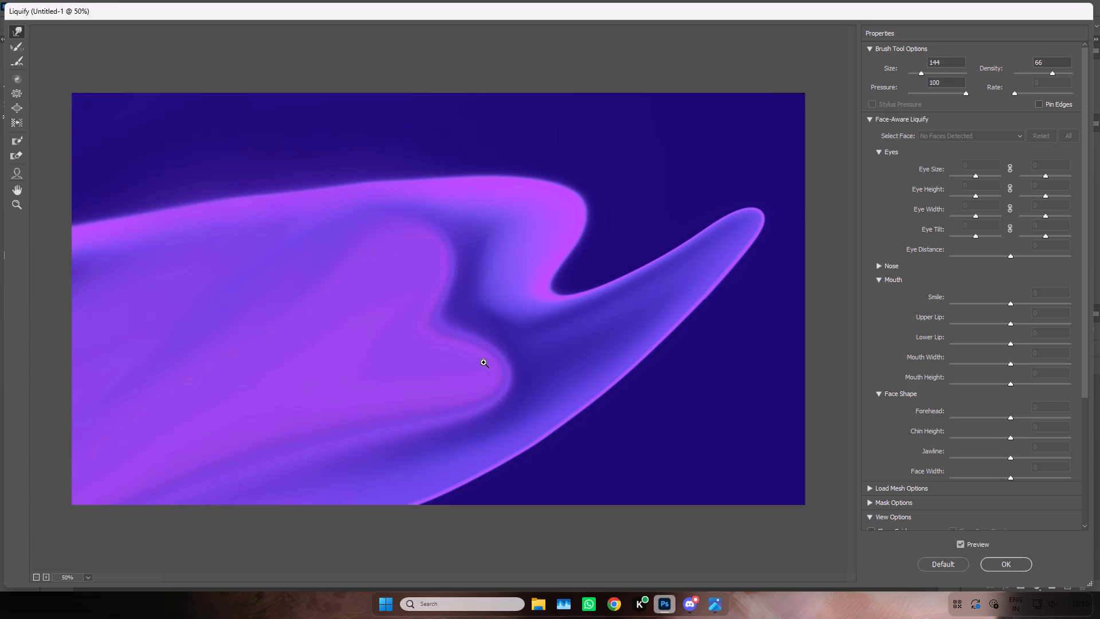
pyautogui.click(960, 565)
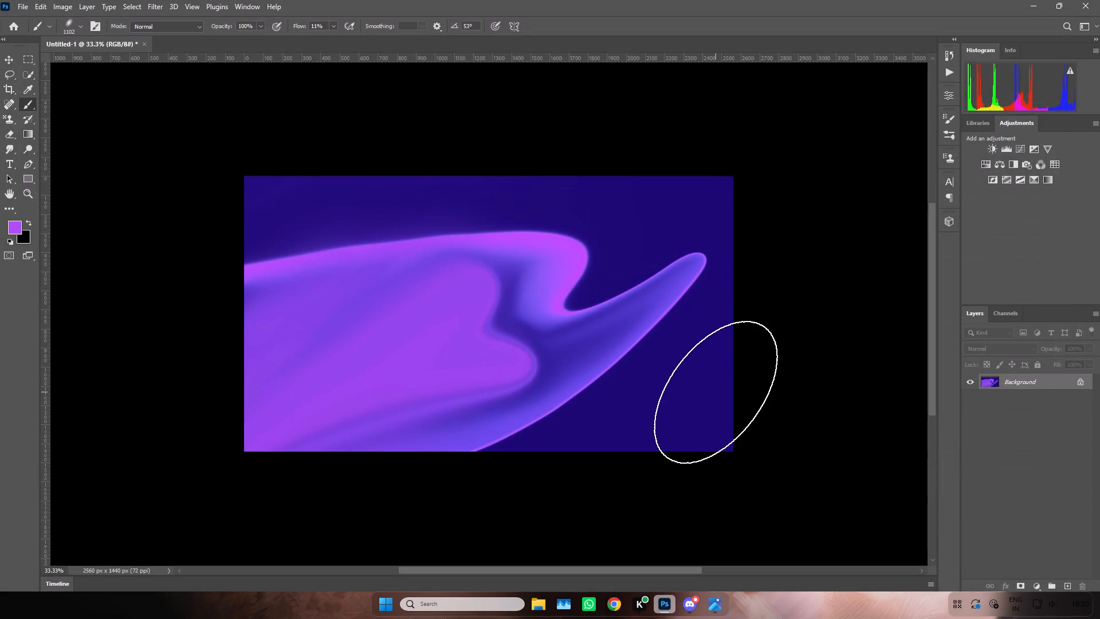
# Undo the last applied Liquify distortion of the inner magenta shape.
pyautogui.hotkey('ctrl', 'z')
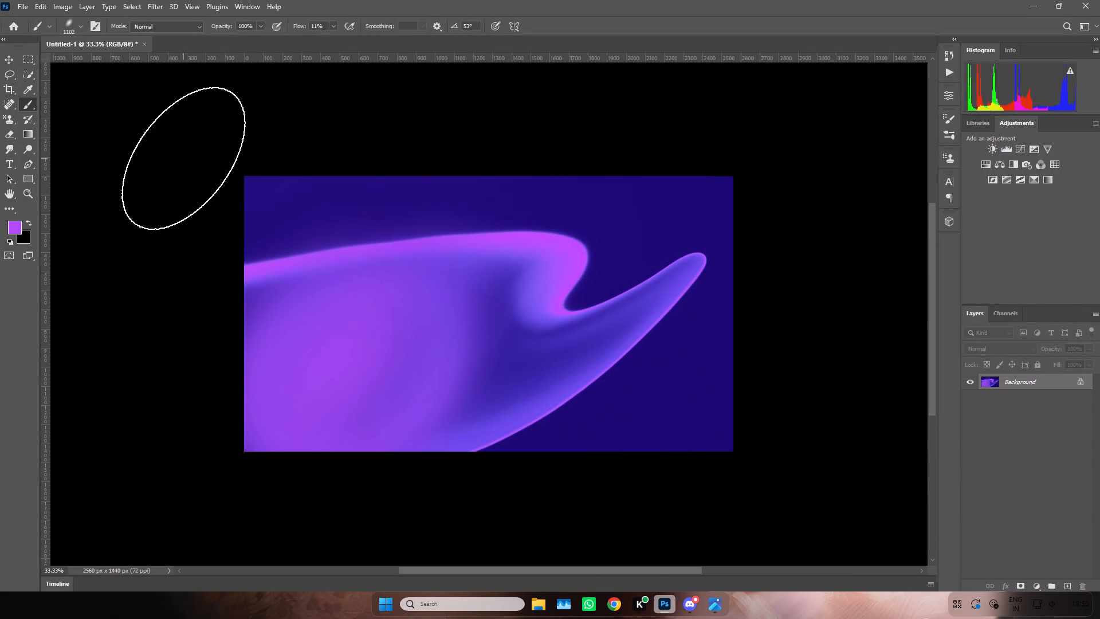
# Sample the violet-blue from the ribbon's inner fold and brush it softly over the centre of the magenta glow.
pyautogui.click(30, 92)
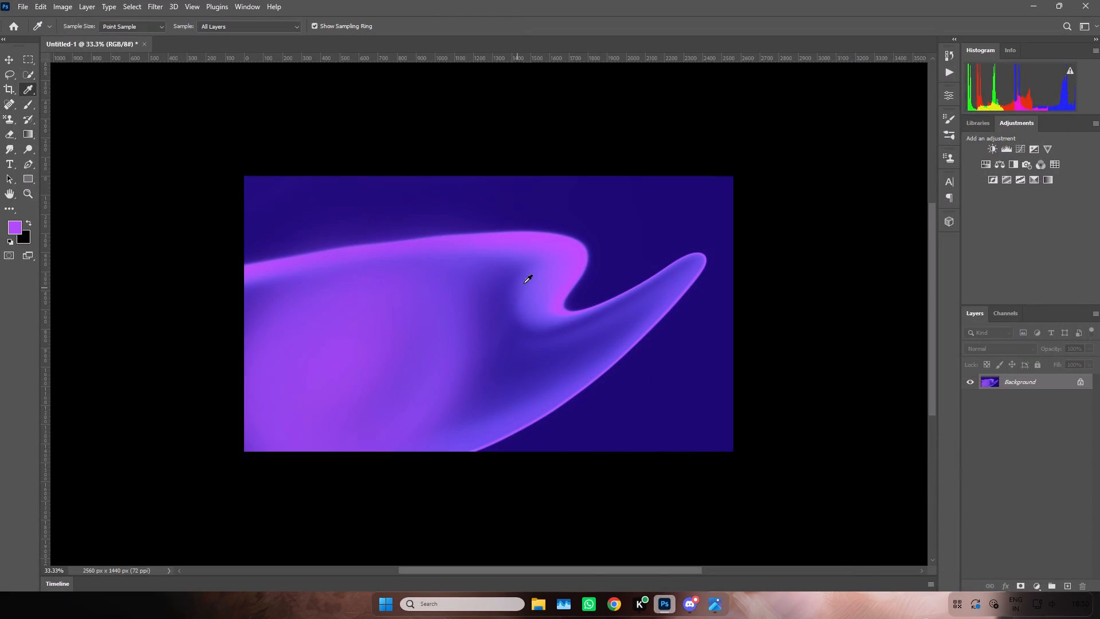
pyautogui.moveTo(517, 277); pyautogui.dragTo(522, 277)
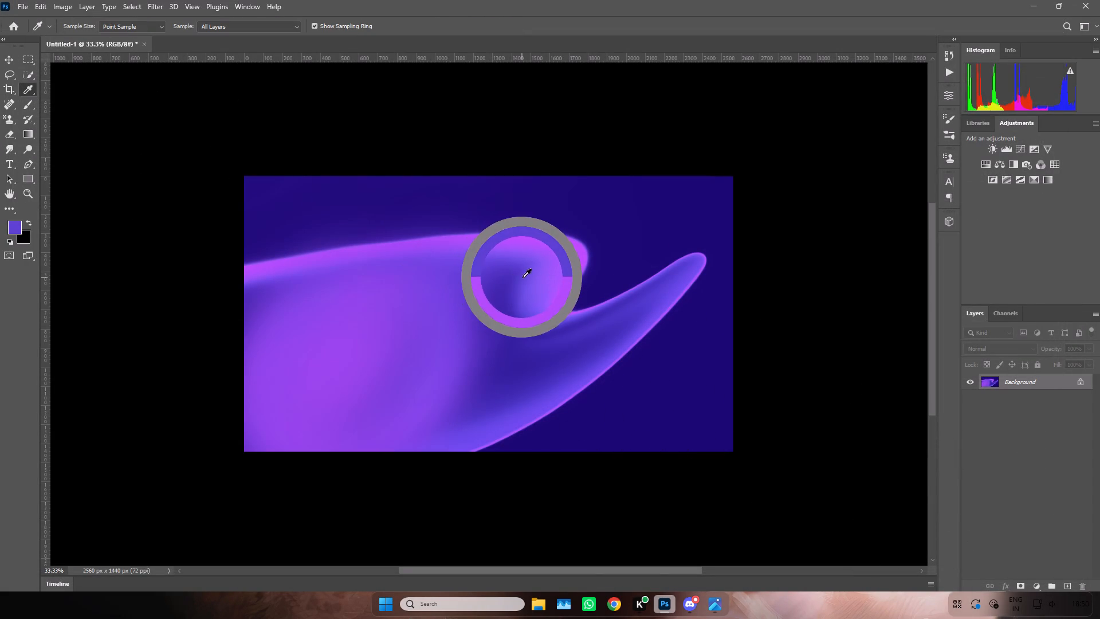
pyautogui.moveTo(522, 277); pyautogui.dragTo(524, 278)
pyautogui.click(29, 107)
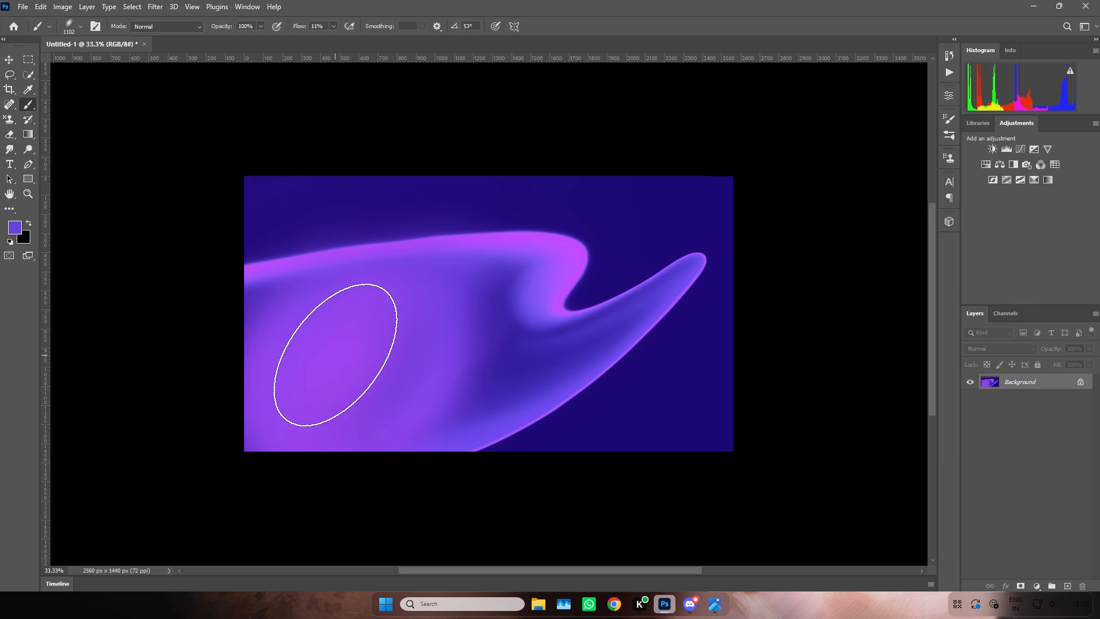
pyautogui.moveTo(340, 355); pyautogui.dragTo(342, 371)
pyautogui.moveTo(378, 394); pyautogui.dragTo(349, 401)
pyautogui.moveTo(328, 401); pyautogui.dragTo(326, 395)
pyautogui.moveTo(321, 377); pyautogui.dragTo(329, 365)
pyautogui.click(362, 352)
pyautogui.moveTo(366, 362); pyautogui.dragTo(350, 381)
pyautogui.moveTo(337, 382); pyautogui.dragTo(336, 375)
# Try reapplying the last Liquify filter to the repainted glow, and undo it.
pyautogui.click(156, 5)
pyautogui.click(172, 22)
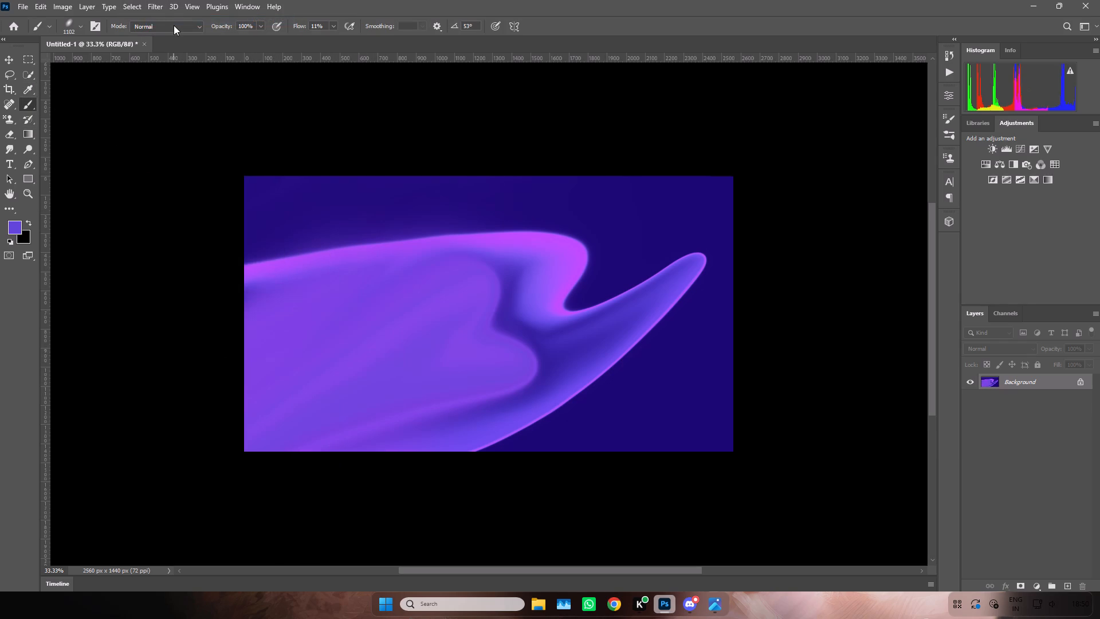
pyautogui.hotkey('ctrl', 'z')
# Sample the dark indigo beside the glow, set the brush flow to 52%, and paint over the glow's centre.
pyautogui.click(30, 83)
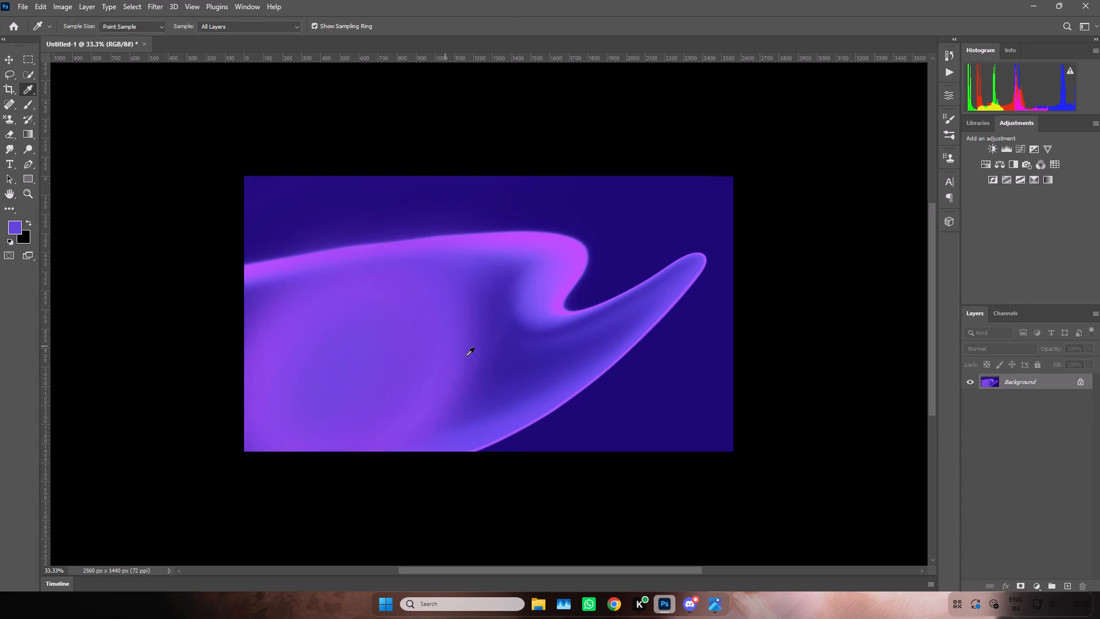
pyautogui.click(508, 374)
pyautogui.click(501, 342)
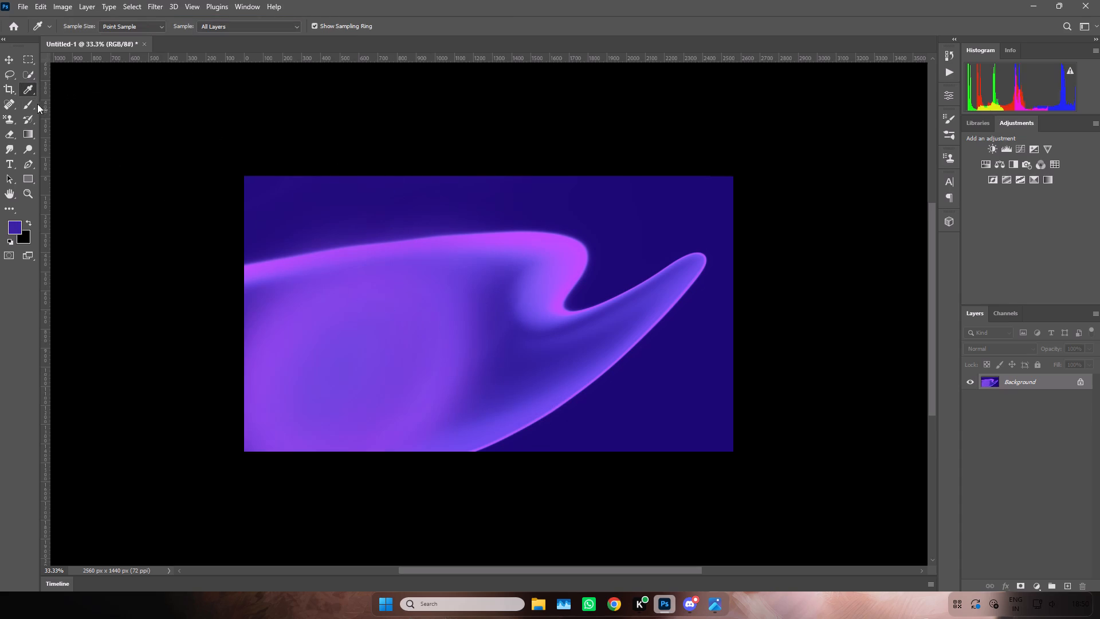
pyautogui.click(25, 100)
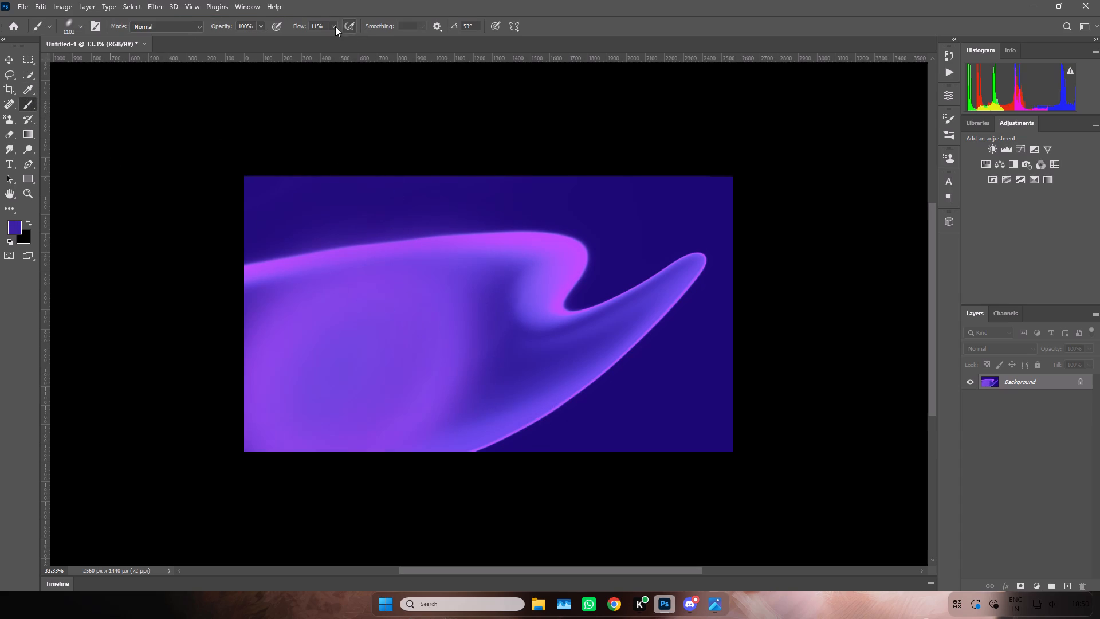
pyautogui.doubleClick(335, 26)
pyautogui.click(332, 26)
pyautogui.moveTo(334, 36); pyautogui.dragTo(355, 38)
pyautogui.moveTo(347, 371); pyautogui.dragTo(293, 358)
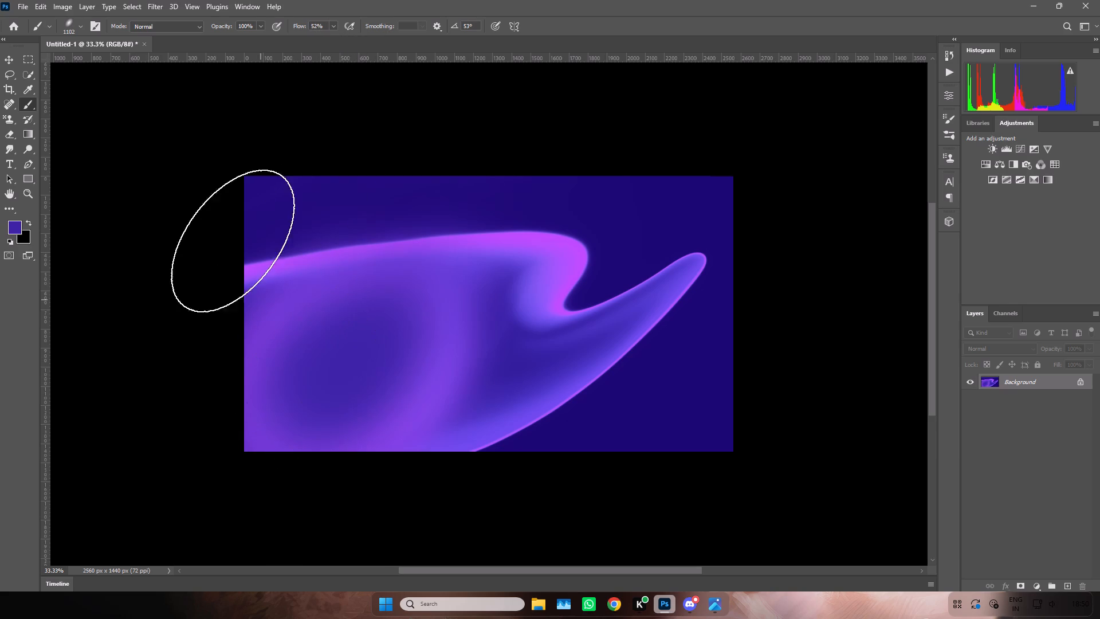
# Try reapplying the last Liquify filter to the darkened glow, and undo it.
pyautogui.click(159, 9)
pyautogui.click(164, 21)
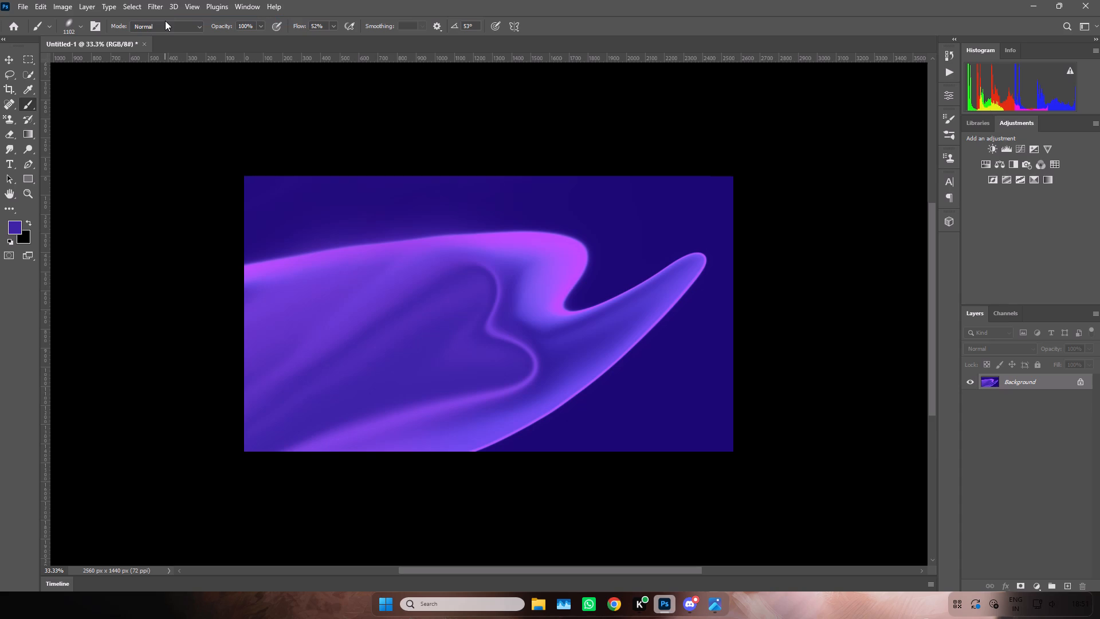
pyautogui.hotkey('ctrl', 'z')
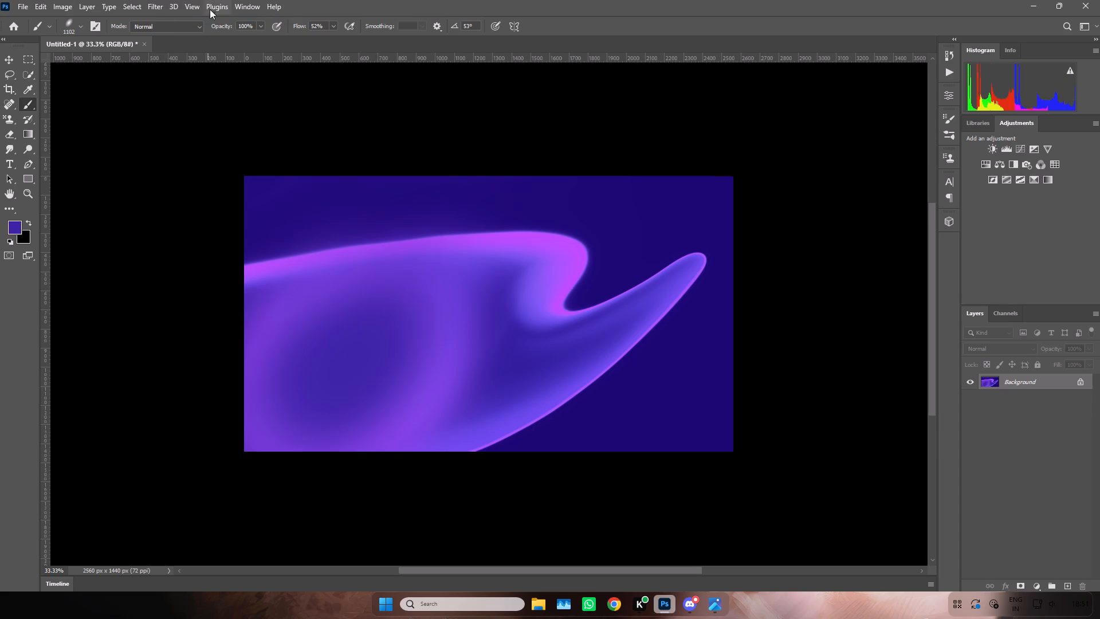
# Open the Liquify filter for the background layer.
pyautogui.click(193, 3)
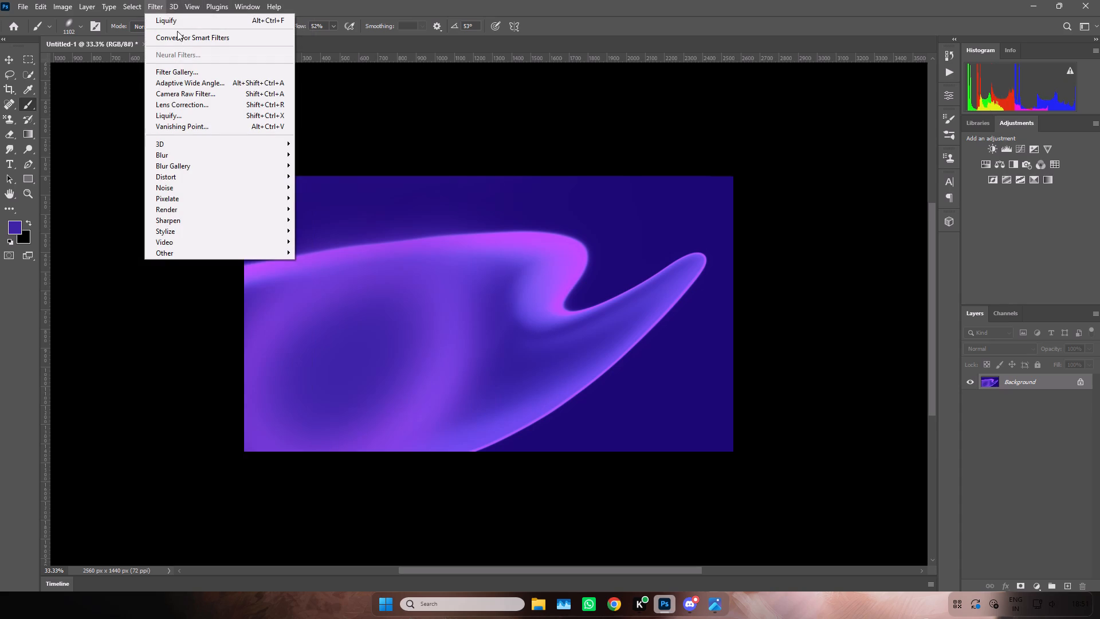
pyautogui.click(185, 117)
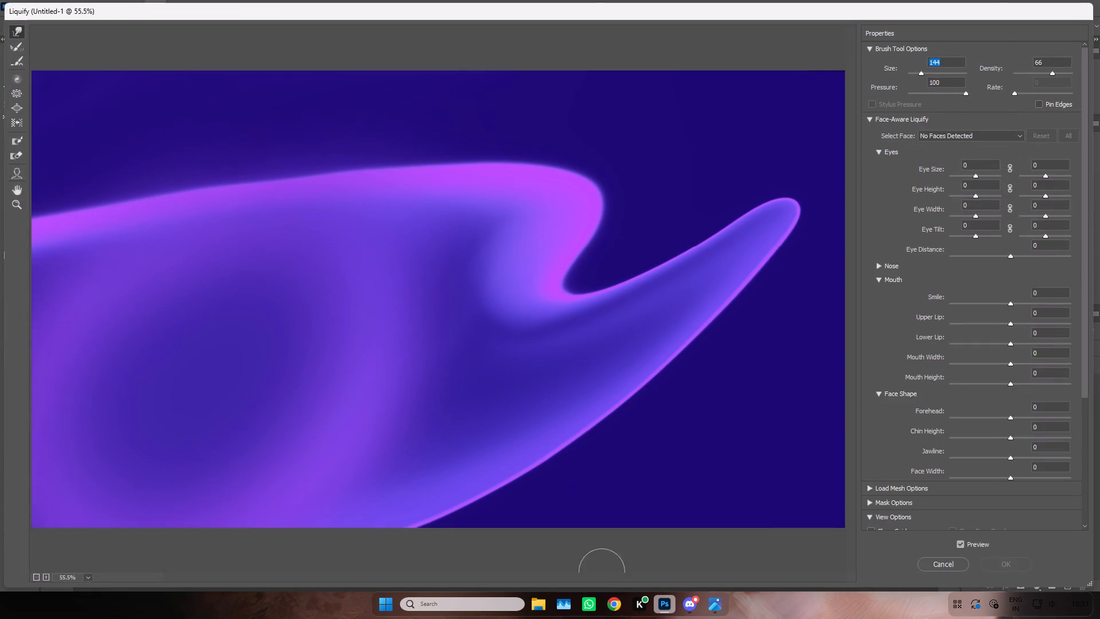
# Switch to Chrome, reload the Reddit thread about the earning cap, read its replies, and return to Photoshop.
pyautogui.click(611, 598)
pyautogui.click(223, 2)
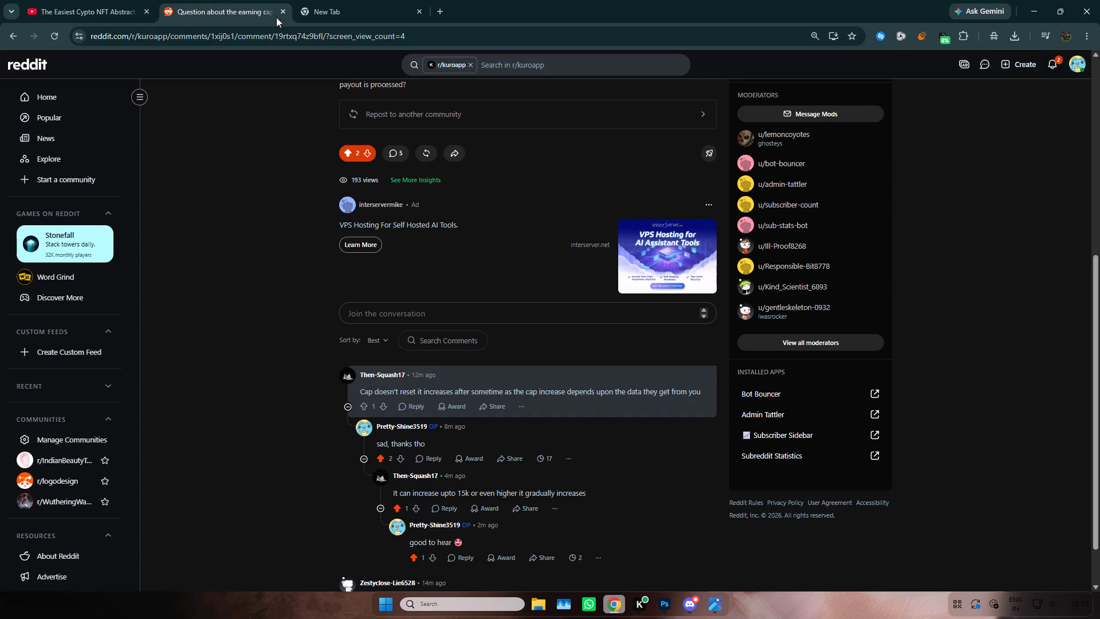
pyautogui.click(53, 33)
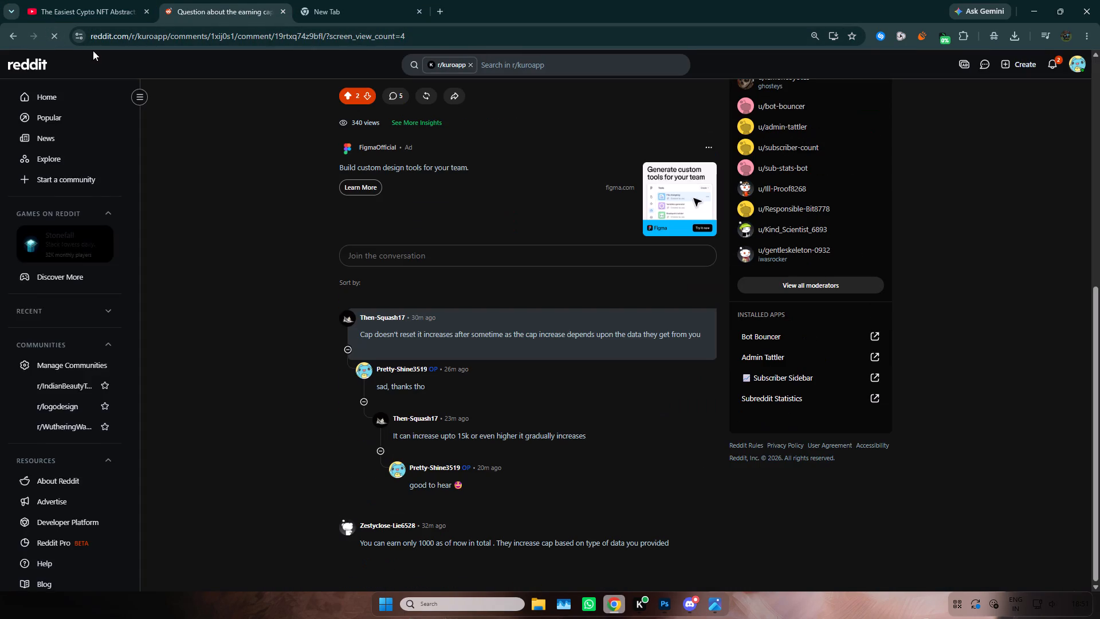
pyautogui.scroll(-12, 269, 225)
pyautogui.scroll(1, 269, 225)
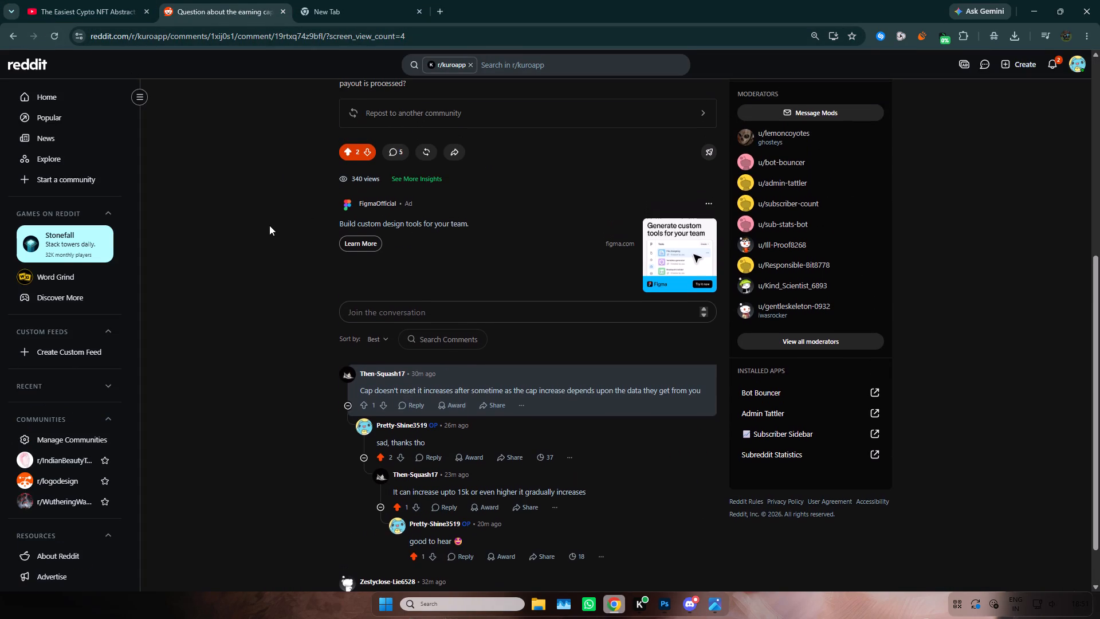
pyautogui.scroll(-1, 271, 226)
pyautogui.scroll(8, 280, 227)
pyautogui.middleClick(284, 228)
pyautogui.scroll(-1, 285, 229)
pyautogui.click(300, 297)
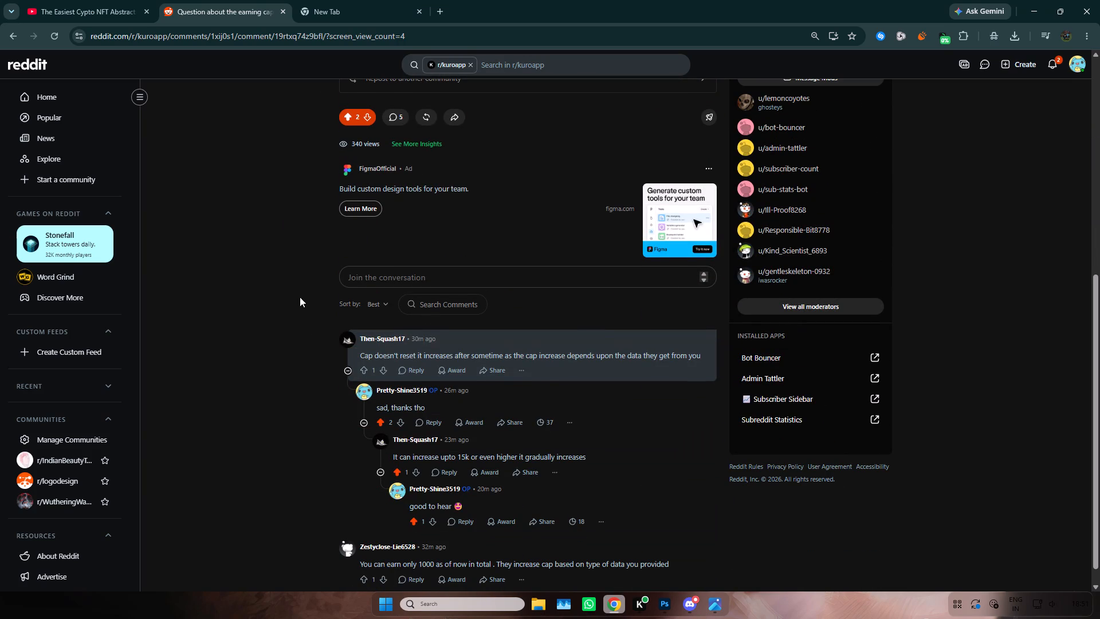
pyautogui.click(287, 288)
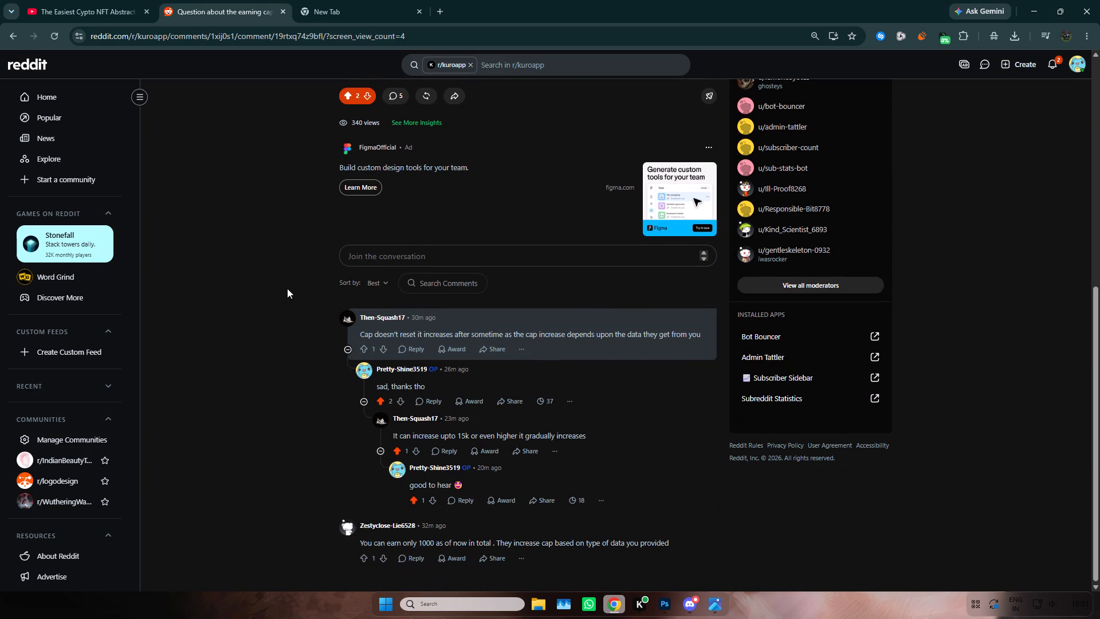
pyautogui.scroll(-1, 287, 288)
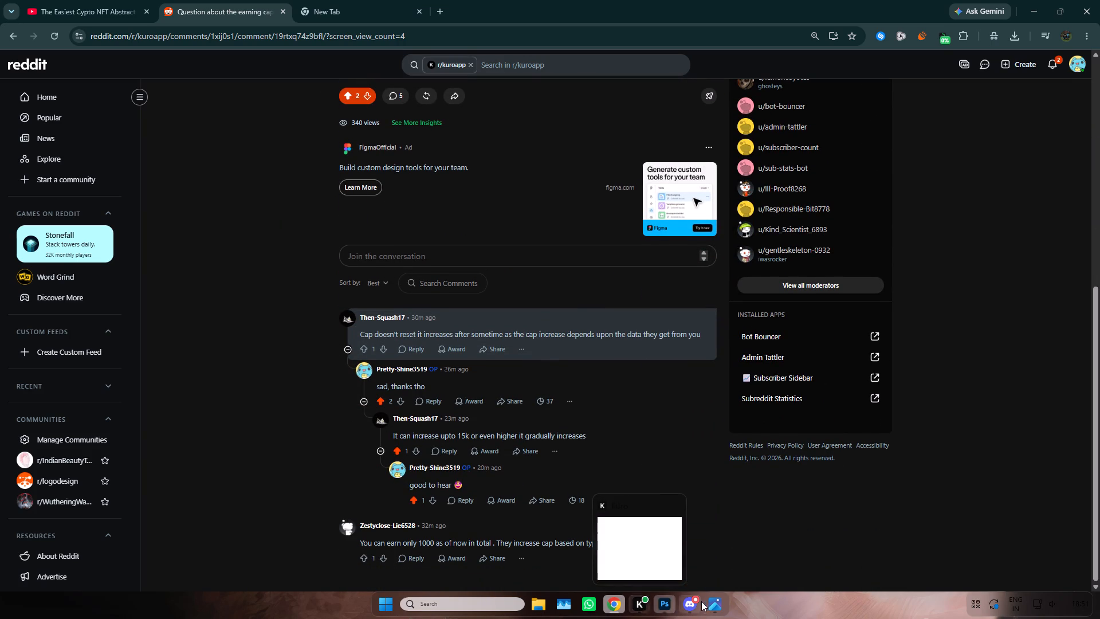
pyautogui.click(667, 603)
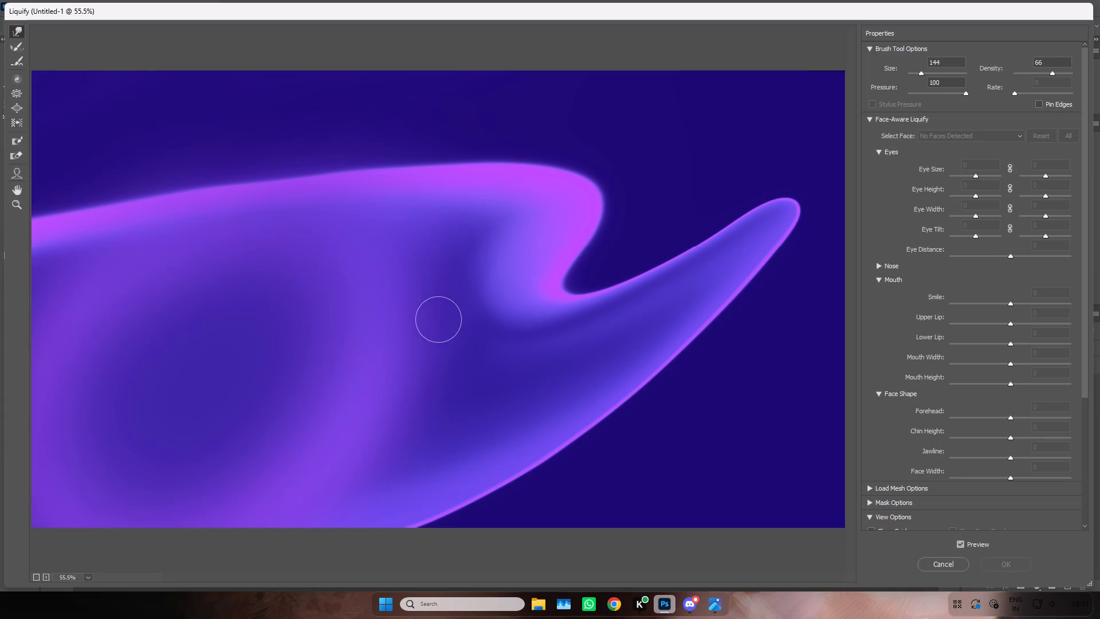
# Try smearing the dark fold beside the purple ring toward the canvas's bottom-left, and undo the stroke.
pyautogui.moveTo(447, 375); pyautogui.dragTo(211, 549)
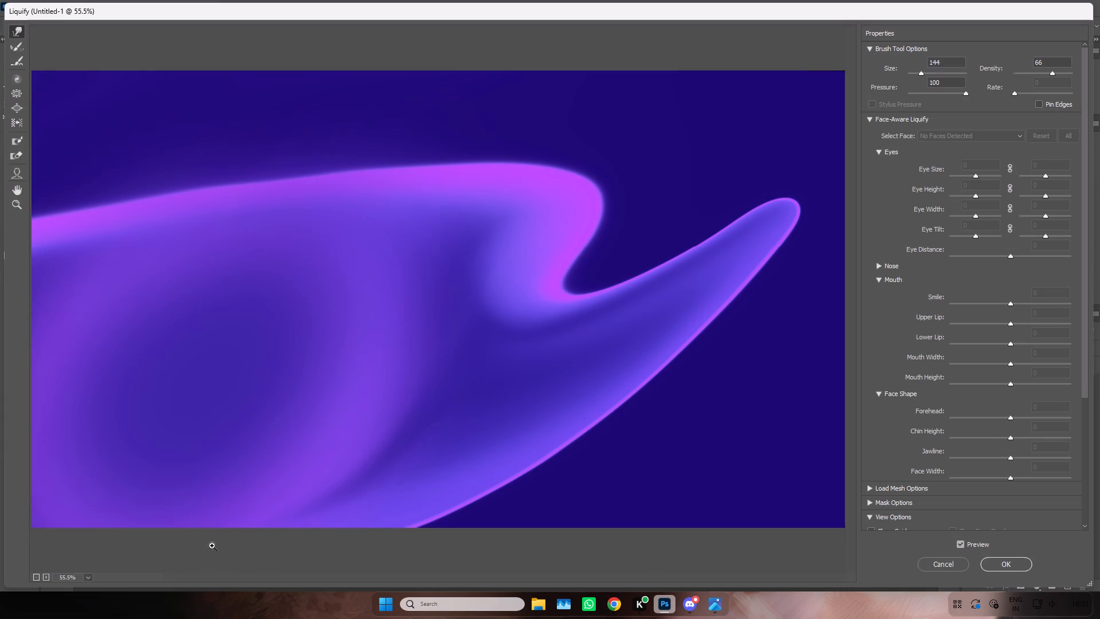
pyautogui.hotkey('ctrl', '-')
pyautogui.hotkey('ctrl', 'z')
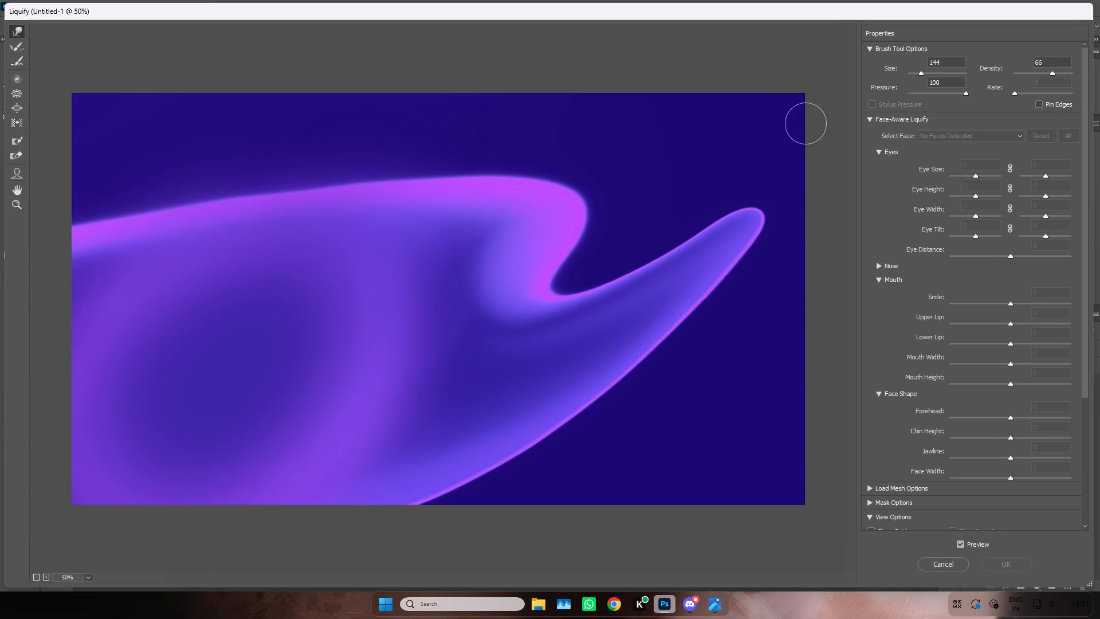
# Set the Liquify brush size to 557 and density to 34, and push the dark fold beside the ring toward the bottom-left.
pyautogui.moveTo(923, 73); pyautogui.dragTo(933, 73)
pyautogui.click(933, 73)
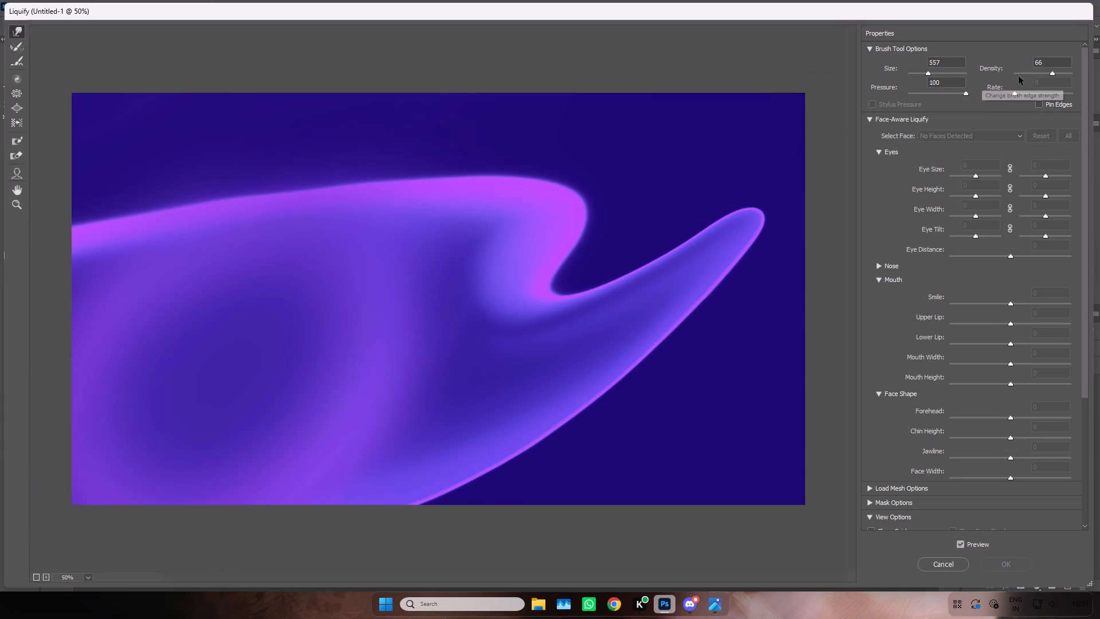
pyautogui.moveTo(1044, 73); pyautogui.dragTo(1034, 73)
pyautogui.moveTo(483, 405); pyautogui.dragTo(398, 454)
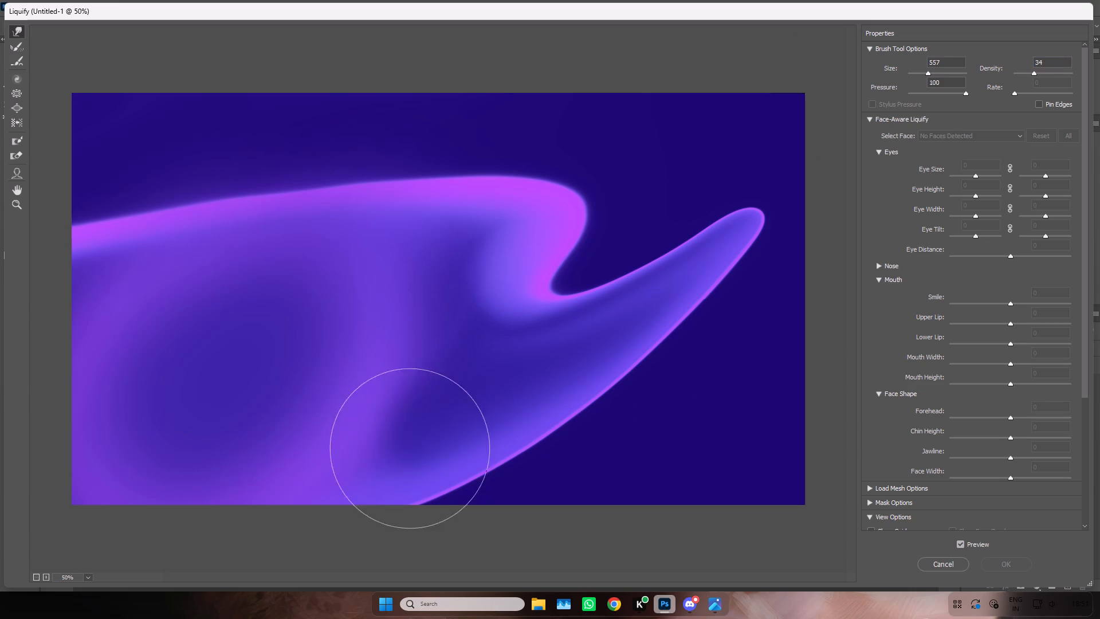
pyautogui.moveTo(398, 454); pyautogui.dragTo(120, 554)
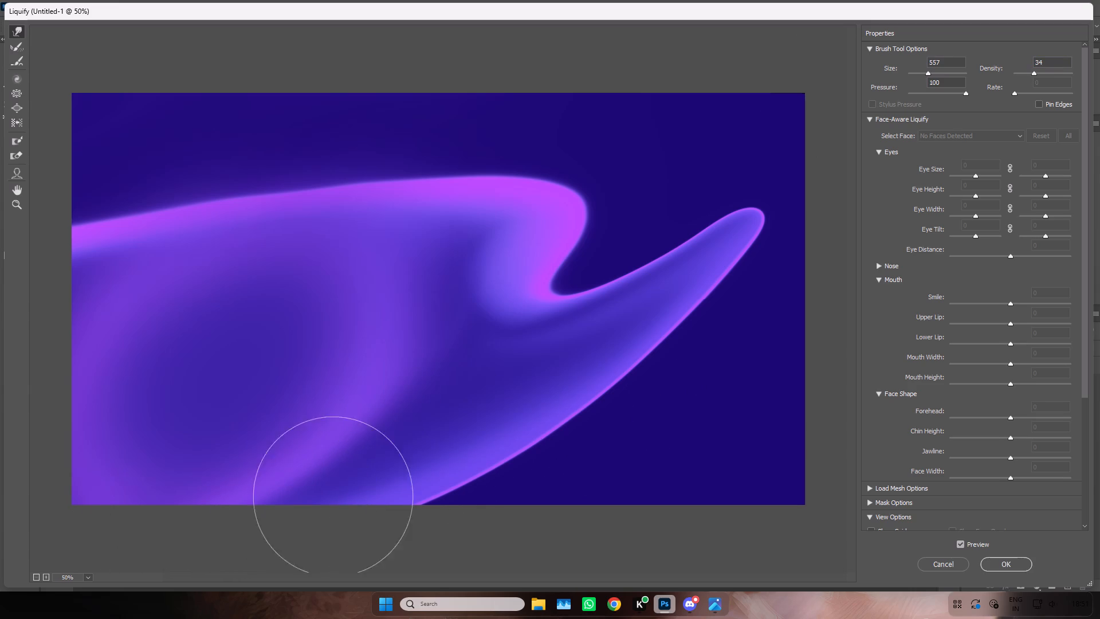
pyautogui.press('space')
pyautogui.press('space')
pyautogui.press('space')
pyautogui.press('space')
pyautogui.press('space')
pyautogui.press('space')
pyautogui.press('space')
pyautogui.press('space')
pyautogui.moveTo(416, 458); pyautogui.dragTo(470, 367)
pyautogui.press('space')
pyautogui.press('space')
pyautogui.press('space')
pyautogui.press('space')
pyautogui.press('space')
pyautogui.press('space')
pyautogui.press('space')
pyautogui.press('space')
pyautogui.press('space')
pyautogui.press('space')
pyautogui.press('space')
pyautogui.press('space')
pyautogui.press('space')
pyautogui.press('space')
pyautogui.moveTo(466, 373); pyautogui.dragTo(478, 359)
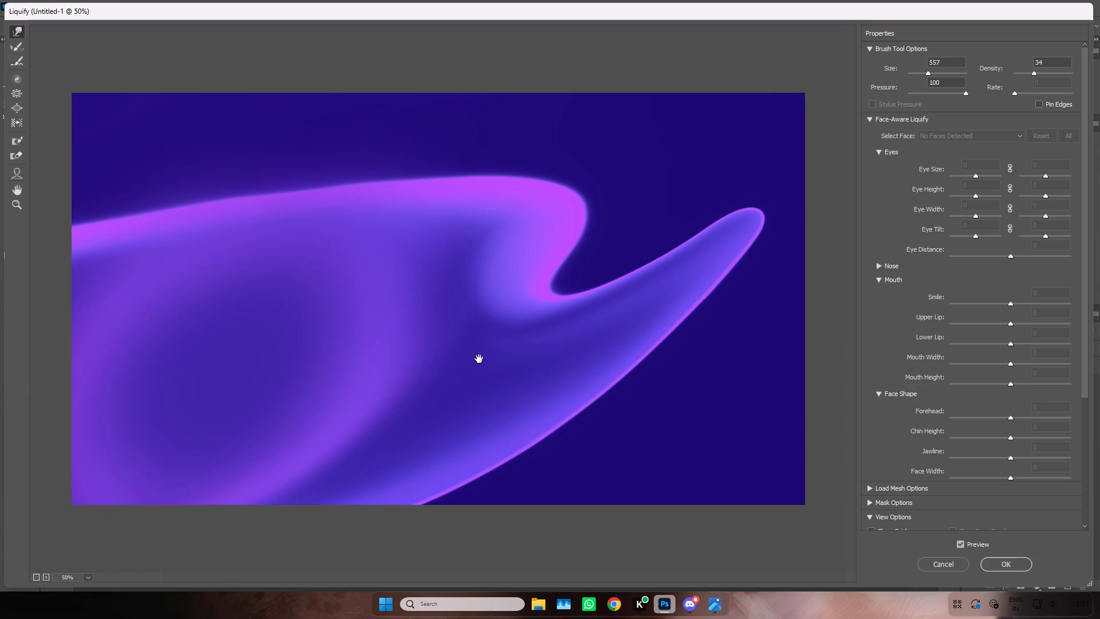
# Pull the purple ring's upper part toward the canvas's left edge, and push its dark centre outward to the right.
pyautogui.hotkey('ctrl', '-')
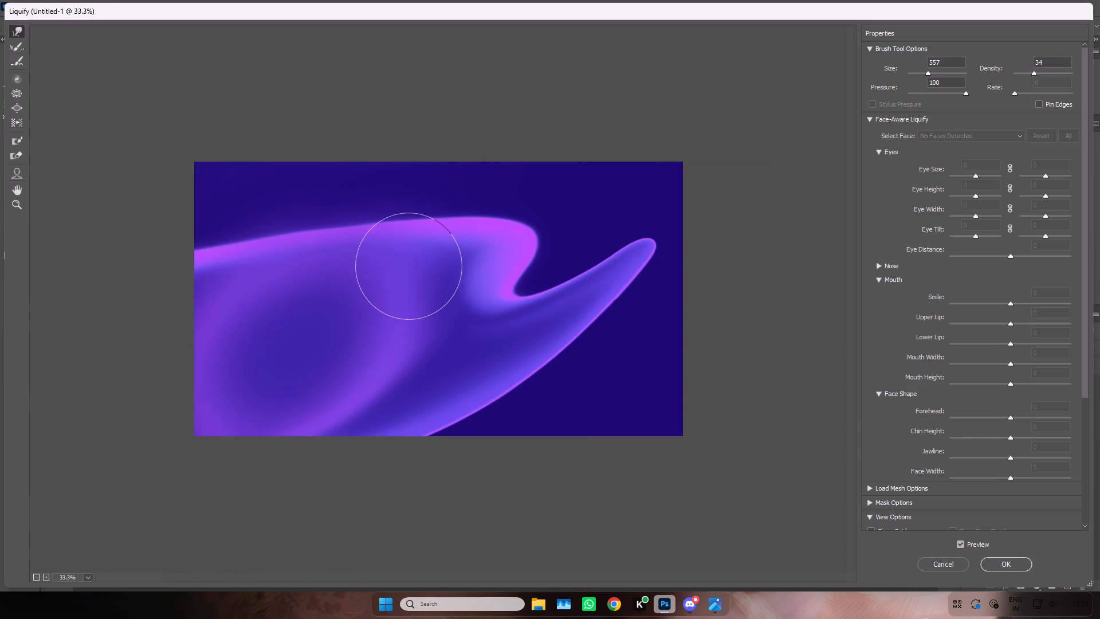
pyautogui.moveTo(409, 266); pyautogui.dragTo(147, 324)
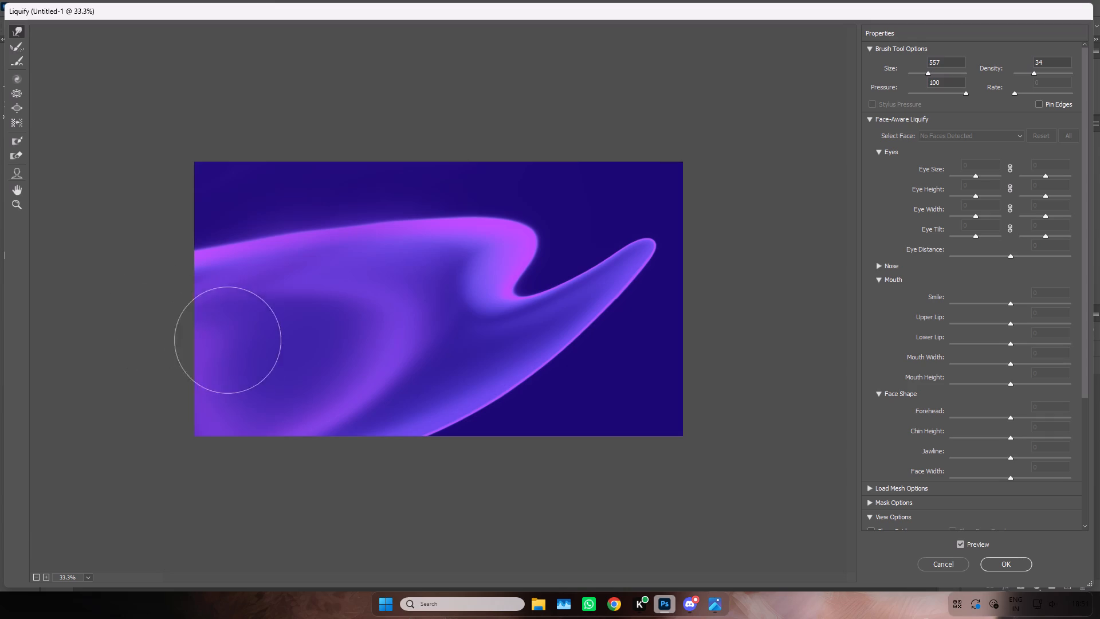
pyautogui.moveTo(263, 348); pyautogui.dragTo(391, 321)
pyautogui.click(391, 321)
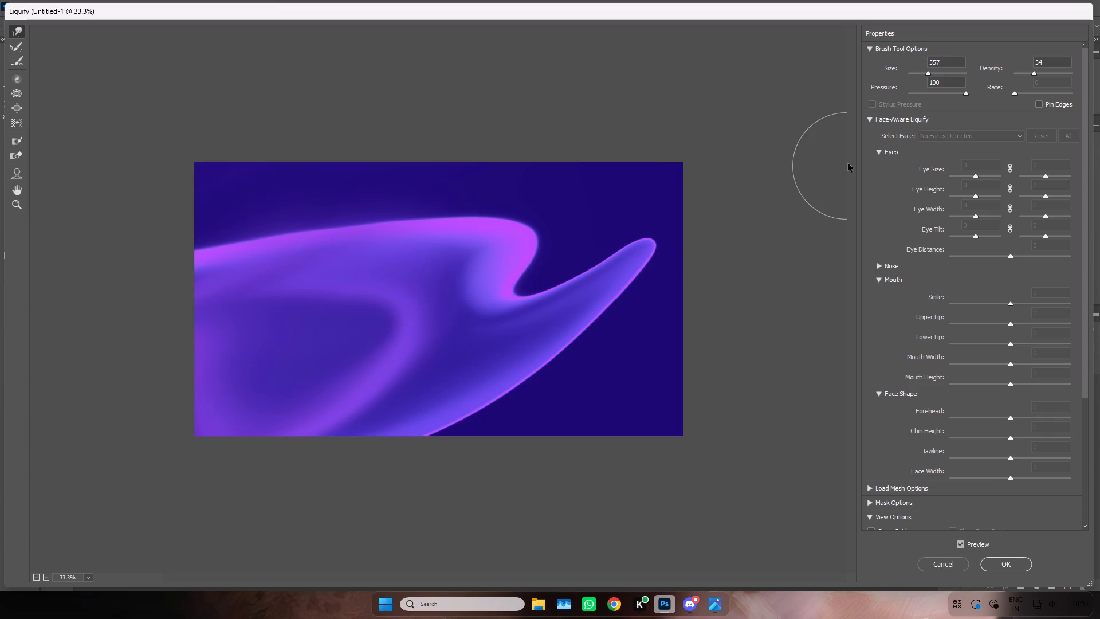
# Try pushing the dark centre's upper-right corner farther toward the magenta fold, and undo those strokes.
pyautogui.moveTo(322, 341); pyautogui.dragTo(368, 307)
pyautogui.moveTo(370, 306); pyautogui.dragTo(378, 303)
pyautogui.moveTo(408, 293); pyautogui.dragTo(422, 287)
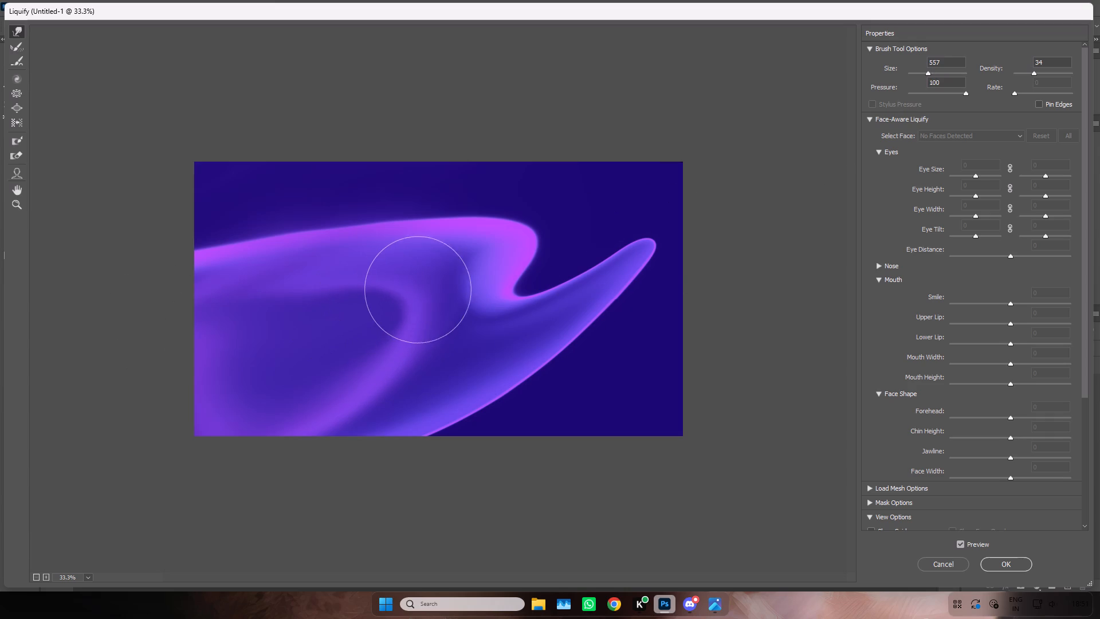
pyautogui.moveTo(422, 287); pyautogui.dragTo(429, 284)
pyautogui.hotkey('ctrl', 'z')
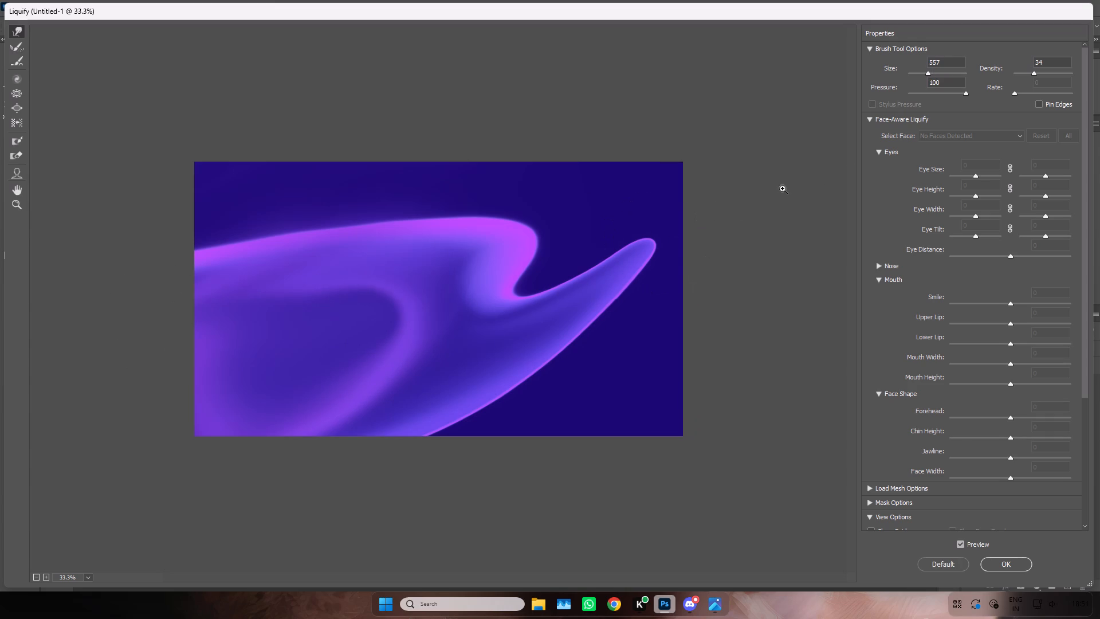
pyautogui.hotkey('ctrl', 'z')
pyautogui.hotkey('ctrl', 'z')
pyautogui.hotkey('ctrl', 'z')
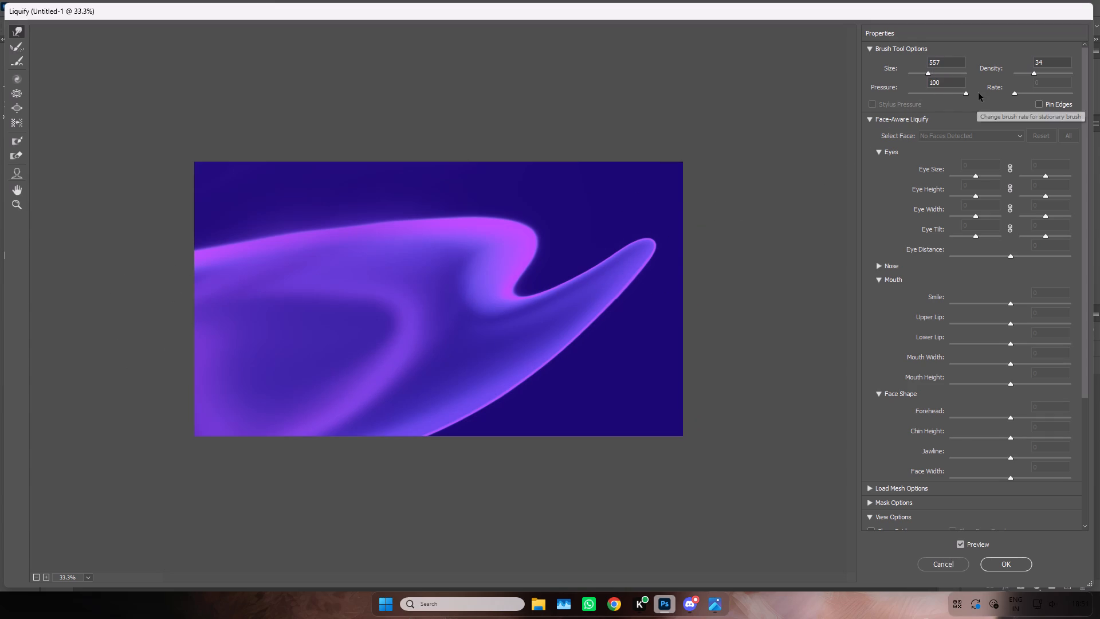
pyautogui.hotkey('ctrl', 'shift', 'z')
# Set the Liquify brush pressure to 33 and density to 97, and push the dark centre's upper-right corner toward the magenta fold.
pyautogui.moveTo(966, 95); pyautogui.dragTo(928, 98)
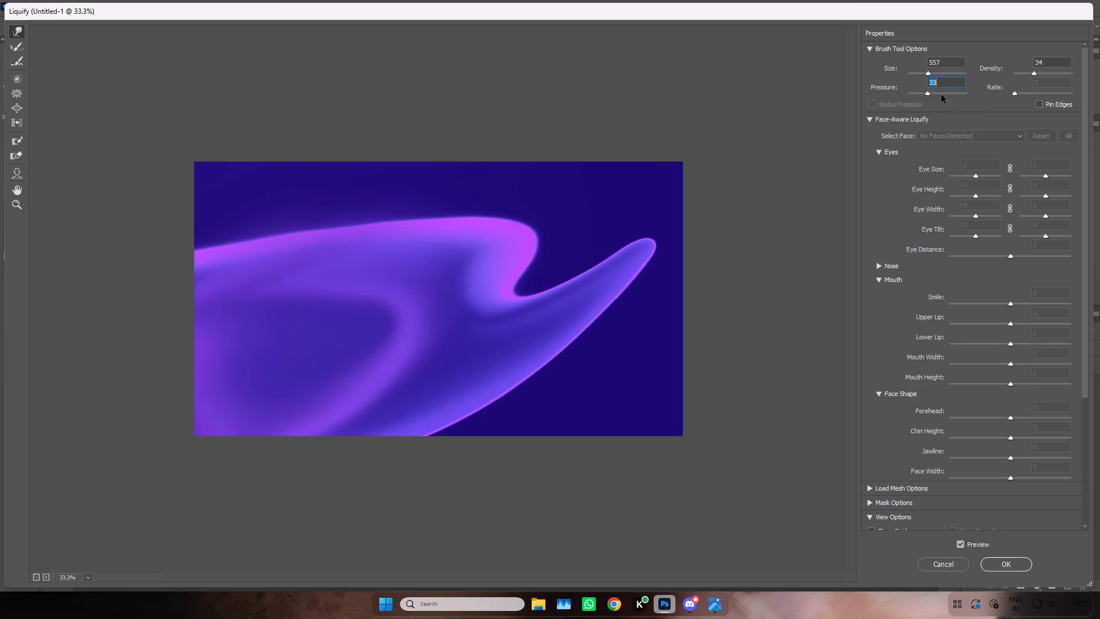
pyautogui.moveTo(1035, 74); pyautogui.dragTo(1008, 79)
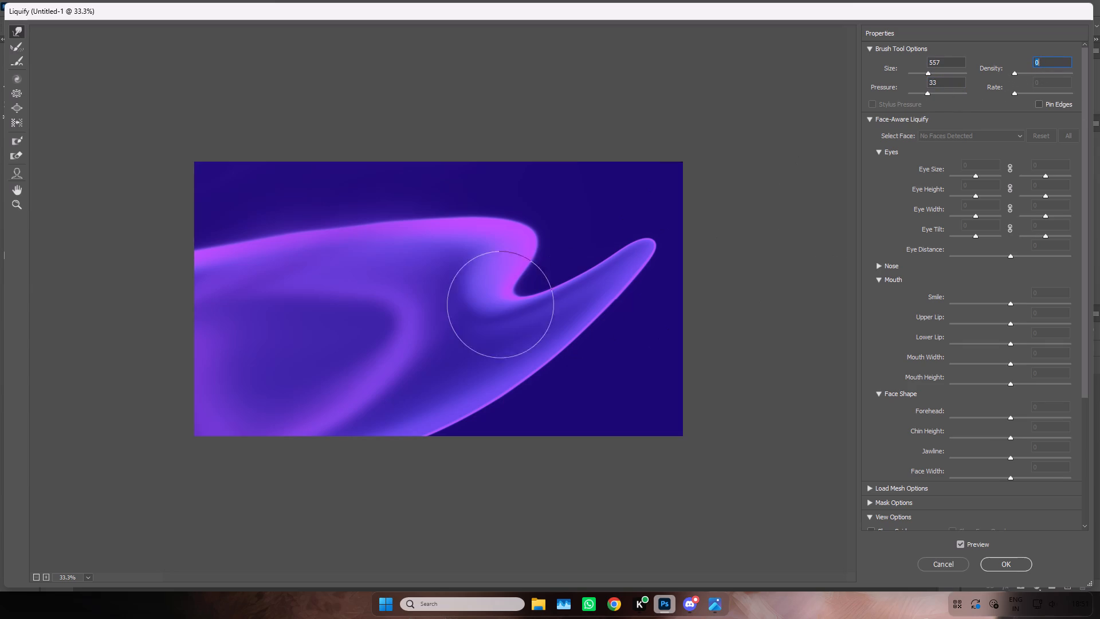
pyautogui.moveTo(344, 317); pyautogui.dragTo(441, 276)
pyautogui.hotkey('ctrl', 'z')
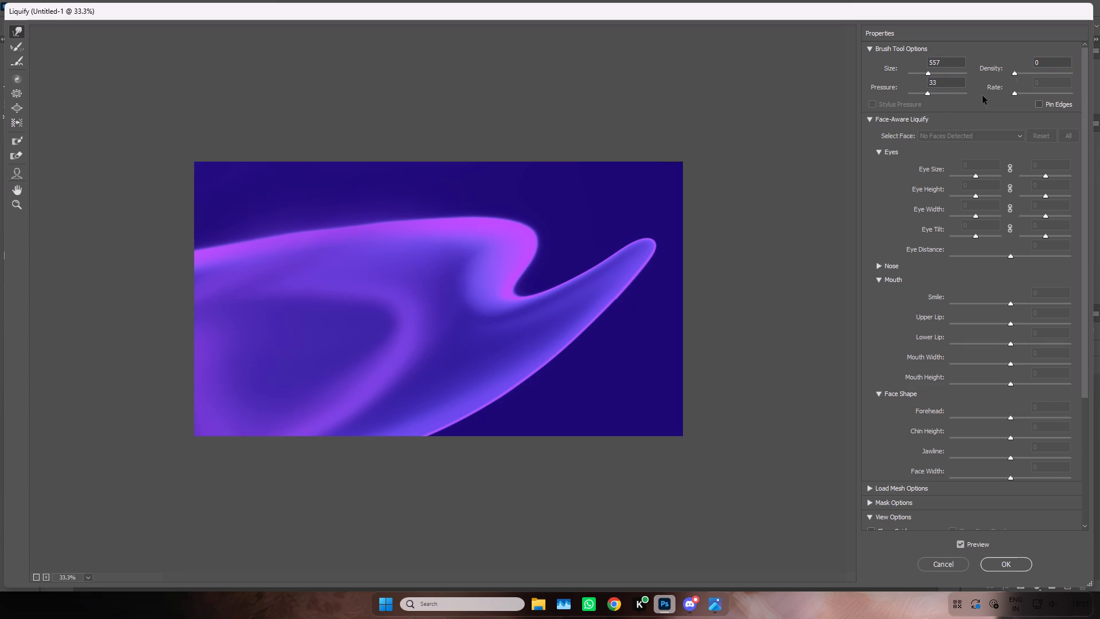
pyautogui.moveTo(1024, 78); pyautogui.dragTo(1078, 83)
pyautogui.moveTo(1067, 76); pyautogui.dragTo(1073, 76)
pyautogui.click(1070, 75)
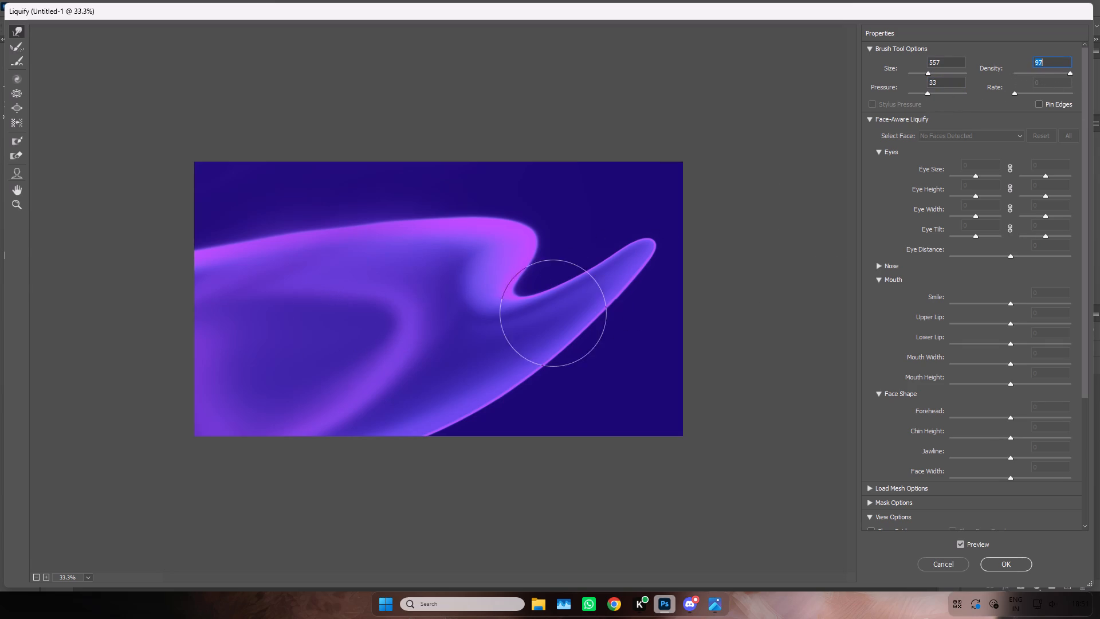
pyautogui.moveTo(325, 356); pyautogui.dragTo(435, 281)
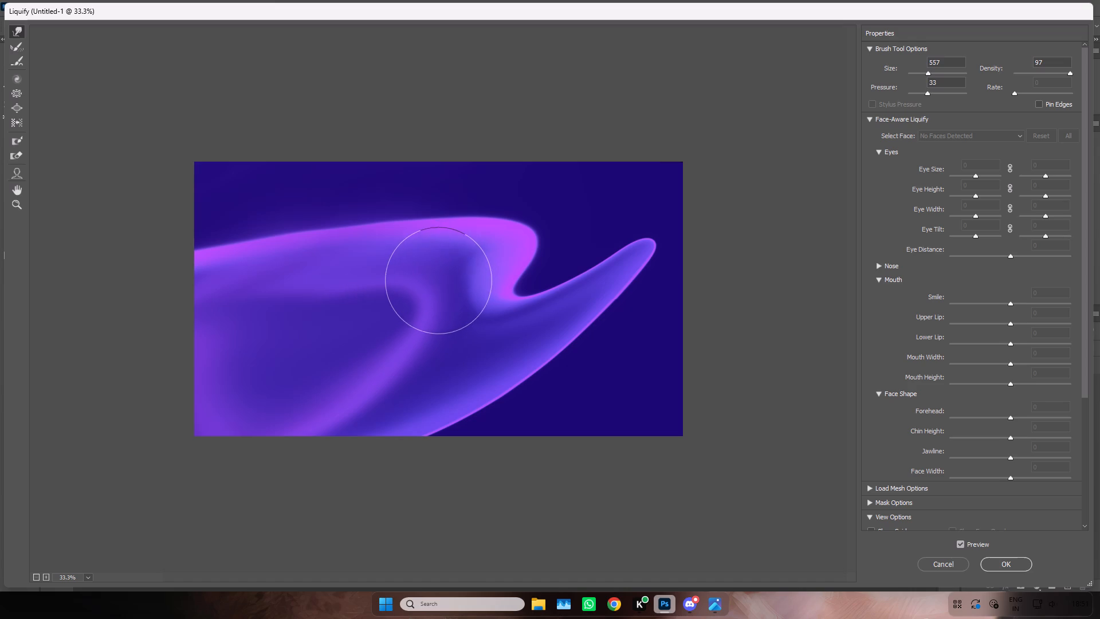
pyautogui.moveTo(435, 281); pyautogui.dragTo(416, 288)
pyautogui.moveTo(335, 314); pyautogui.dragTo(382, 272)
pyautogui.click(382, 272)
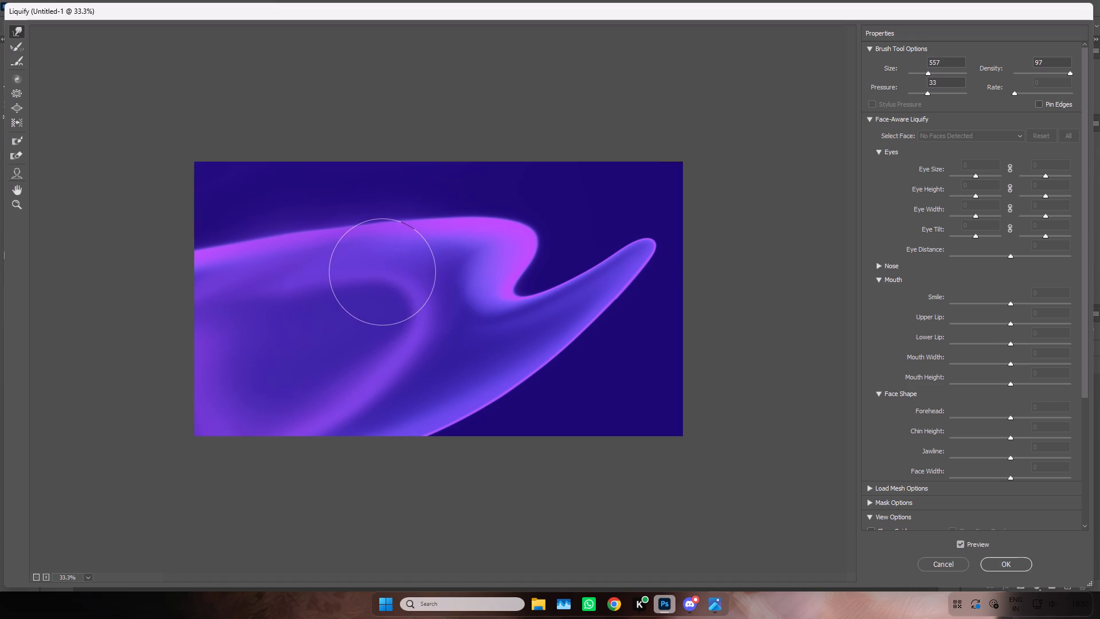
# Push the dark centre down over the purple glow toward the canvas's bottom-left corner.
pyautogui.moveTo(374, 314); pyautogui.dragTo(191, 483)
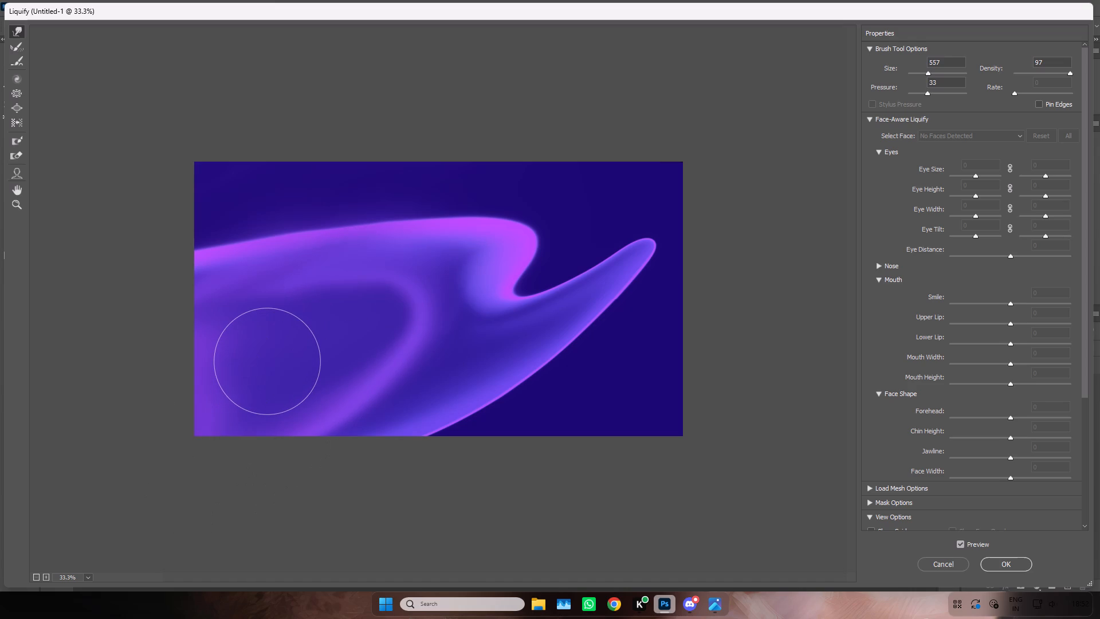
pyautogui.moveTo(261, 361); pyautogui.dragTo(112, 436)
pyautogui.moveTo(243, 348); pyautogui.dragTo(91, 444)
pyautogui.moveTo(91, 444); pyautogui.dragTo(104, 432)
pyautogui.moveTo(209, 336); pyautogui.dragTo(99, 478)
pyautogui.moveTo(239, 356); pyautogui.dragTo(85, 499)
pyautogui.moveTo(227, 394); pyautogui.dragTo(168, 455)
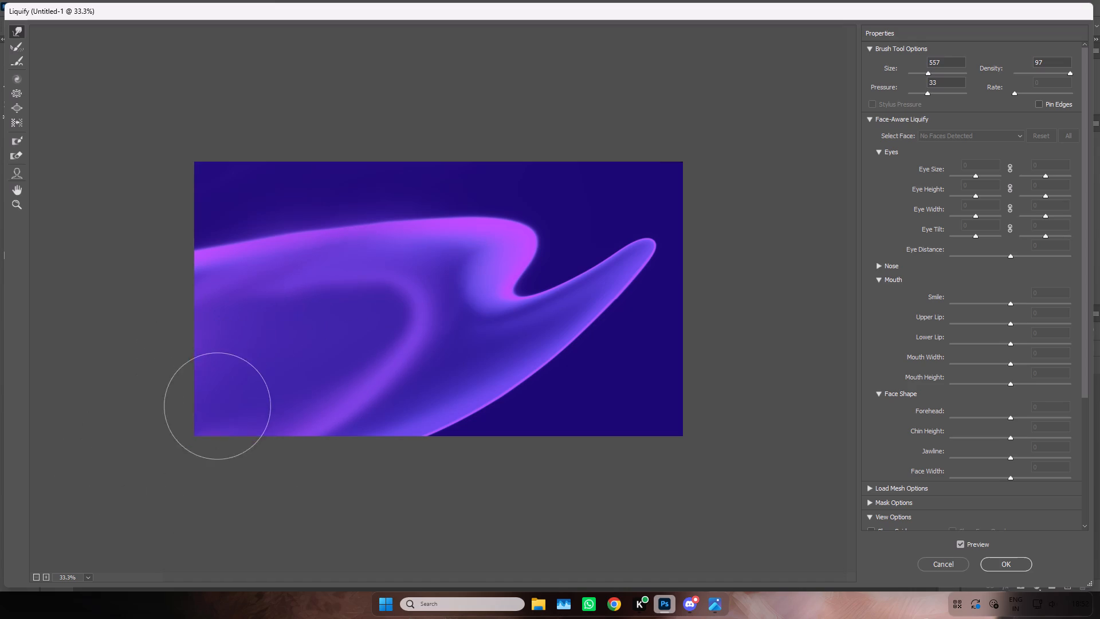
pyautogui.moveTo(168, 455); pyautogui.dragTo(127, 489)
pyautogui.moveTo(262, 392); pyautogui.dragTo(19, 515)
pyautogui.moveTo(256, 390); pyautogui.dragTo(50, 512)
# Push the dark centre outward past the canvas's left edge, smearing away the purple glow there.
pyautogui.moveTo(256, 350); pyautogui.dragTo(52, 372)
pyautogui.moveTo(288, 344); pyautogui.dragTo(108, 381)
pyautogui.moveTo(309, 339); pyautogui.dragTo(96, 372)
pyautogui.moveTo(304, 344); pyautogui.dragTo(145, 366)
pyautogui.moveTo(336, 323); pyautogui.dragTo(128, 353)
pyautogui.moveTo(290, 320); pyautogui.dragTo(96, 351)
pyautogui.moveTo(307, 323); pyautogui.dragTo(47, 346)
pyautogui.moveTo(249, 335); pyautogui.dragTo(37, 365)
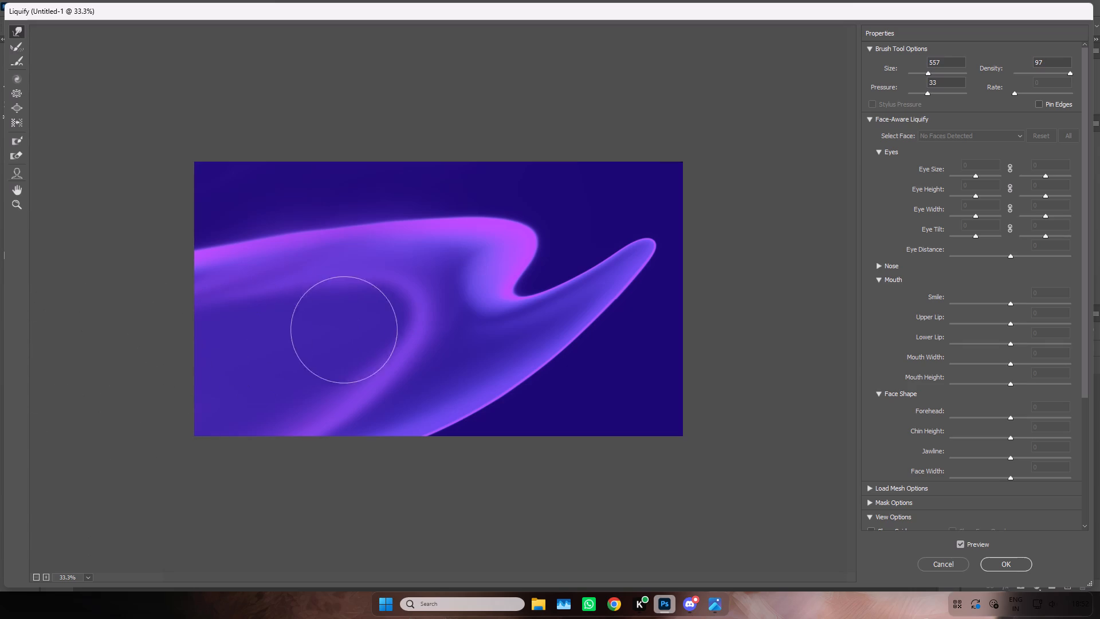
# Spread the dark centre farther toward the left edge and bottom-left corner to even out the remaining purple.
pyautogui.moveTo(332, 328); pyautogui.dragTo(31, 427)
pyautogui.moveTo(346, 337); pyautogui.dragTo(253, 425)
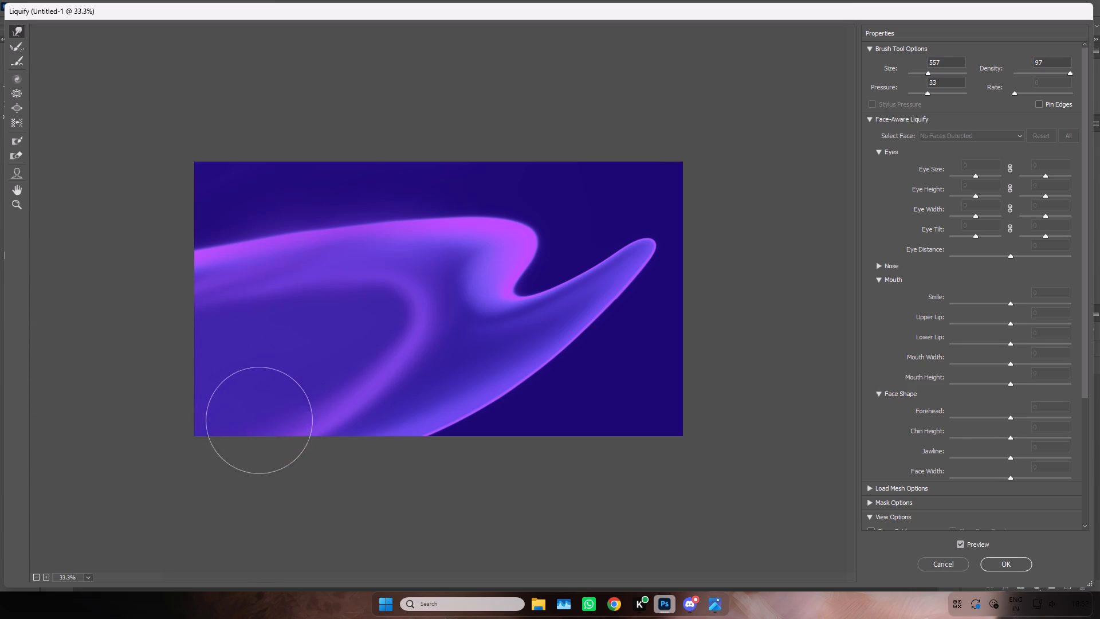
pyautogui.moveTo(253, 425); pyautogui.dragTo(198, 456)
pyautogui.moveTo(333, 309); pyautogui.dragTo(88, 333)
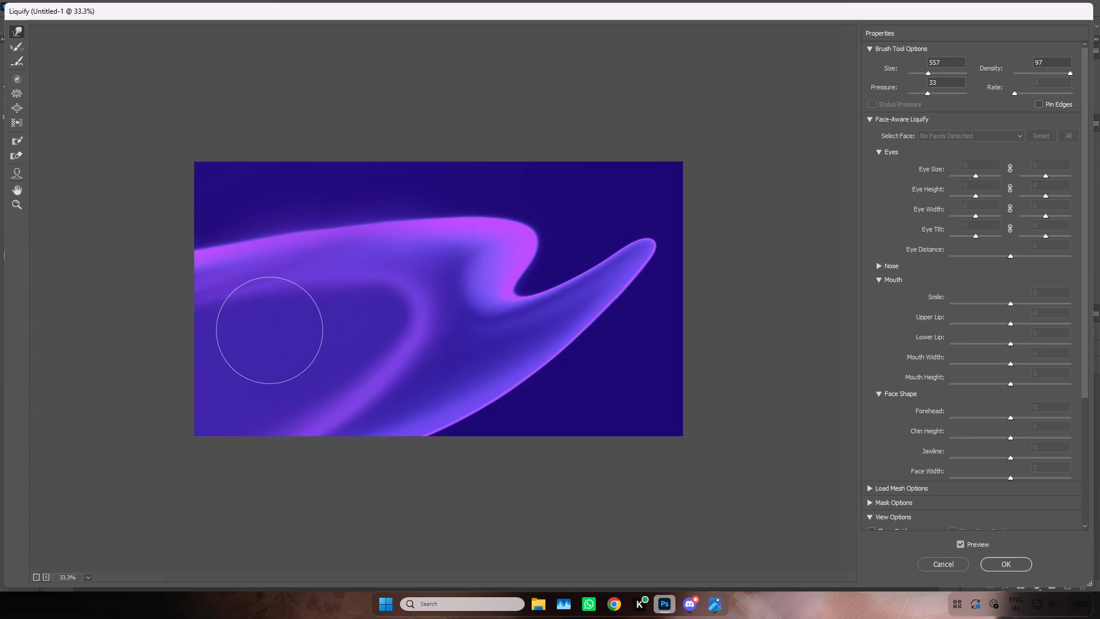
pyautogui.moveTo(297, 315); pyautogui.dragTo(79, 333)
pyautogui.moveTo(305, 320); pyautogui.dragTo(194, 334)
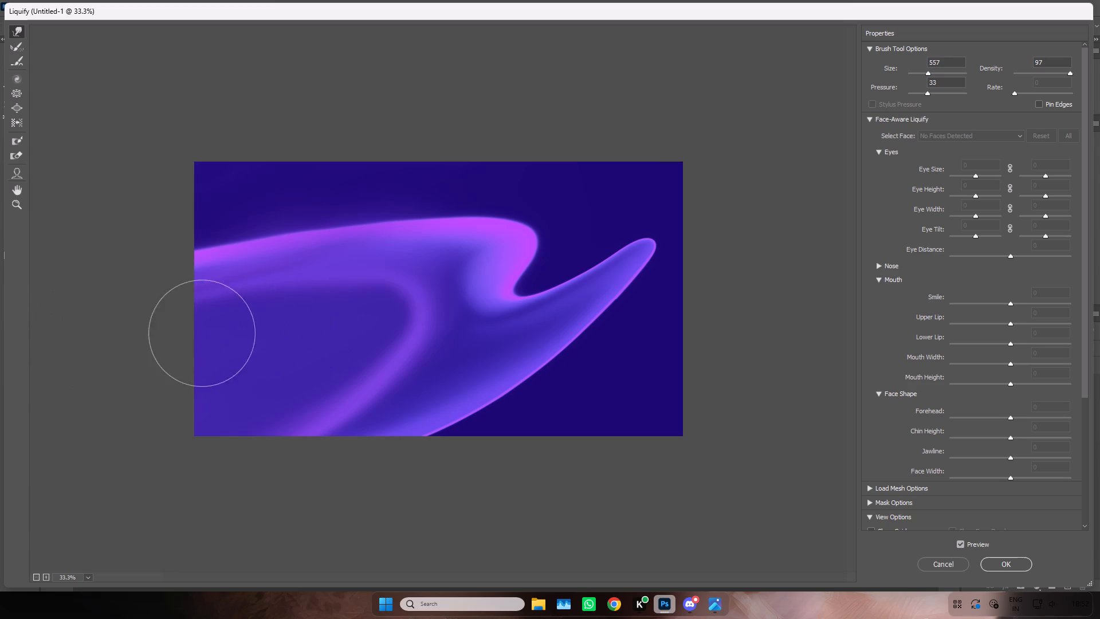
pyautogui.moveTo(194, 334); pyautogui.dragTo(115, 355)
pyautogui.moveTo(336, 345); pyautogui.dragTo(190, 444)
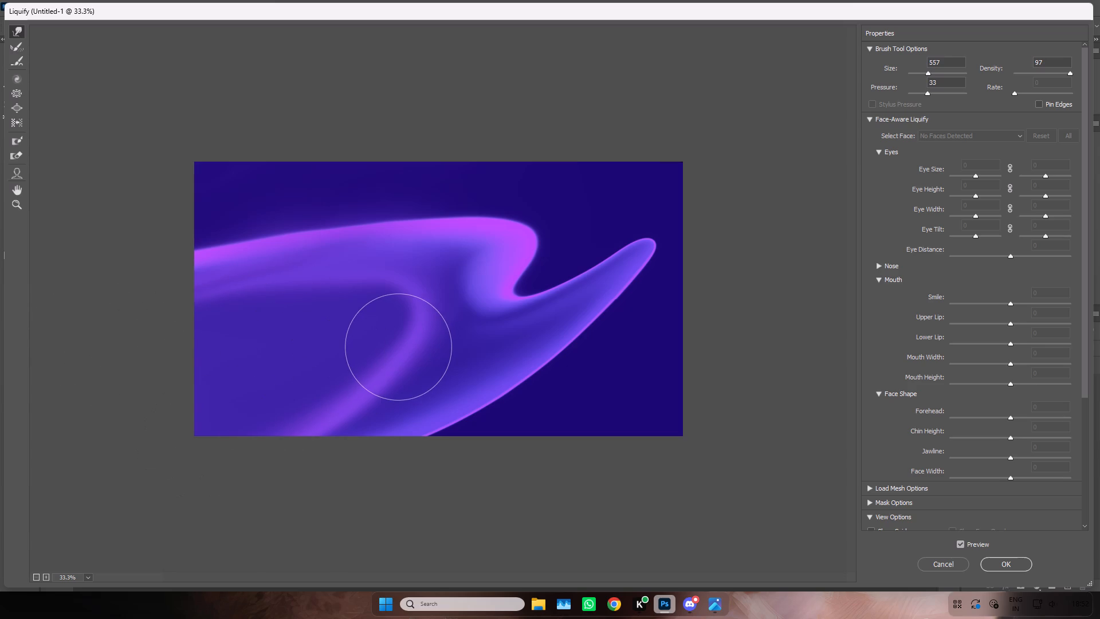
# Examine the dark centre, purple ring and magenta fold up close.
pyautogui.hotkey('ctrl', '=')
pyautogui.hotkey('ctrl', '=')
pyautogui.press('space')
pyautogui.press('space')
pyautogui.press('space')
pyautogui.press('space')
pyautogui.press('space')
pyautogui.press('space')
pyautogui.press('space')
pyautogui.press('space')
pyautogui.press('space')
pyautogui.press('space')
pyautogui.press('space')
pyautogui.press('space')
pyautogui.press('space')
pyautogui.moveTo(382, 337); pyautogui.dragTo(596, 276)
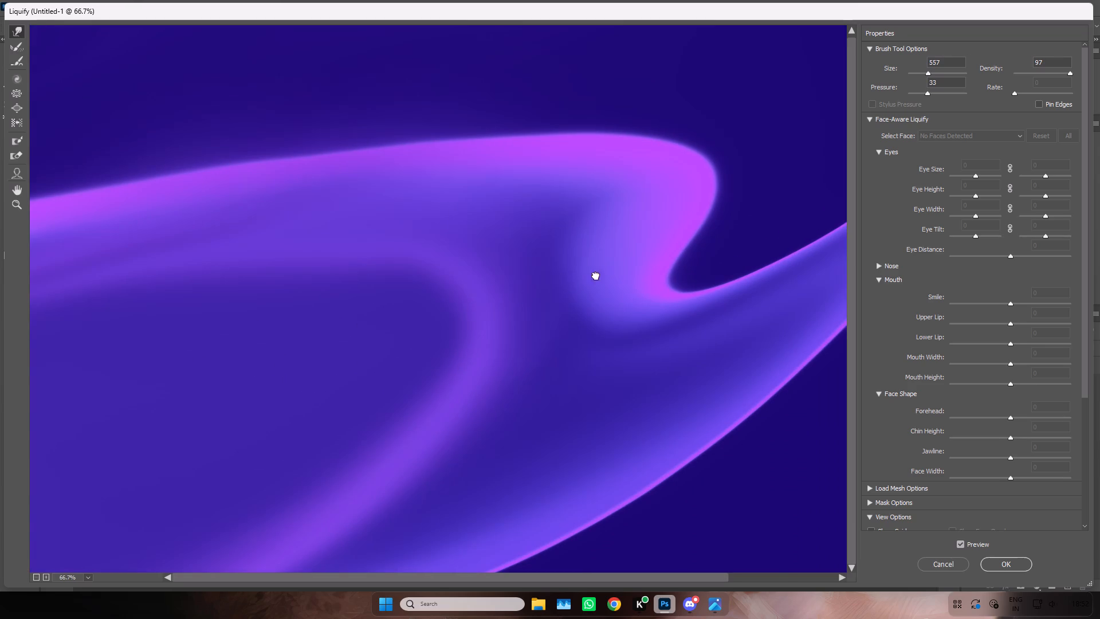
pyautogui.moveTo(596, 276); pyautogui.dragTo(608, 270)
pyautogui.press('space')
pyautogui.press('space')
pyautogui.press('space')
pyautogui.press('space')
pyautogui.press('space')
pyautogui.press('space')
pyautogui.press('space')
pyautogui.press('space')
pyautogui.press('space')
pyautogui.moveTo(536, 342); pyautogui.dragTo(595, 287)
pyautogui.hotkey('ctrl', '-')
pyautogui.press('space')
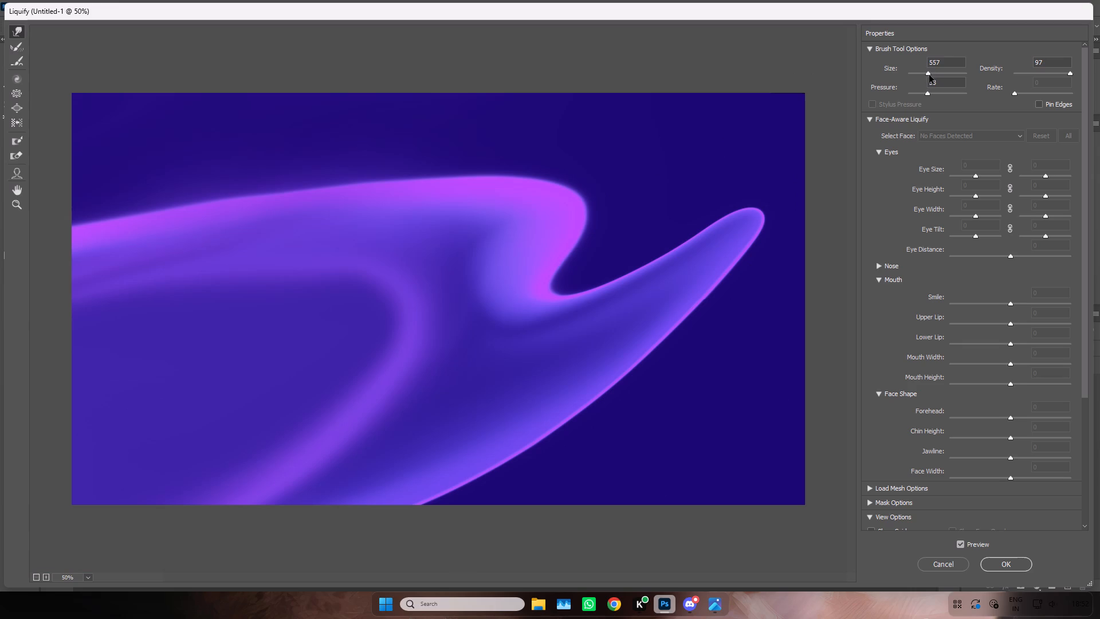
# Set the Liquify brush size to 609 and pressure to 100, push the dark centre left and toward the bottom-left, and apply the filter.
pyautogui.click(929, 75)
pyautogui.moveTo(928, 93); pyautogui.dragTo(985, 99)
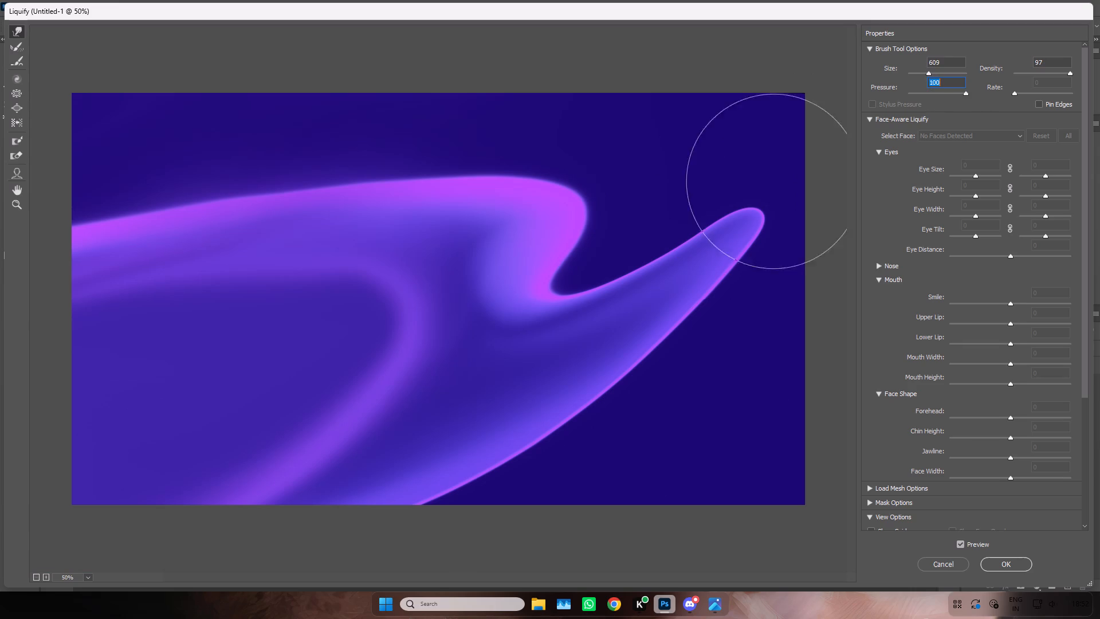
pyautogui.moveTo(294, 365); pyautogui.dragTo(162, 488)
pyautogui.moveTo(279, 329); pyautogui.dragTo(159, 352)
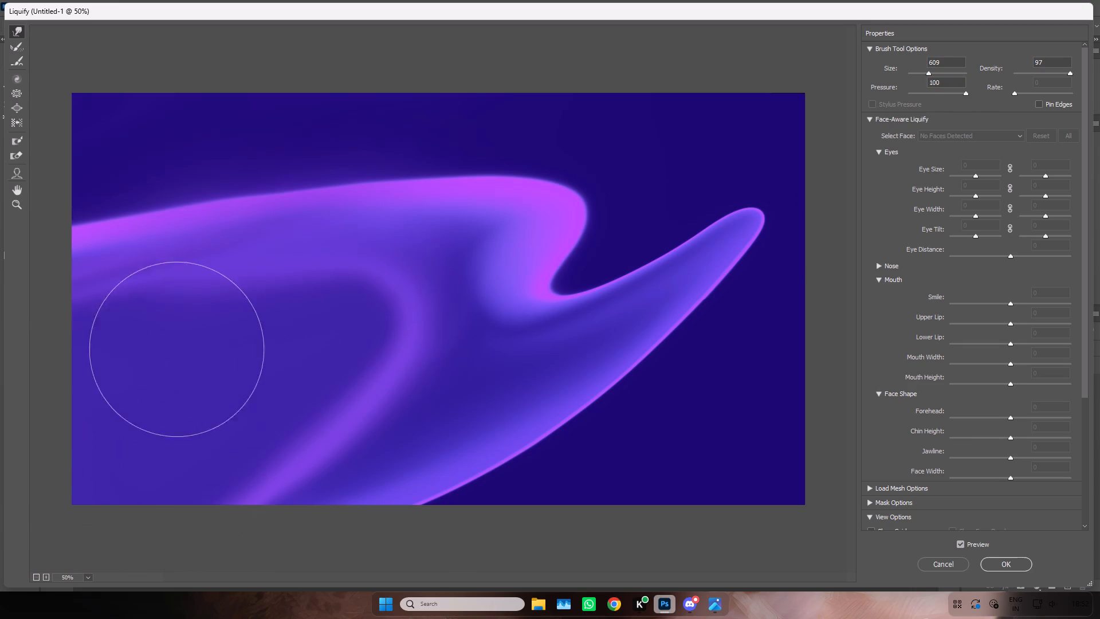
pyautogui.moveTo(159, 352); pyautogui.dragTo(0, 383)
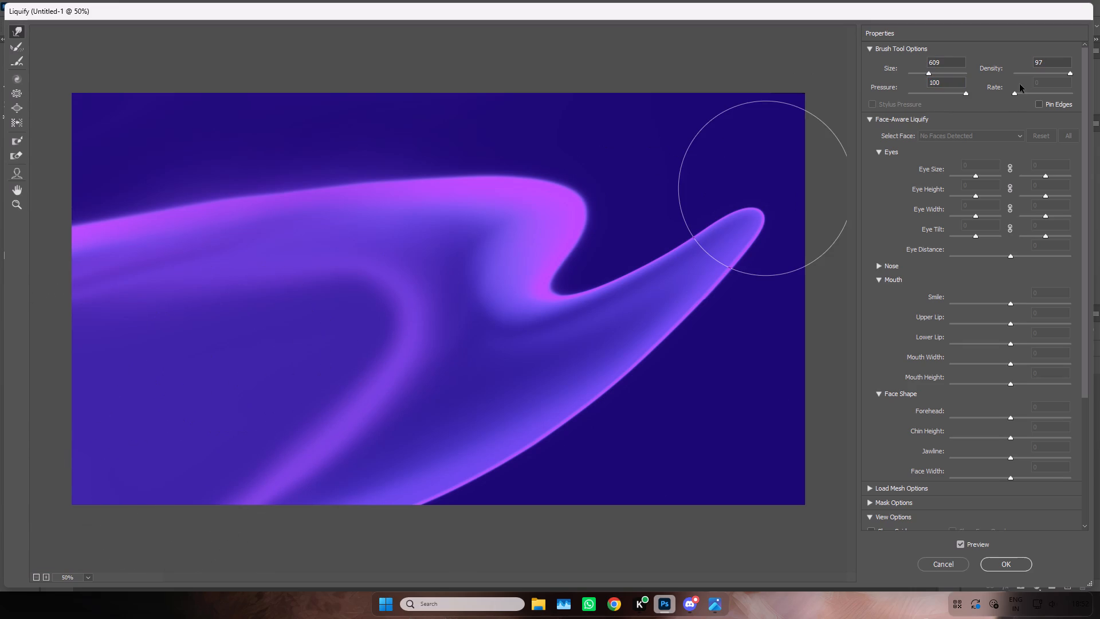
pyautogui.click(996, 574)
pyautogui.click(997, 567)
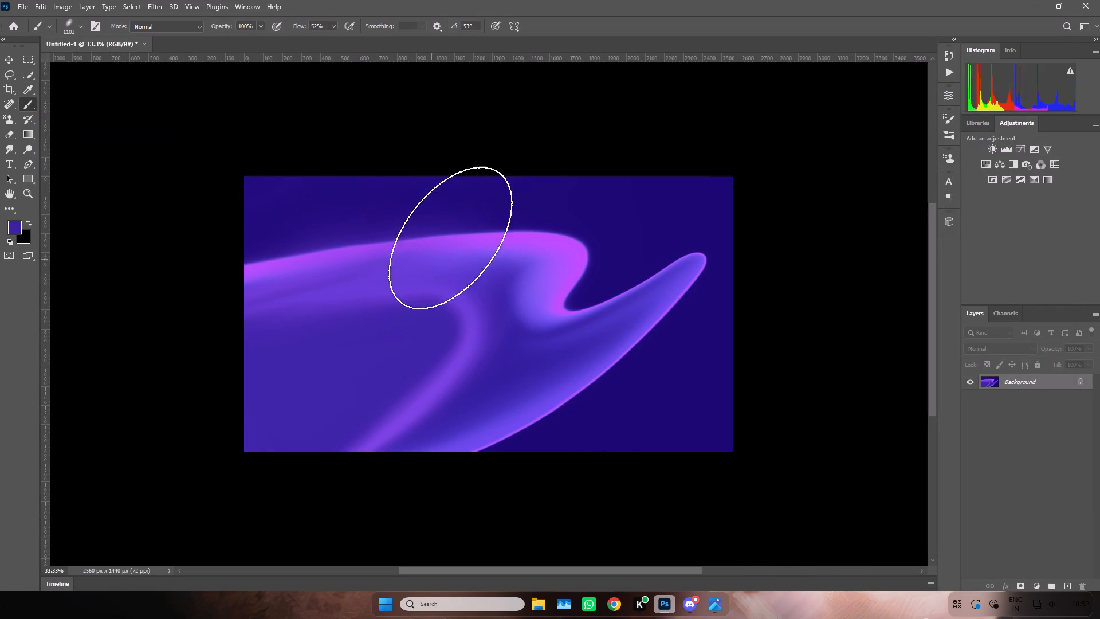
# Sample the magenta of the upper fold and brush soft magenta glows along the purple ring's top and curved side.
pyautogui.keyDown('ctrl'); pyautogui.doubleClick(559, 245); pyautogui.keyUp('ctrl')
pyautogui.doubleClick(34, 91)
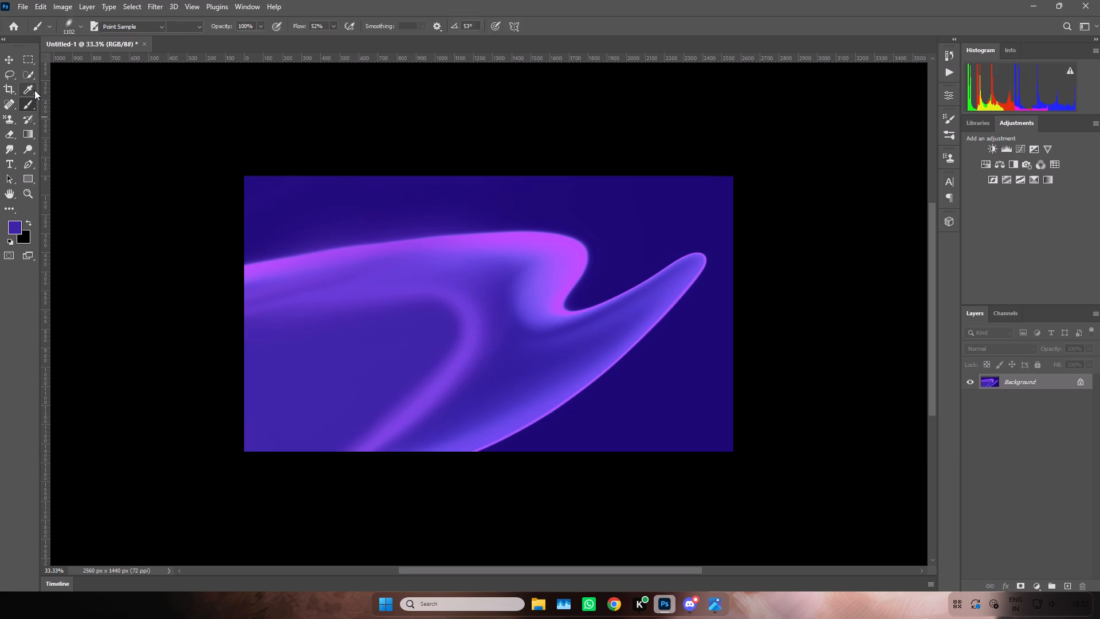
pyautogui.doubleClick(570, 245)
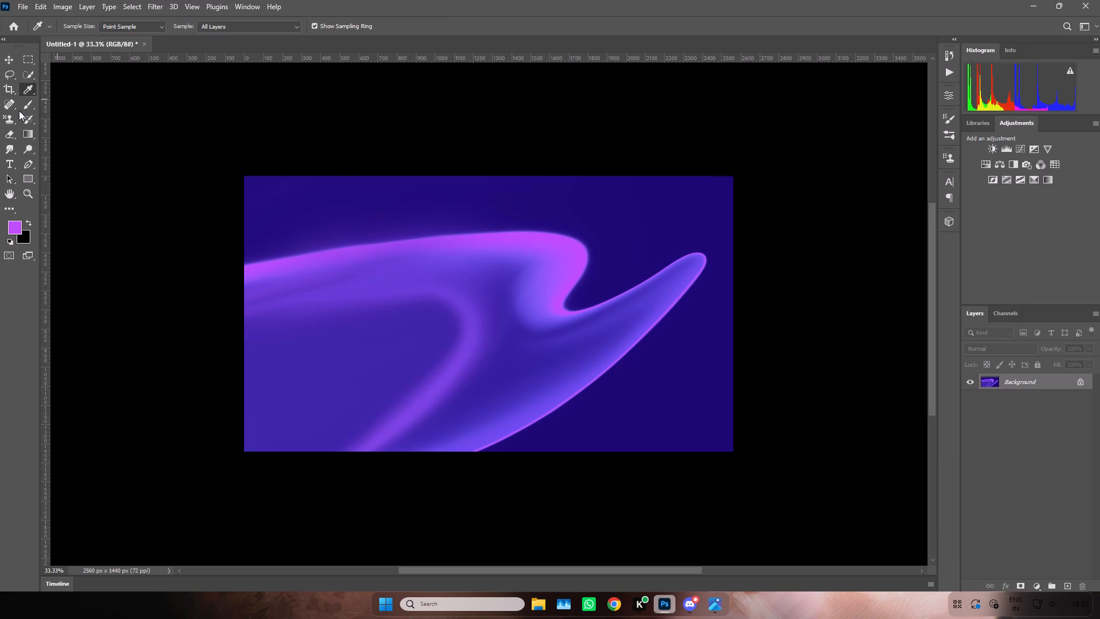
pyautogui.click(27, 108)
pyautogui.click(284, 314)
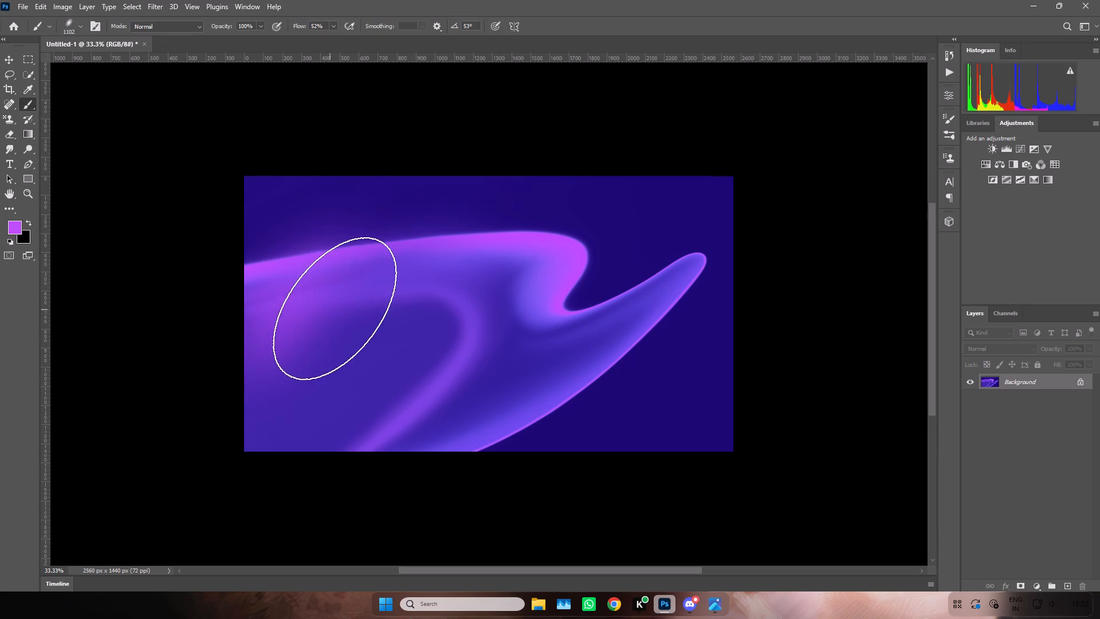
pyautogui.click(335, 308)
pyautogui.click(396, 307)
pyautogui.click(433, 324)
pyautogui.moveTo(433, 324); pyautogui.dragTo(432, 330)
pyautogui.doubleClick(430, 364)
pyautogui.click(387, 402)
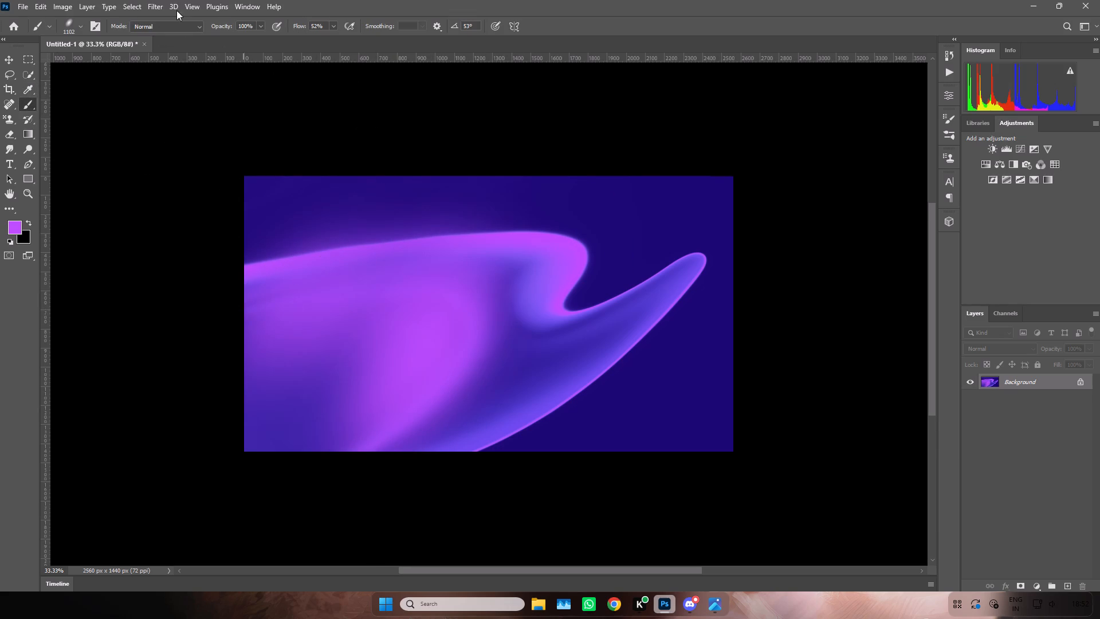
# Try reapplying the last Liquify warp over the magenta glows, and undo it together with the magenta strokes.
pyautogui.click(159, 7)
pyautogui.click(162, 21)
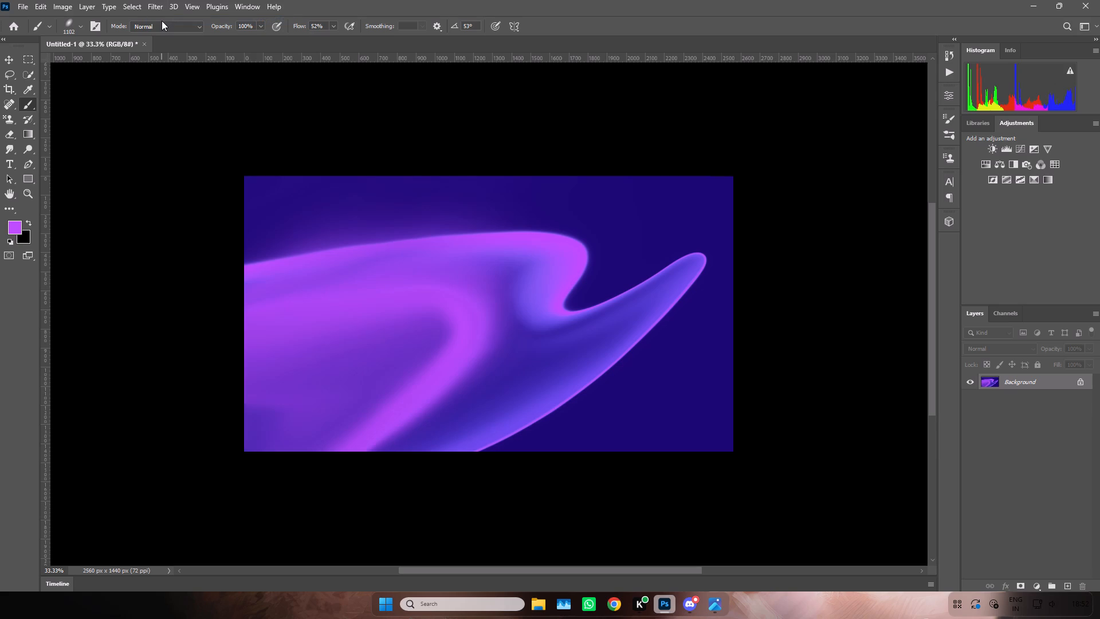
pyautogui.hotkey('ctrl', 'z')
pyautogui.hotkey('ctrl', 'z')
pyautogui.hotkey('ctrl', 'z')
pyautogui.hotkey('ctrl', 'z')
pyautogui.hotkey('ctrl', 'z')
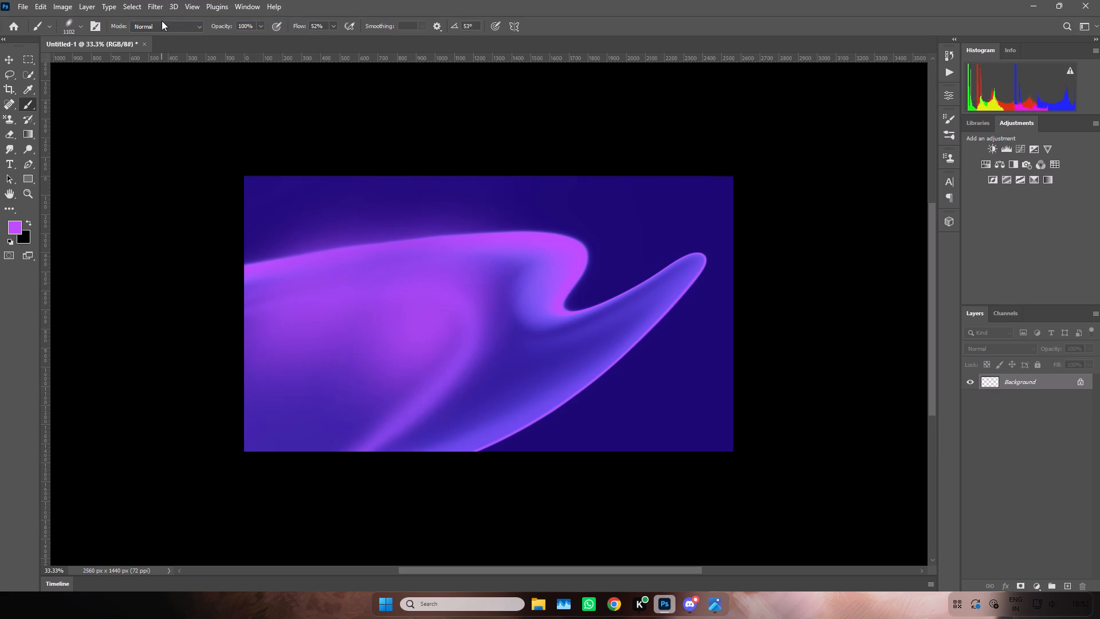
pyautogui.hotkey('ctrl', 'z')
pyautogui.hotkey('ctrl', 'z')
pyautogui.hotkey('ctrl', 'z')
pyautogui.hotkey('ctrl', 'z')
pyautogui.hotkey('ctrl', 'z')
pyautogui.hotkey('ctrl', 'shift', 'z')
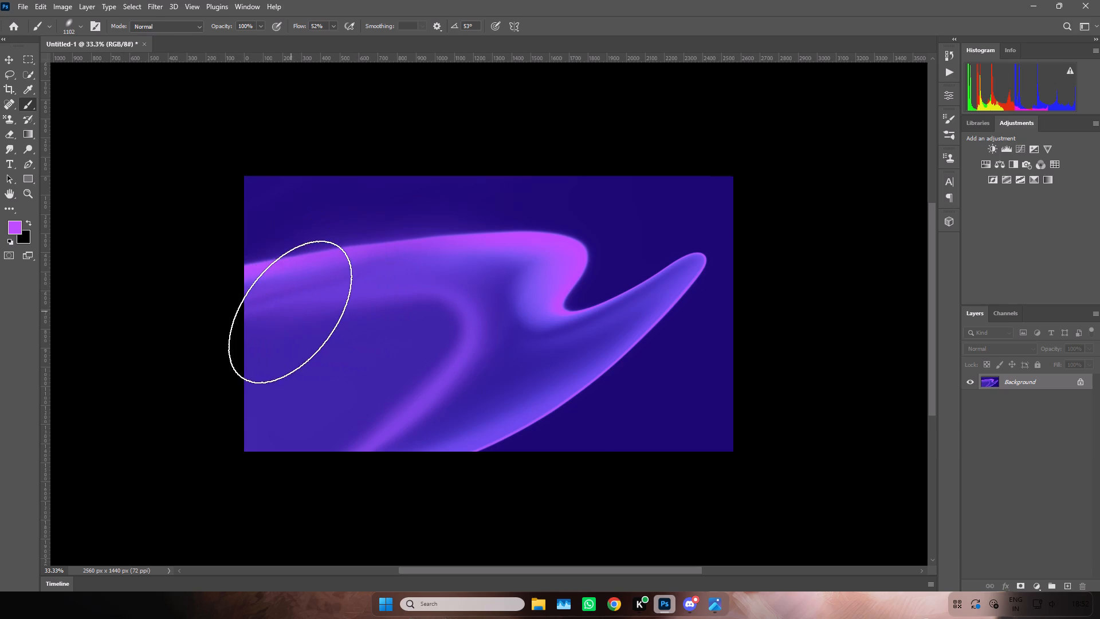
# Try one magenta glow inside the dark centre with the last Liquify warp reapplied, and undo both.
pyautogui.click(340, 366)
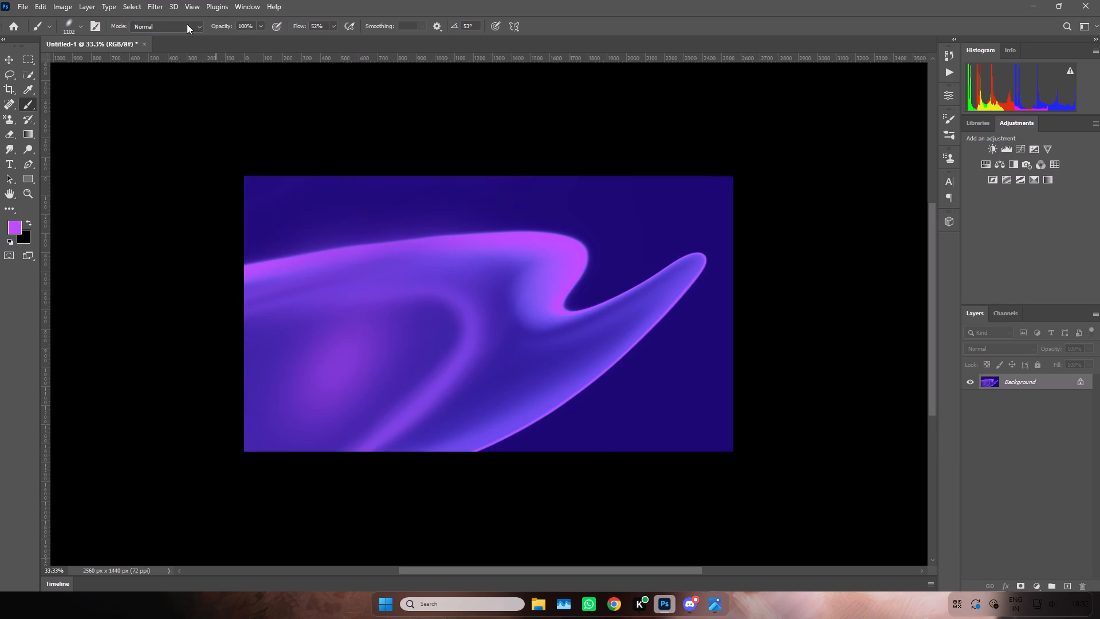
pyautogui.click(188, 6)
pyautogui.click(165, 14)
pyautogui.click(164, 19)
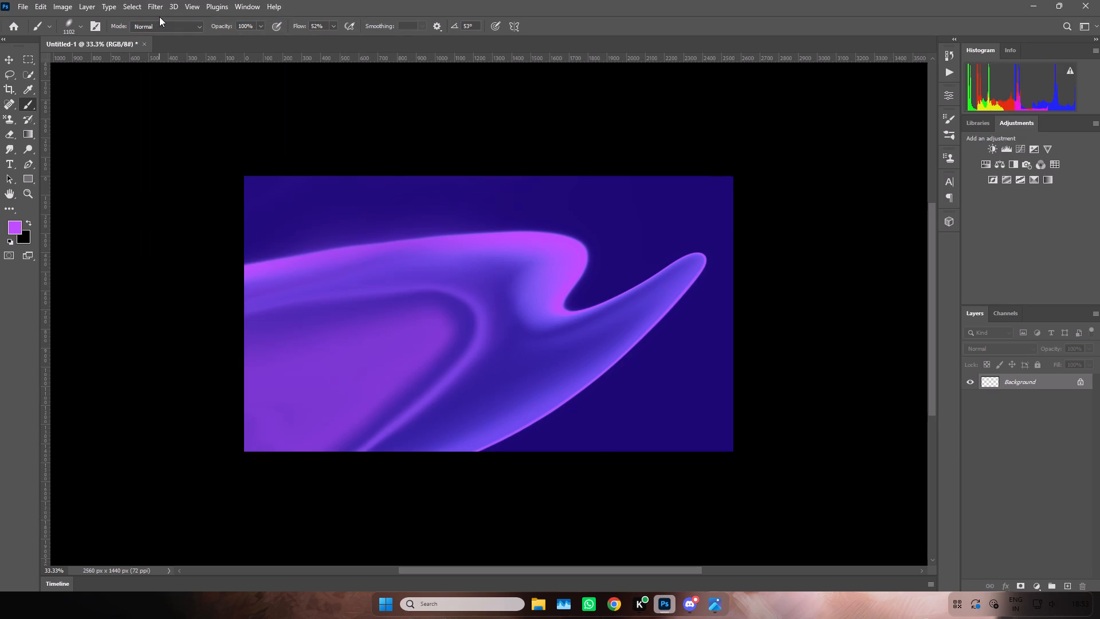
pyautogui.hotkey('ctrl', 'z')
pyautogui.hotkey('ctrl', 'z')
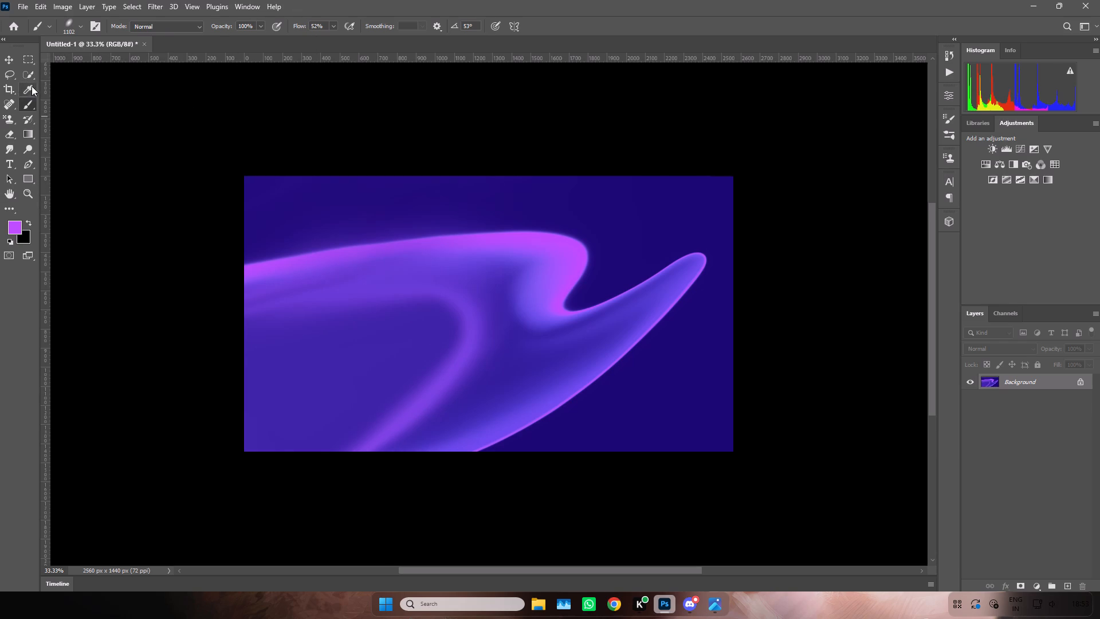
# Sample the dark indigo above the ribbon, set the brush flow to 100%, and paint soft indigo glows inside the ring's centre.
pyautogui.click(29, 85)
pyautogui.click(347, 203)
pyautogui.click(25, 103)
pyautogui.click(332, 26)
pyautogui.moveTo(339, 37); pyautogui.dragTo(375, 44)
pyautogui.click(375, 44)
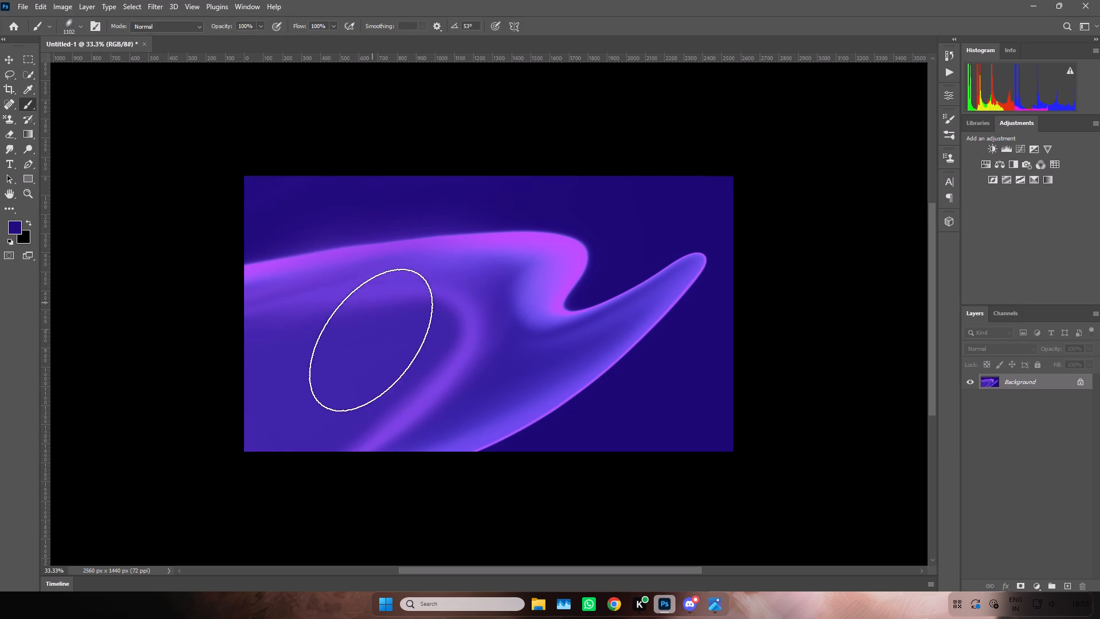
pyautogui.click(339, 364)
pyautogui.click(316, 388)
pyautogui.click(294, 397)
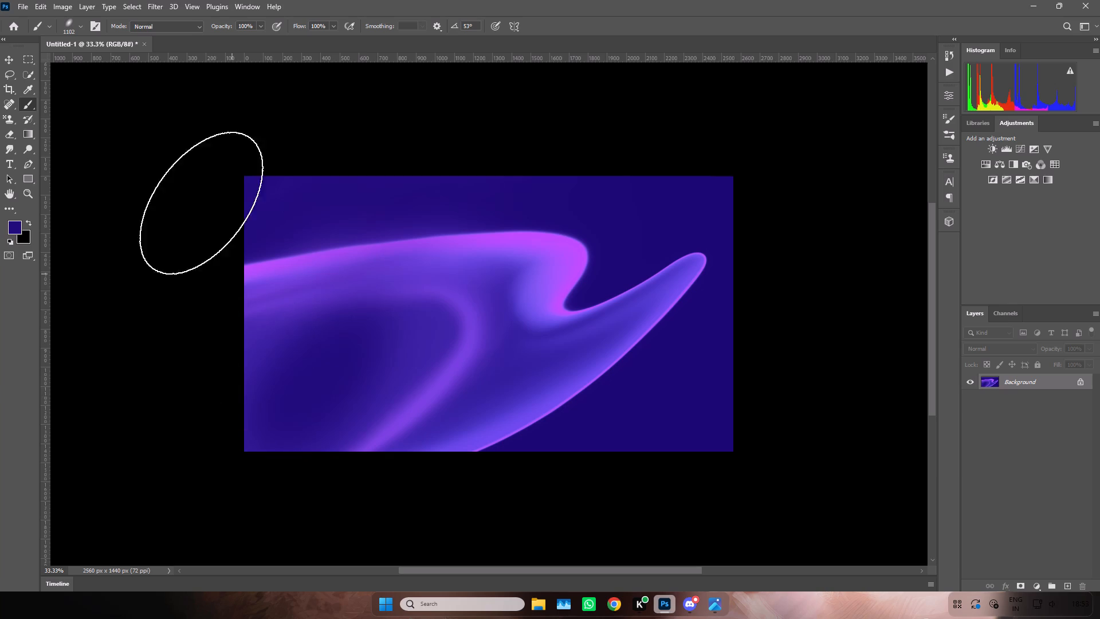
# Reapply the last Liquify warp over the indigo glows inside the ring.
pyautogui.click(151, 8)
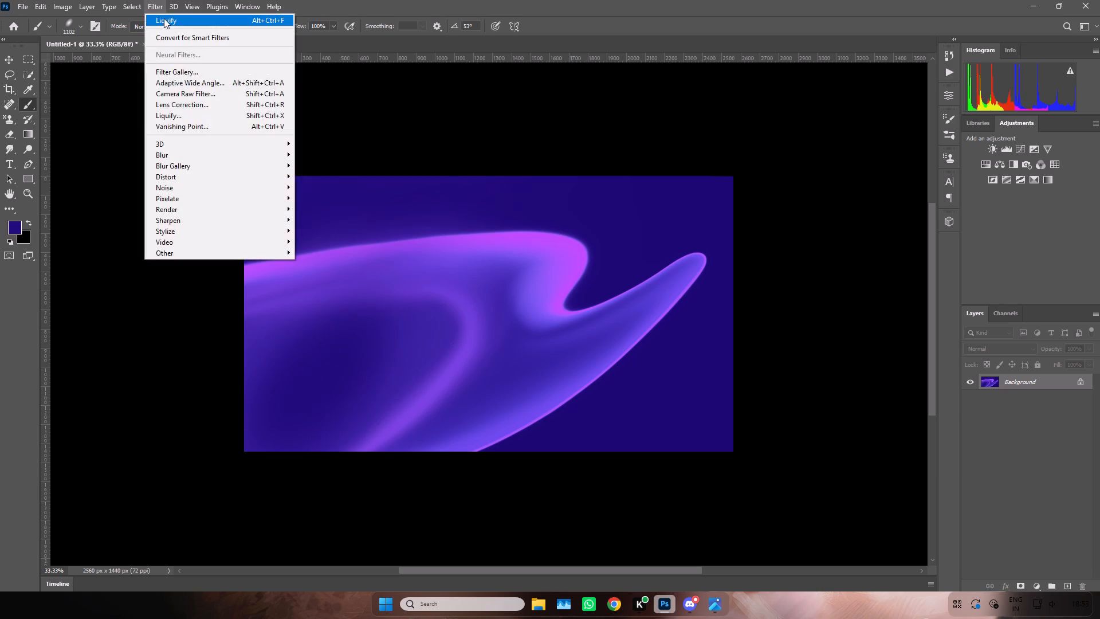
pyautogui.click(165, 19)
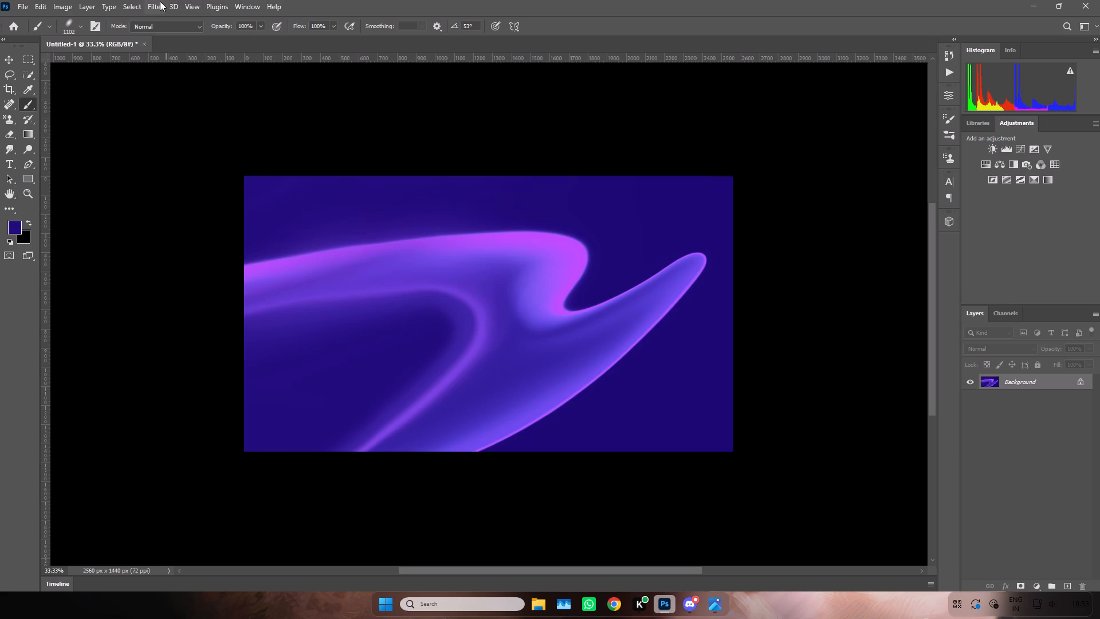
# Start a new Liquify warp and push the ring's dark centre outward past the canvas's left edge.
pyautogui.click(158, 1)
pyautogui.click(179, 113)
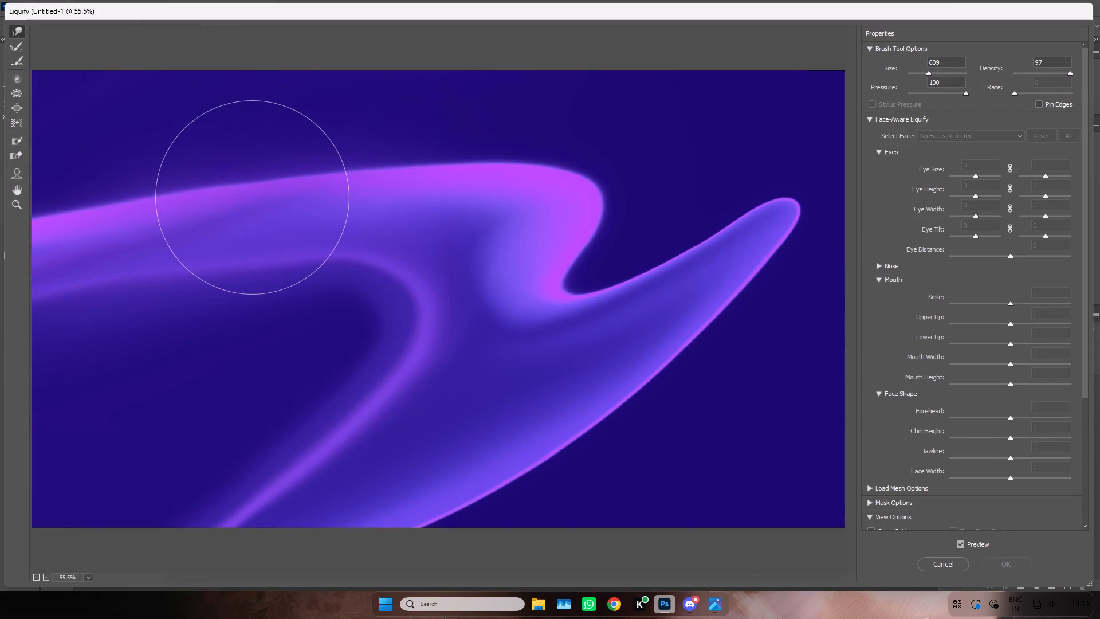
pyautogui.hotkey('ctrl', '-')
pyautogui.press('space')
pyautogui.press('space')
pyautogui.press('space')
pyautogui.press('space')
pyautogui.press('space')
pyautogui.press('space')
pyautogui.press('space')
pyautogui.press('space')
pyautogui.moveTo(263, 198); pyautogui.dragTo(393, 159)
pyautogui.click(393, 159)
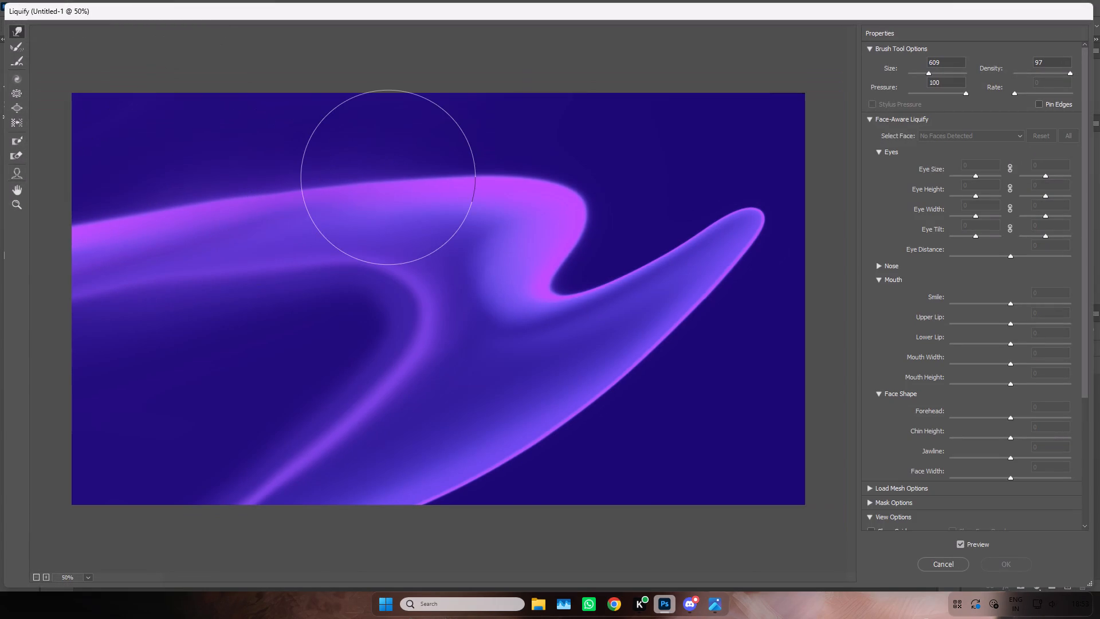
pyautogui.moveTo(280, 353); pyautogui.dragTo(0, 374)
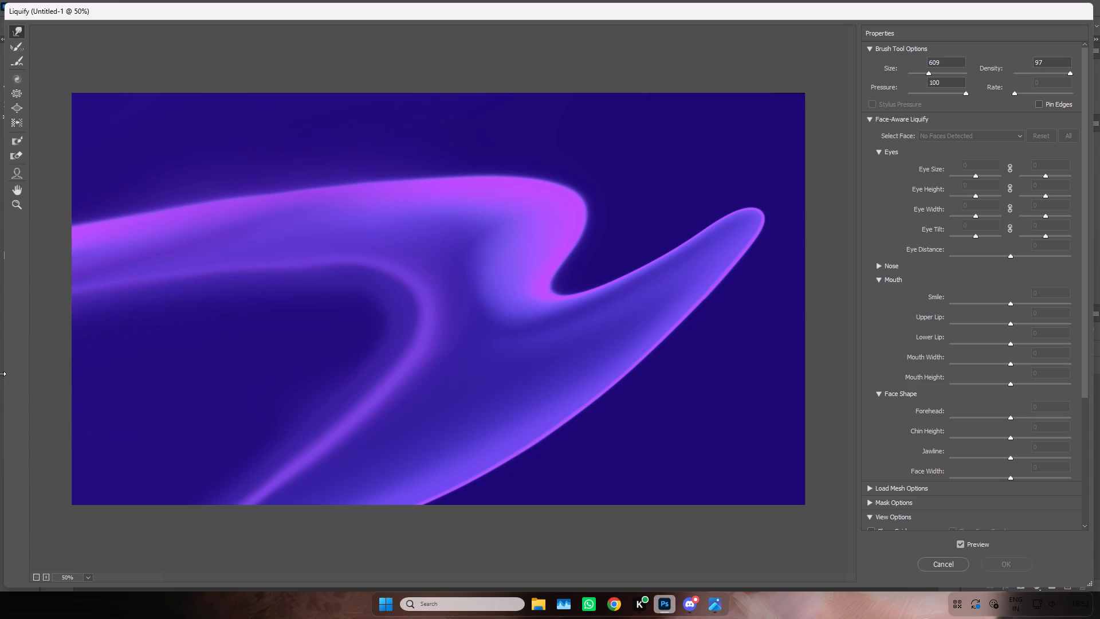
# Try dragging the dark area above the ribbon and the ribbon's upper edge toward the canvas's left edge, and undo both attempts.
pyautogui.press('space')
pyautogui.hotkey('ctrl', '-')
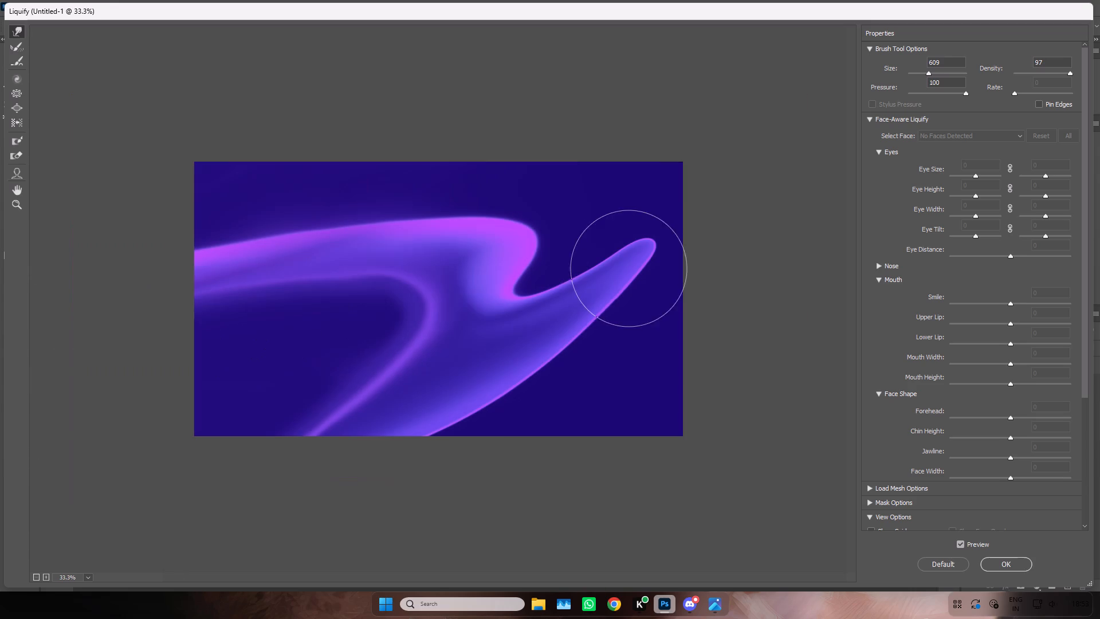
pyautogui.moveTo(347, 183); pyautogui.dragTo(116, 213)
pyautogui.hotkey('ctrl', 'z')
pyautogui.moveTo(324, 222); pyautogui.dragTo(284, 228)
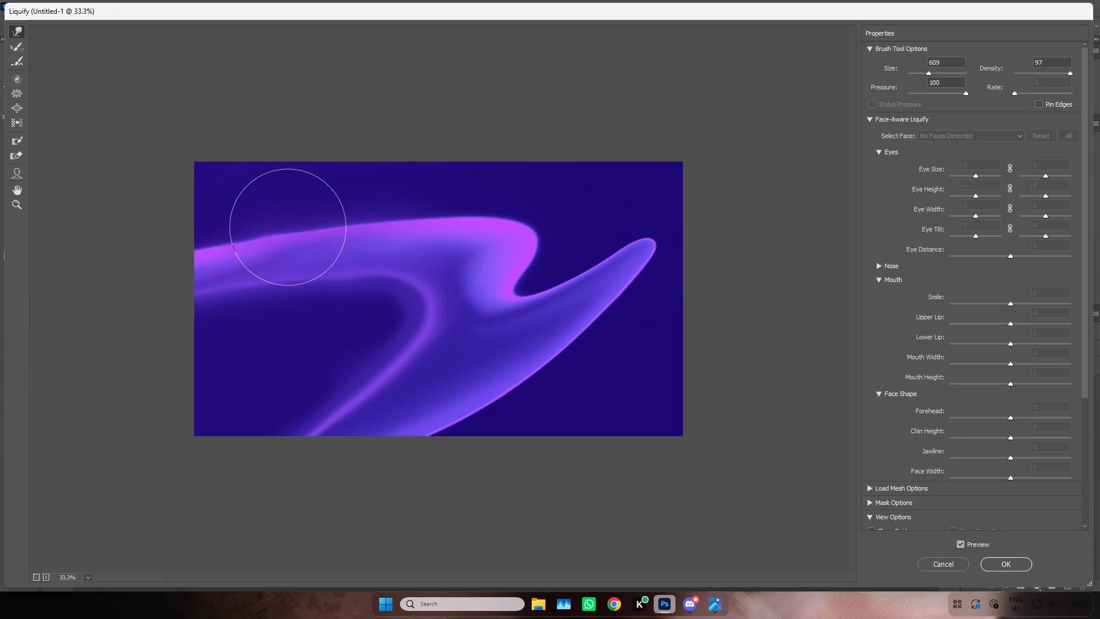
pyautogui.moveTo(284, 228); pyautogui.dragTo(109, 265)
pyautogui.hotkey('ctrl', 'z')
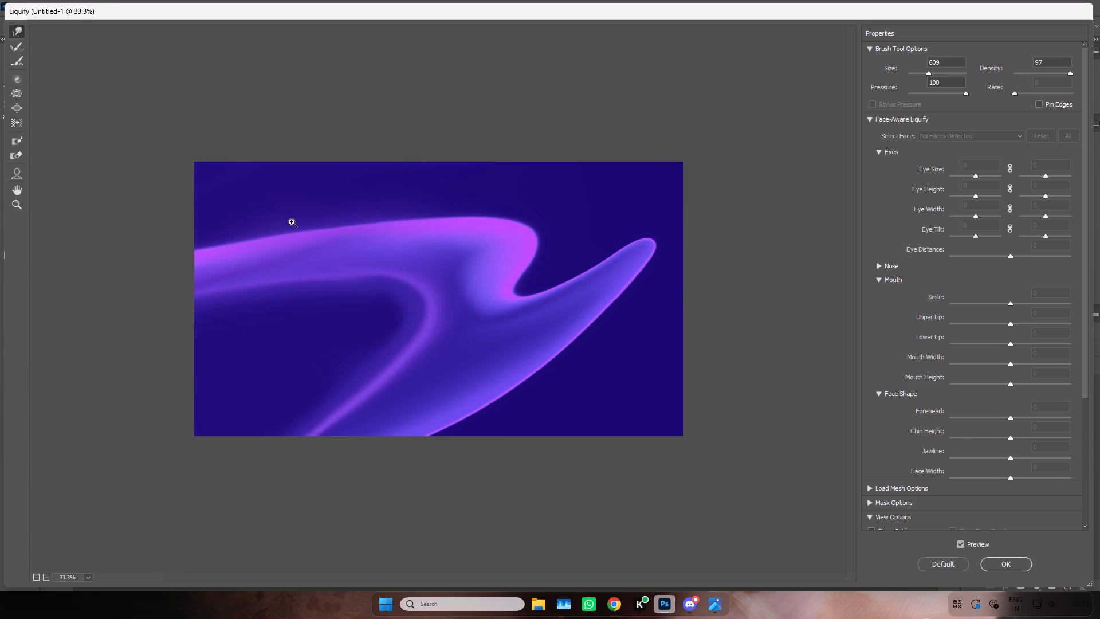
# Push the dark area above the ribbon past the canvas's left edge and the dark centre toward the lower-left corner.
pyautogui.moveTo(308, 198); pyautogui.dragTo(130, 238)
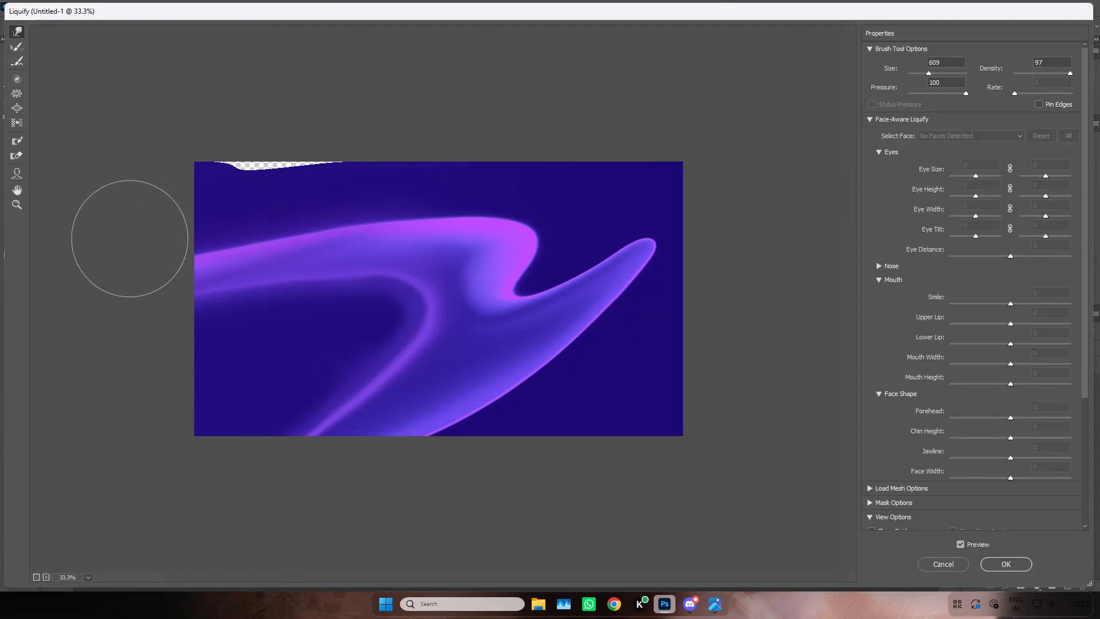
pyautogui.moveTo(327, 351); pyautogui.dragTo(238, 437)
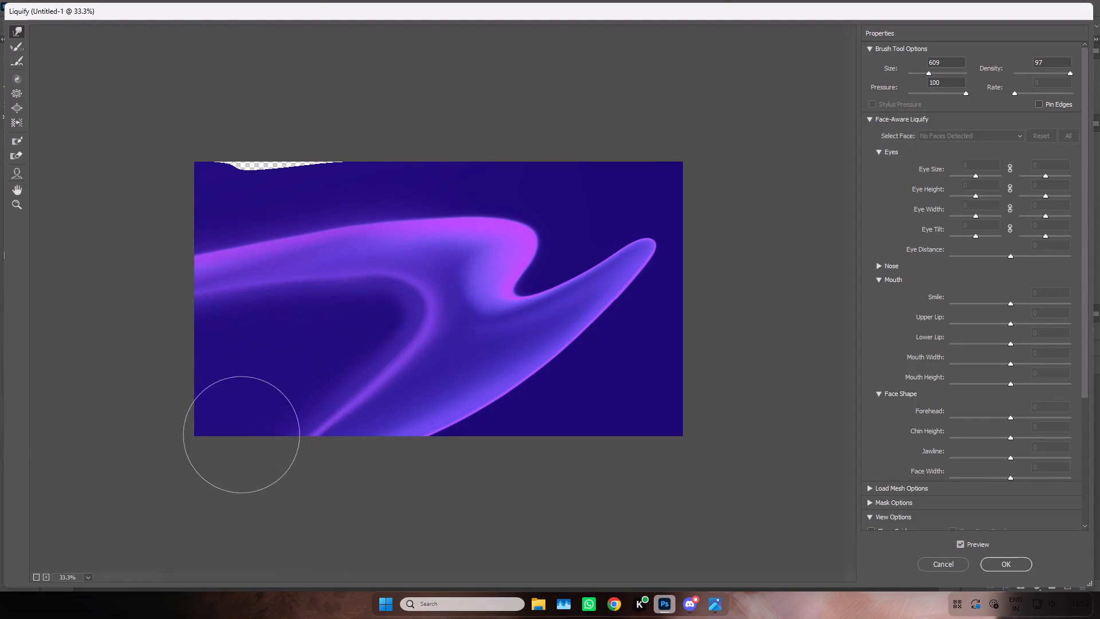
pyautogui.moveTo(238, 437); pyautogui.dragTo(193, 466)
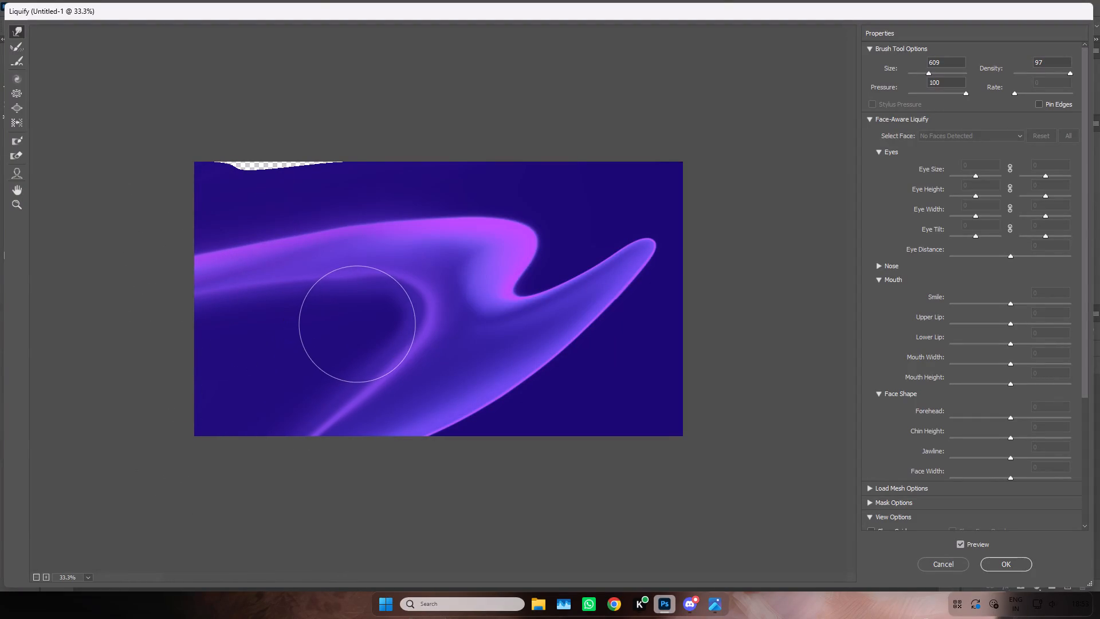
# Set the Liquify brush size to 273 and sweep the dark centre's upper boundary toward the canvas's left edge.
pyautogui.click(928, 73)
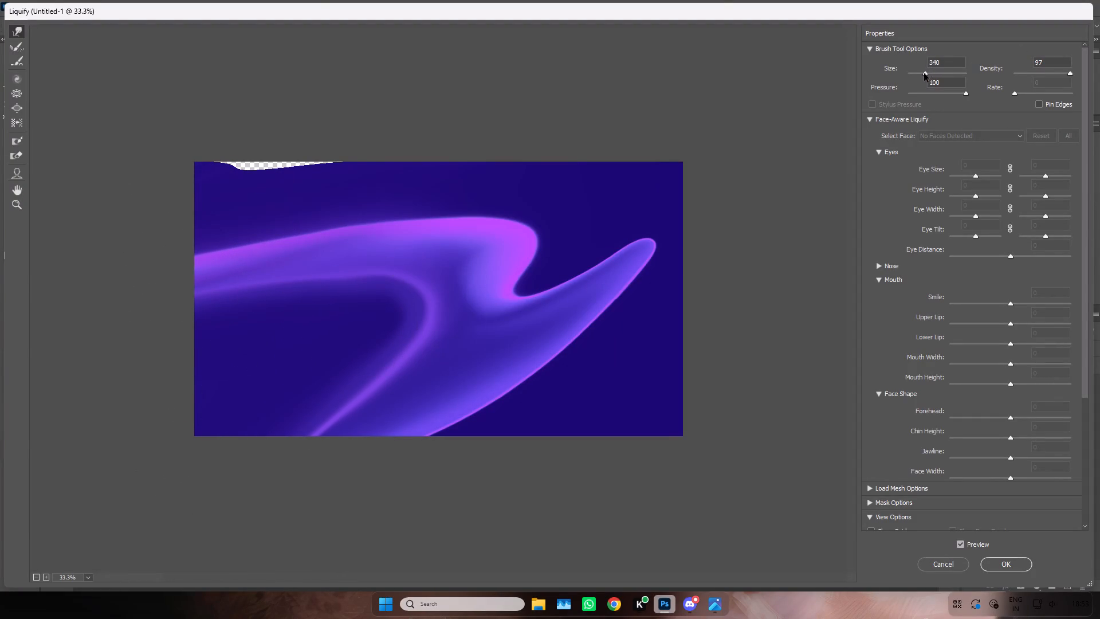
pyautogui.moveTo(382, 298); pyautogui.dragTo(264, 300)
pyautogui.moveTo(264, 300); pyautogui.dragTo(146, 325)
pyautogui.moveTo(375, 299); pyautogui.dragTo(212, 303)
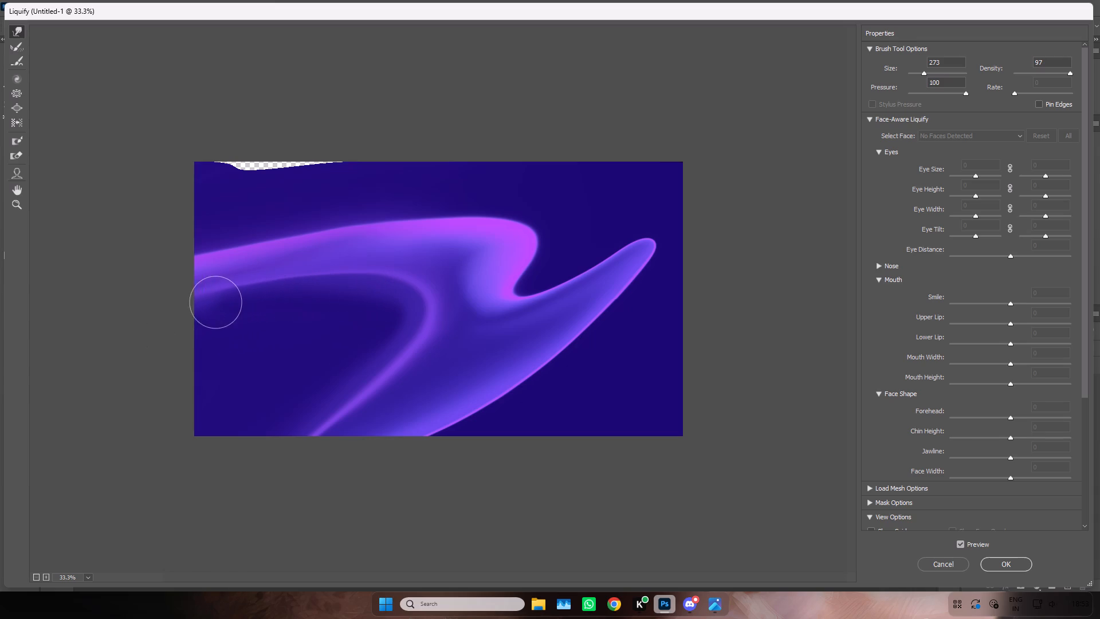
pyautogui.moveTo(212, 303); pyautogui.dragTo(121, 320)
# Push indigo upward over the transparent gap along the canvas's top edge and apply the Liquify warp.
pyautogui.moveTo(329, 161); pyautogui.dragTo(321, 128)
pyautogui.moveTo(292, 164); pyautogui.dragTo(285, 164)
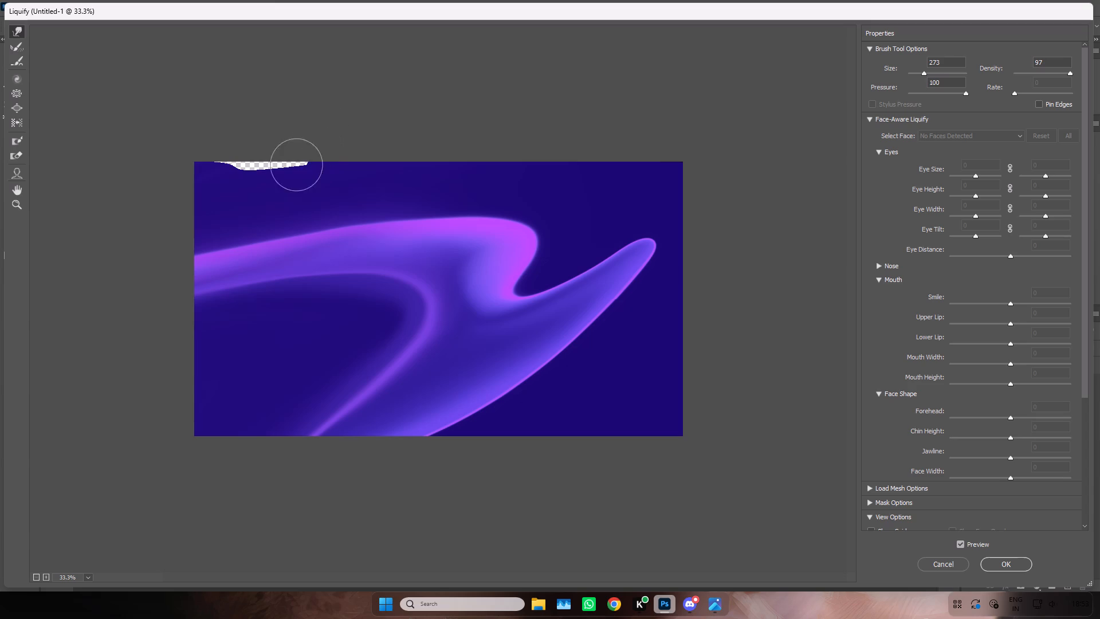
pyautogui.moveTo(285, 164); pyautogui.dragTo(277, 138)
pyautogui.moveTo(273, 183); pyautogui.dragTo(278, 144)
pyautogui.moveTo(268, 159); pyautogui.dragTo(250, 143)
pyautogui.moveTo(242, 164); pyautogui.dragTo(236, 140)
pyautogui.moveTo(221, 168); pyautogui.dragTo(211, 146)
pyautogui.moveTo(211, 146); pyautogui.dragTo(201, 149)
pyautogui.moveTo(278, 176); pyautogui.dragTo(293, 142)
pyautogui.moveTo(323, 167); pyautogui.dragTo(329, 143)
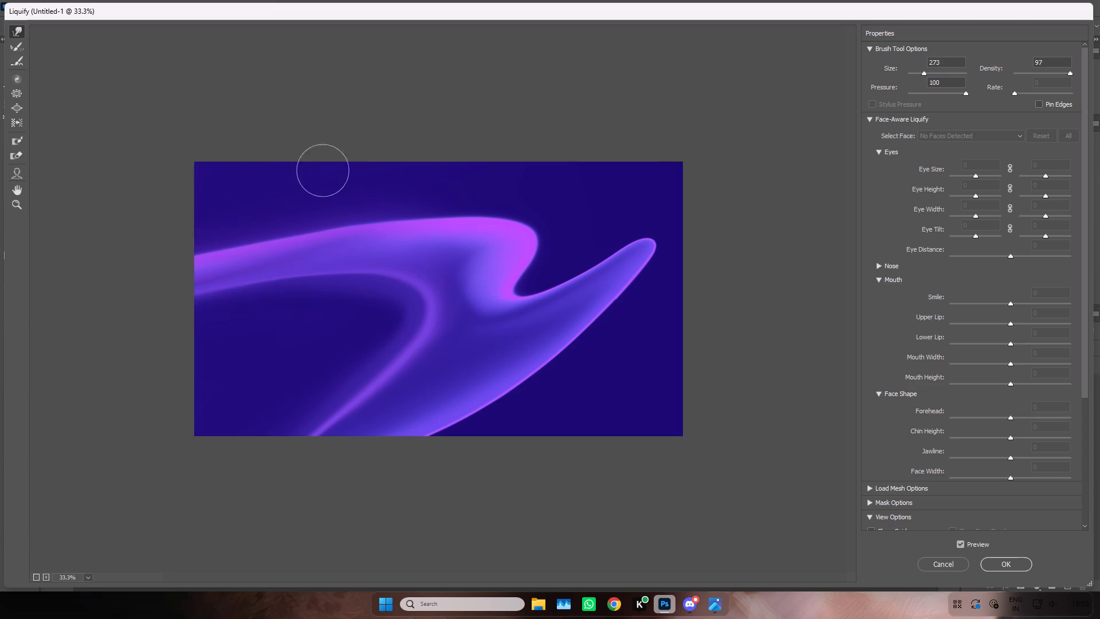
pyautogui.moveTo(322, 167); pyautogui.dragTo(329, 141)
pyautogui.moveTo(329, 140); pyautogui.dragTo(339, 136)
pyautogui.click(988, 564)
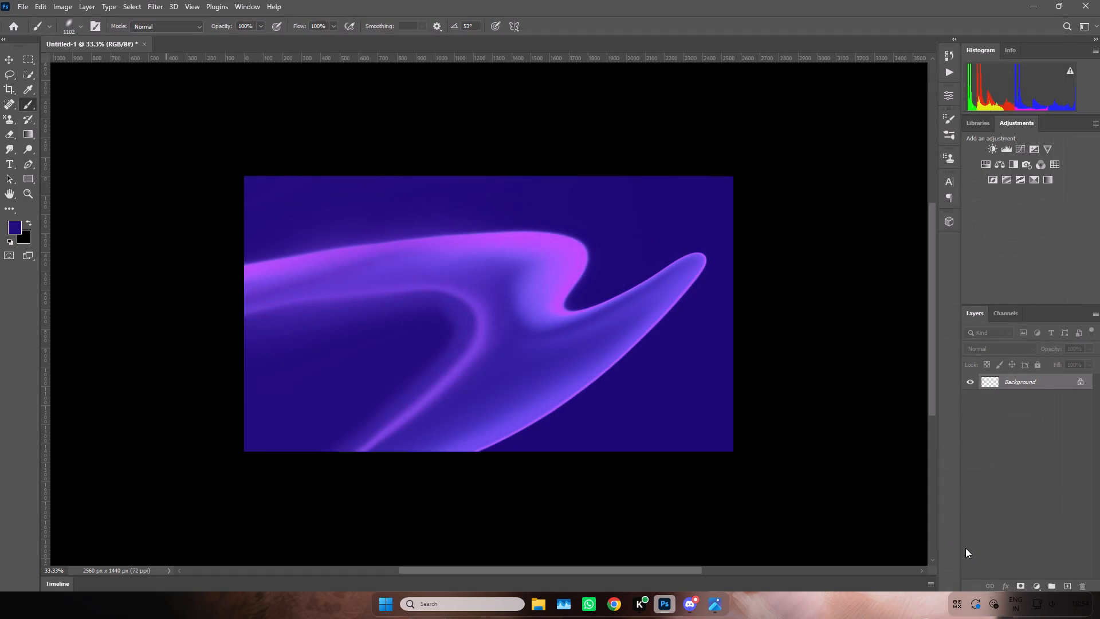
# Save the document as babe ploject.psd in the PS quick exports folder, replacing the existing file.
pyautogui.hotkey('ctrl', 's')
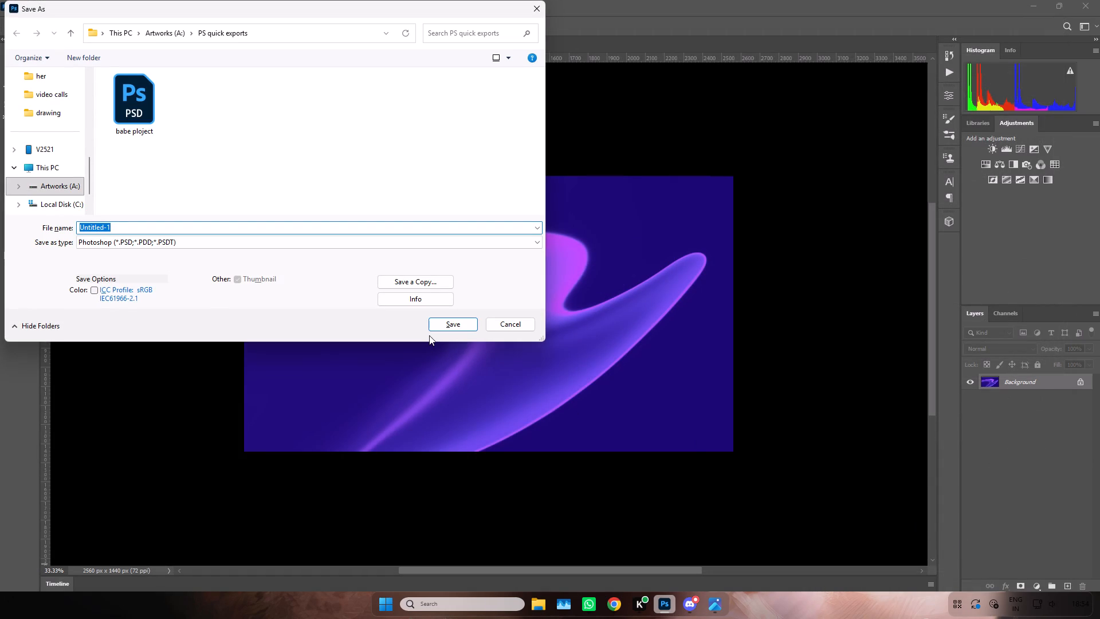
pyautogui.write('babe ploject')
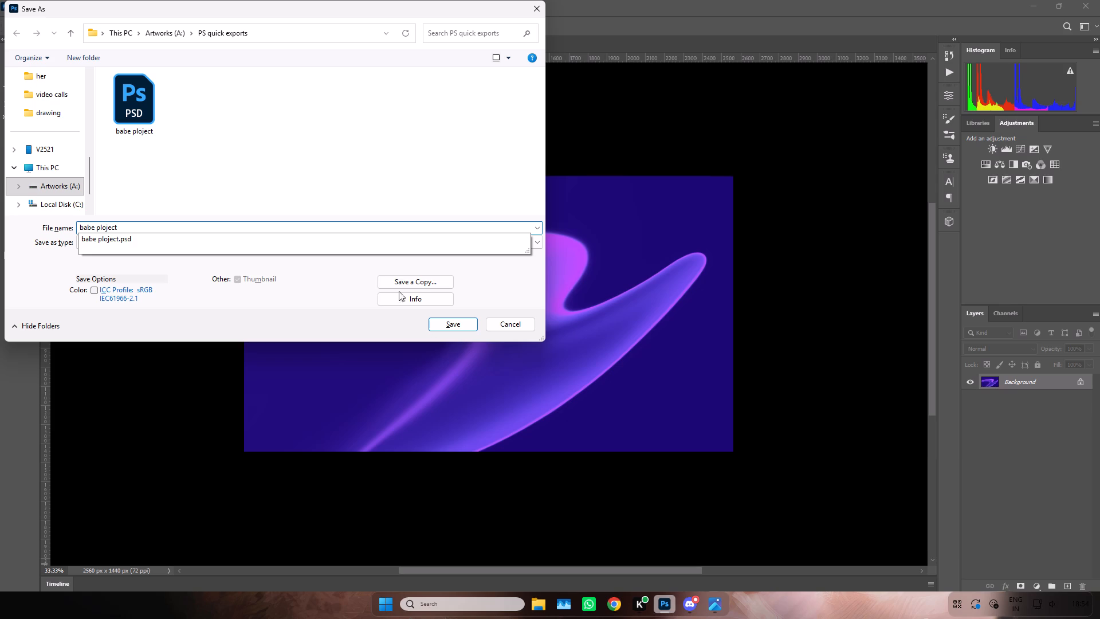
pyautogui.doubleClick(320, 234)
pyautogui.click(445, 326)
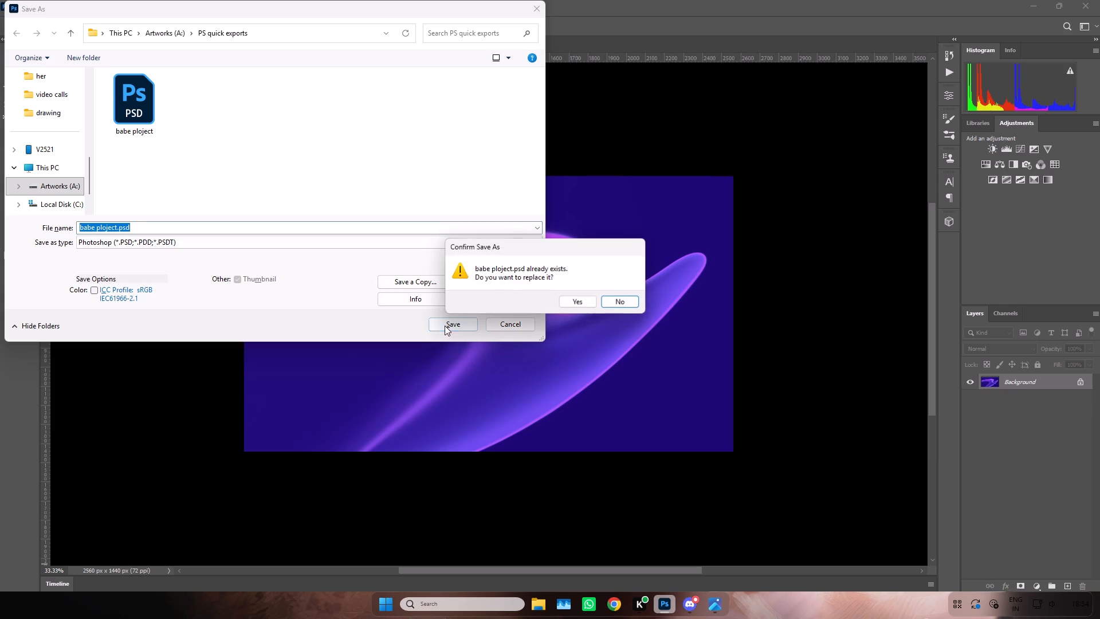
pyautogui.click(576, 305)
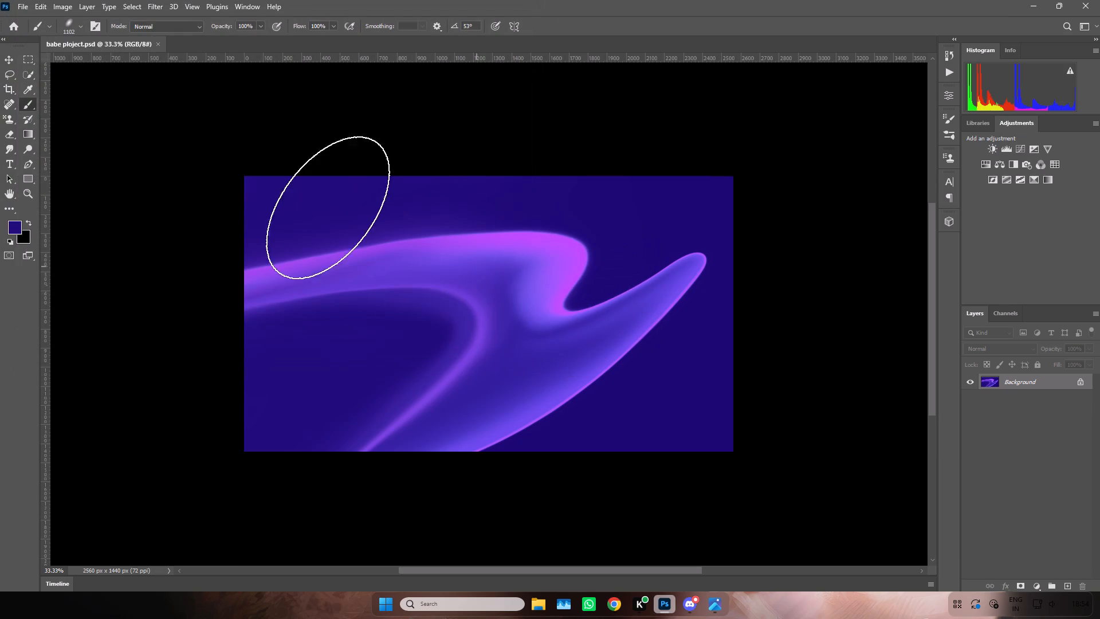
# Quick-export the image as a PNG named babe ploject into the PS quick exports folder on the Artworks (A:) drive.
pyautogui.click(21, 5)
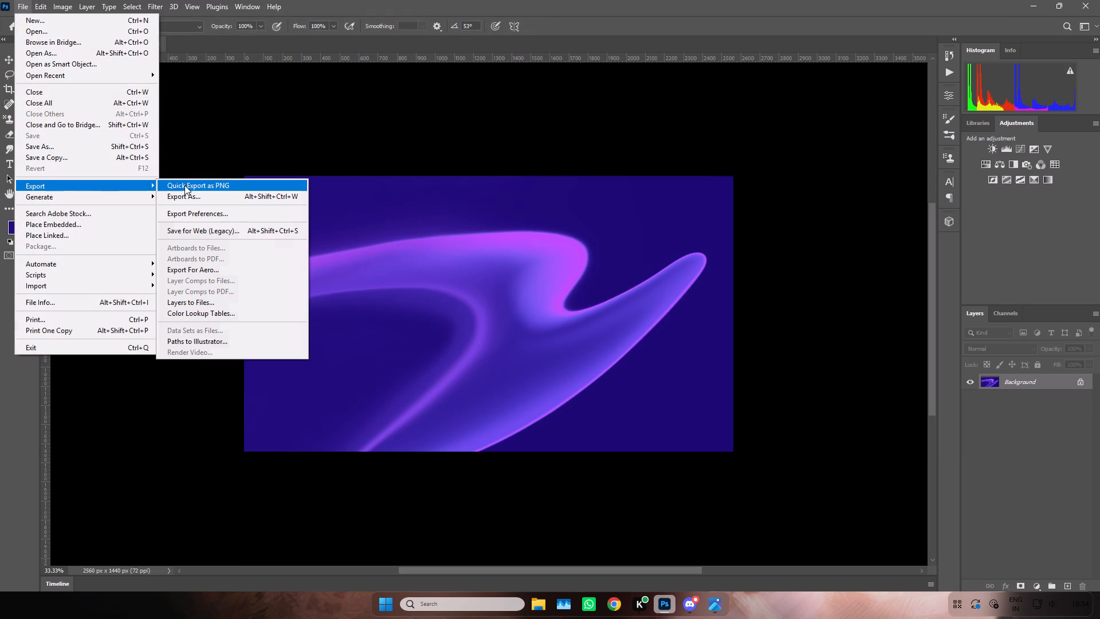
pyautogui.doubleClick(188, 186)
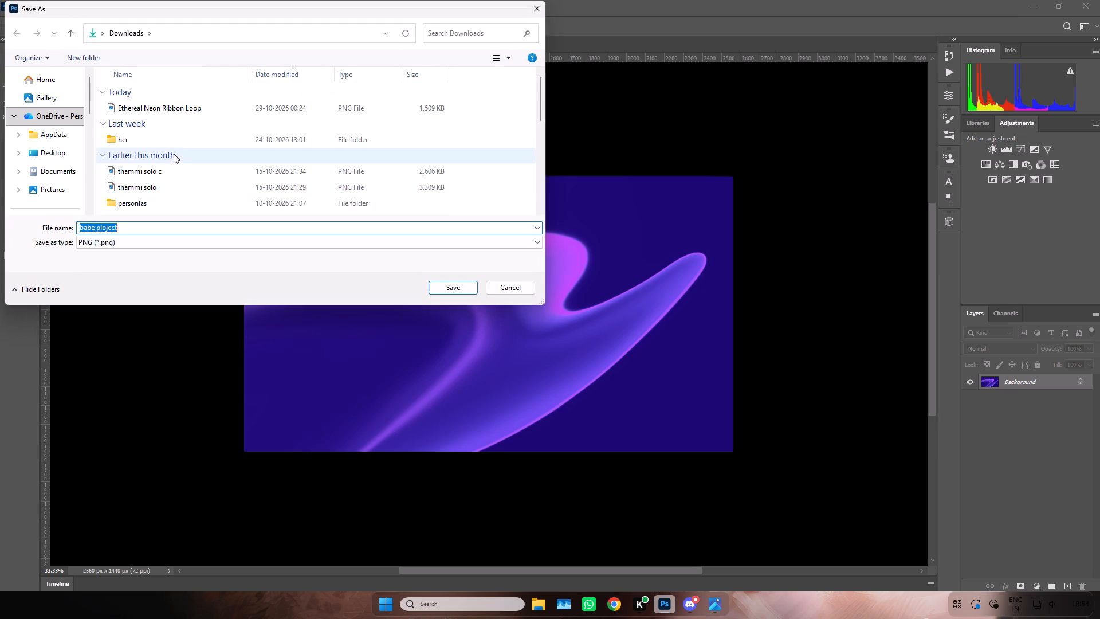
pyautogui.moveTo(89, 111); pyautogui.dragTo(87, 229)
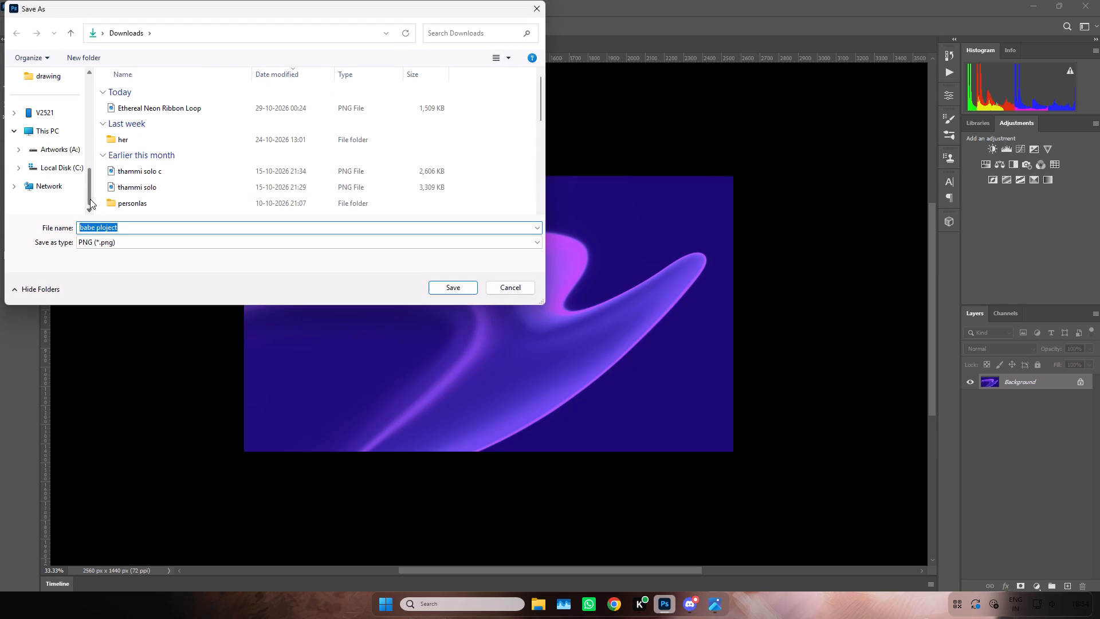
pyautogui.moveTo(89, 195); pyautogui.dragTo(92, 148)
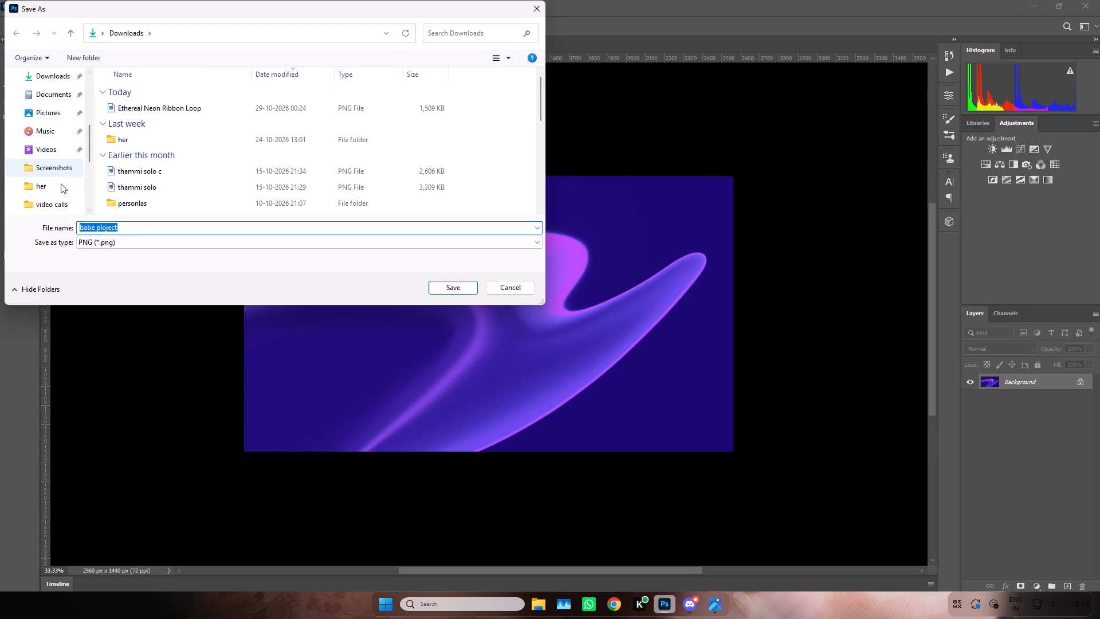
pyautogui.moveTo(88, 137); pyautogui.dragTo(88, 150)
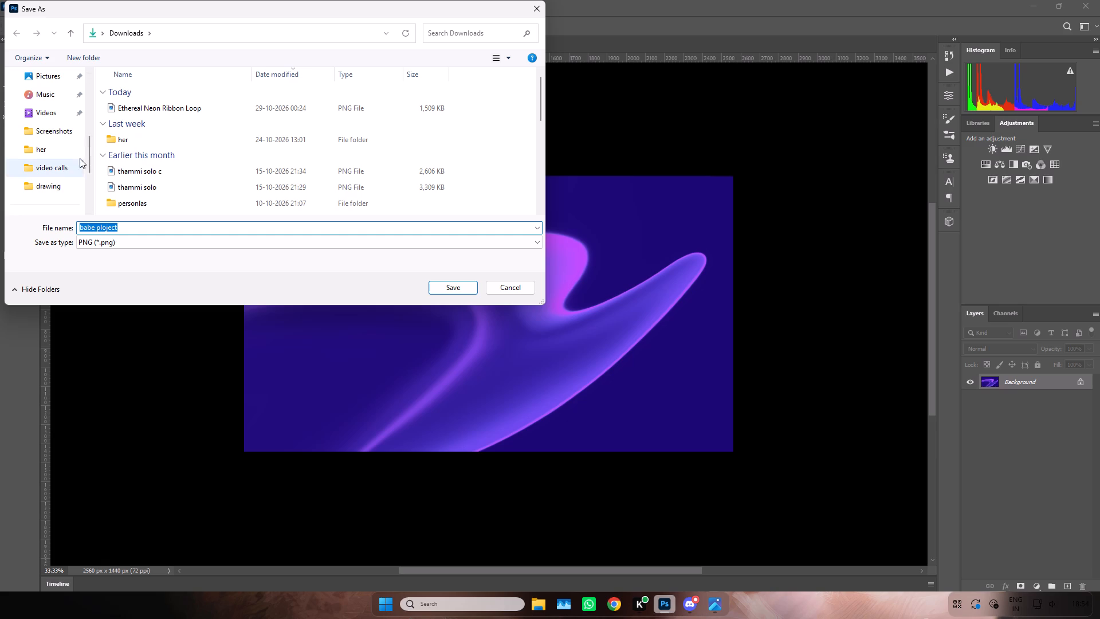
pyautogui.moveTo(89, 165); pyautogui.dragTo(89, 197)
pyautogui.click(63, 151)
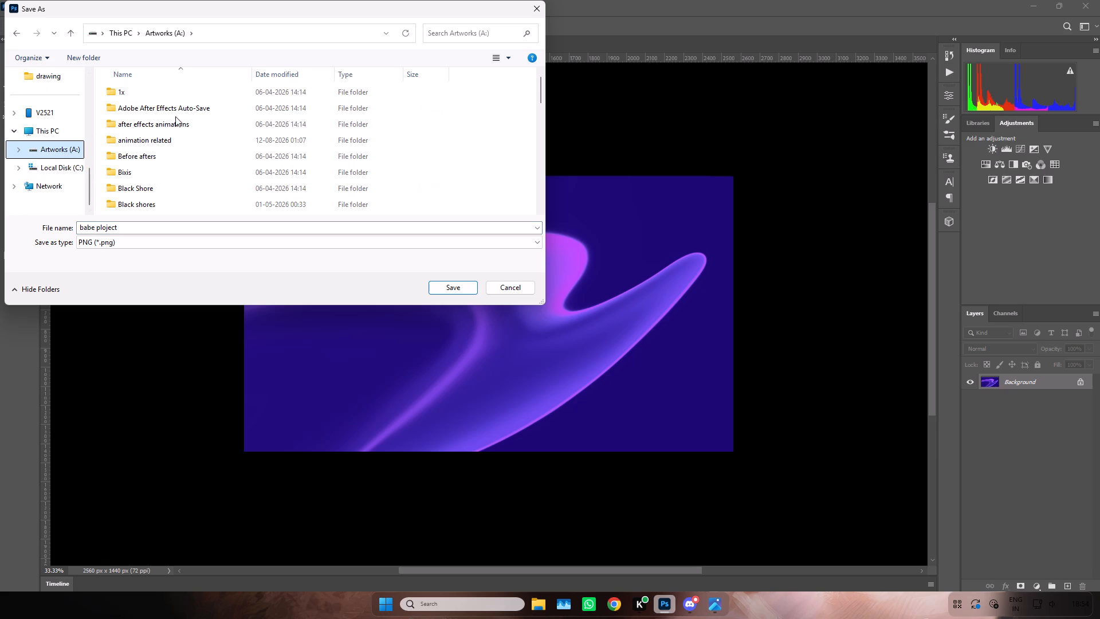
pyautogui.moveTo(541, 91); pyautogui.dragTo(540, 115)
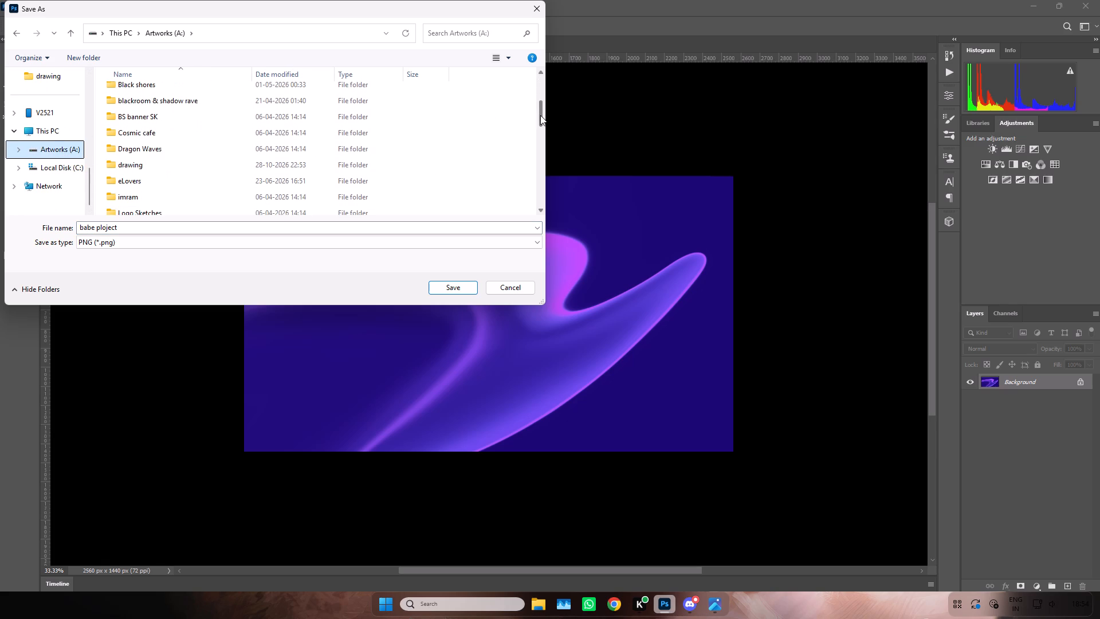
pyautogui.moveTo(540, 115); pyautogui.dragTo(531, 147)
pyautogui.doubleClick(266, 168)
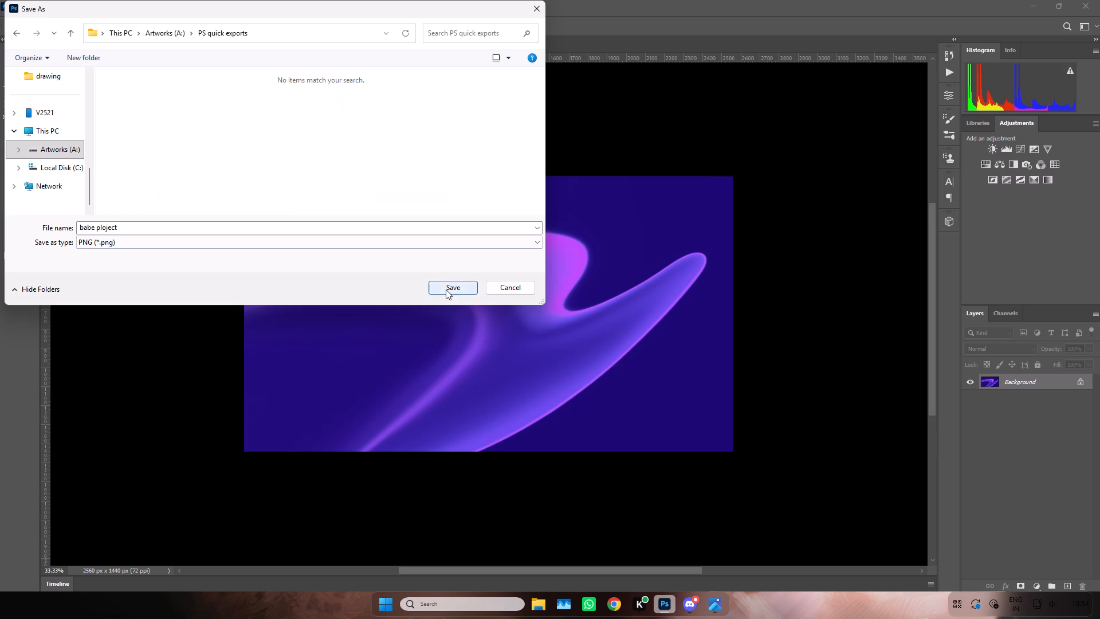
pyautogui.click(446, 289)
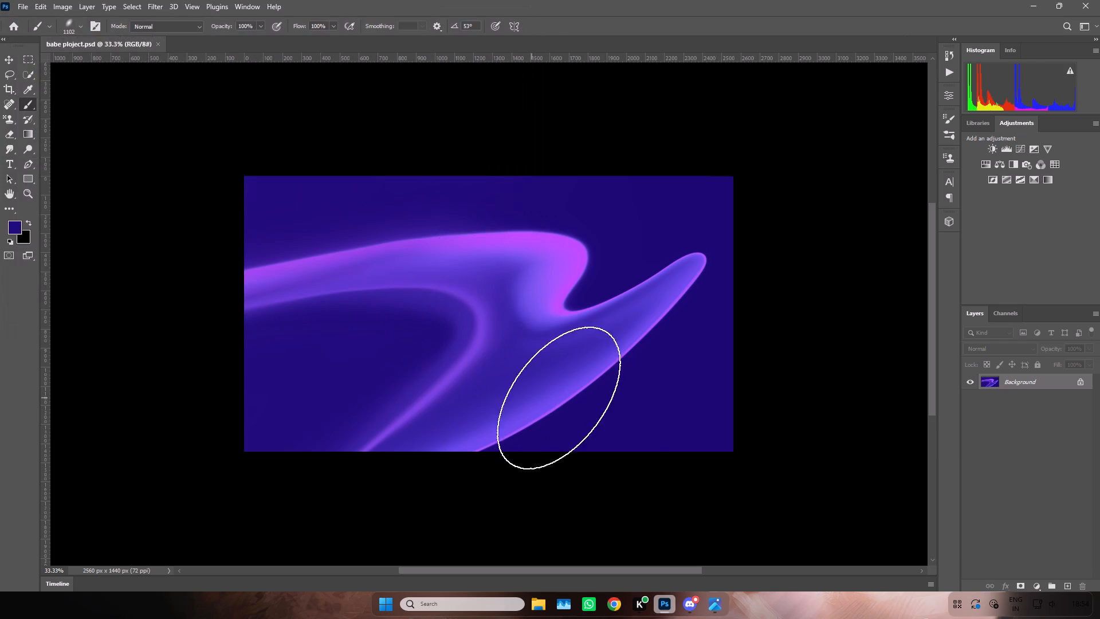
# Open the exported babe ploject.png from File Explorer to check it, and return to Photoshop.
pyautogui.click(545, 593)
pyautogui.doubleClick(531, 310)
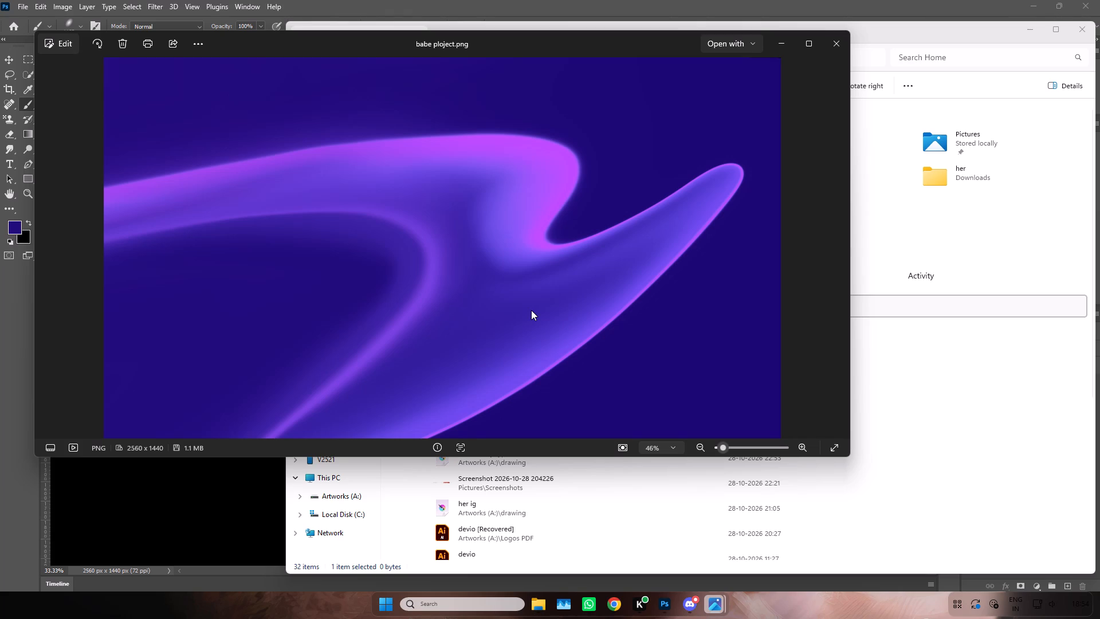
pyautogui.click(772, 48)
pyautogui.click(666, 607)
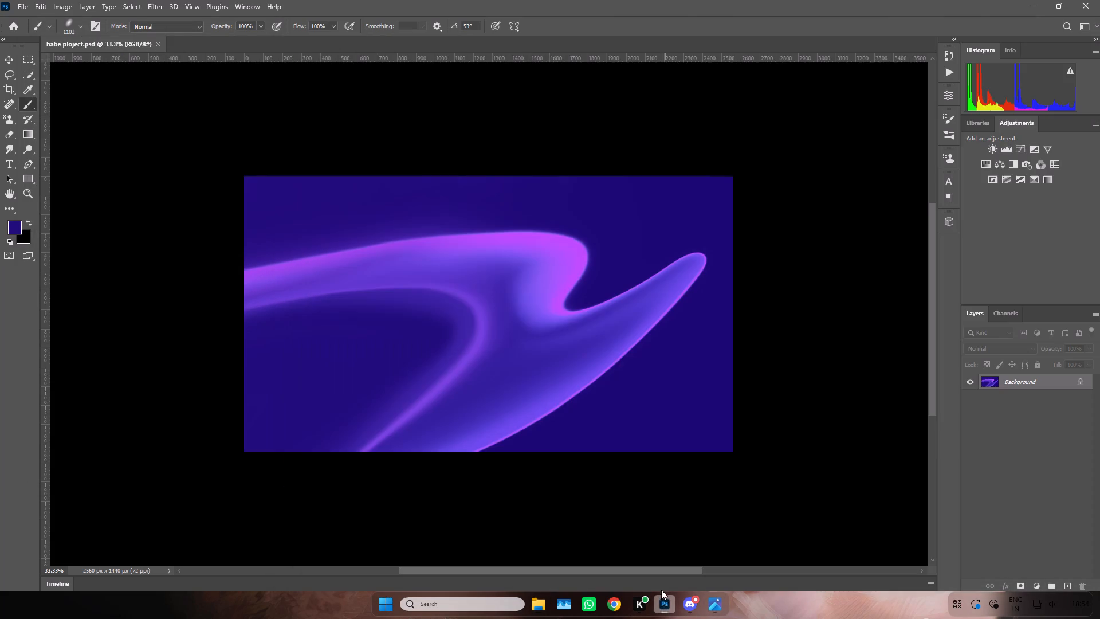
# Reapply the last Liquify warp to the saved background.
pyautogui.click(155, 3)
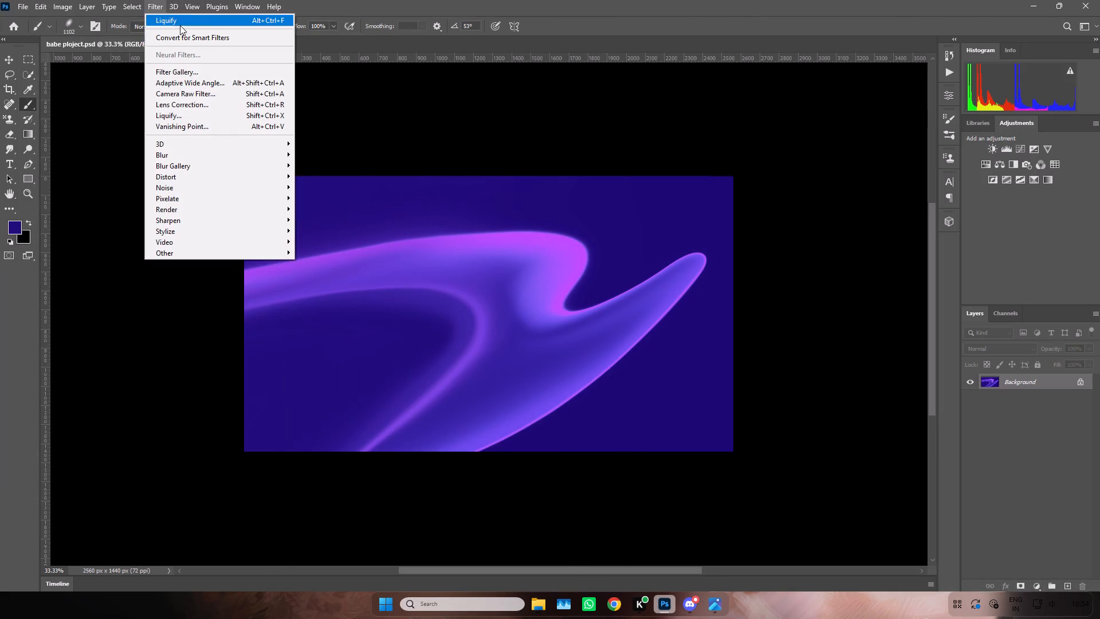
pyautogui.click(180, 25)
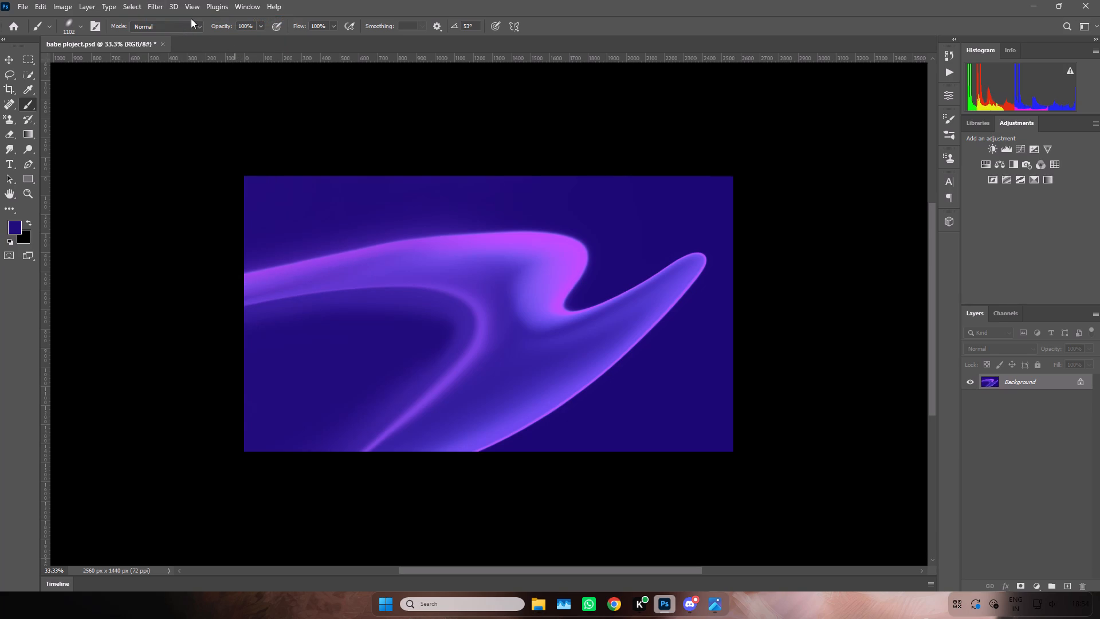
# Compare the image with and without the reapplied Liquify warp, and leave that warp undone.
pyautogui.hotkey('ctrl', 'z')
pyautogui.hotkey('ctrl', 'shift', 'z')
pyautogui.hotkey('ctrl', 'z')
pyautogui.hotkey('ctrl', 'shift', 'z')
pyautogui.hotkey('ctrl', 'z')
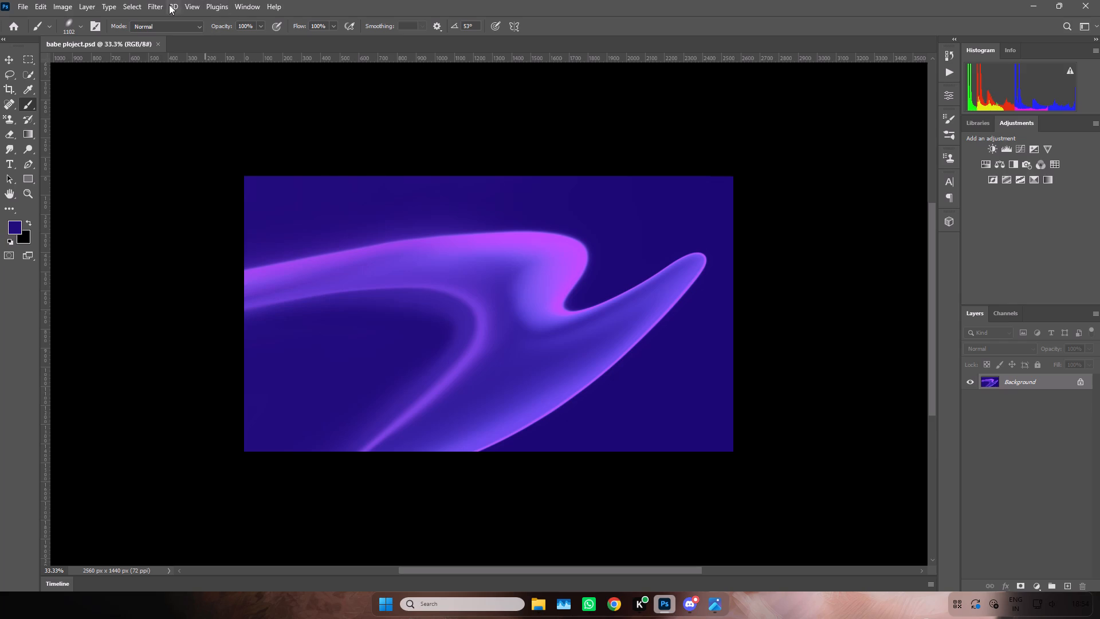
# In Liquify, push the magenta ribbon's upper edge down toward the canvas's left border with a size 273 warp brush.
pyautogui.click(158, 5)
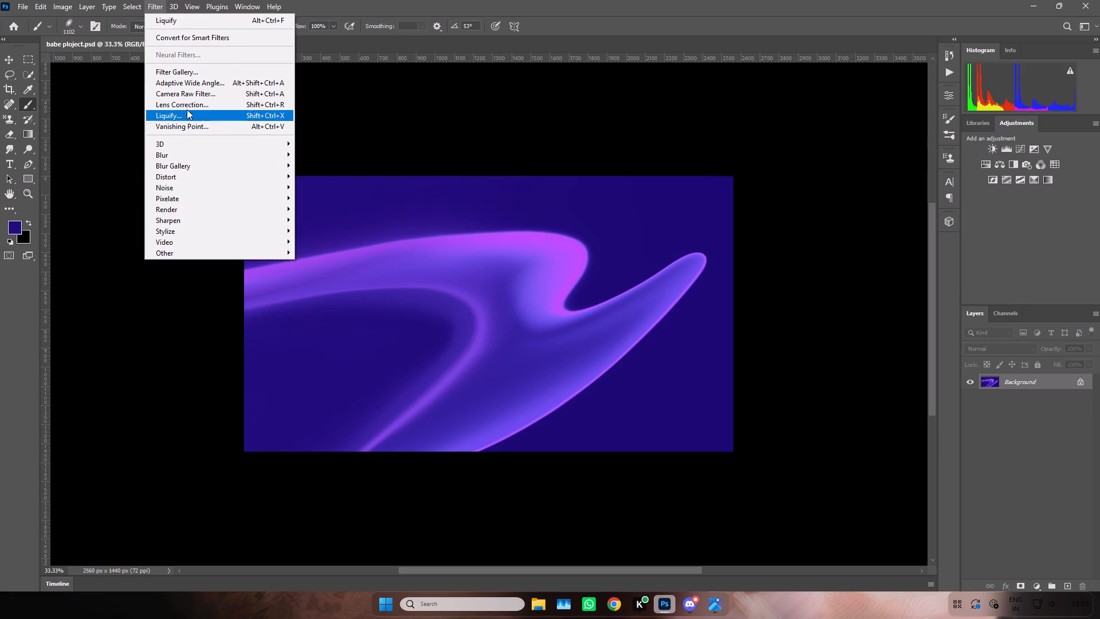
pyautogui.click(186, 115)
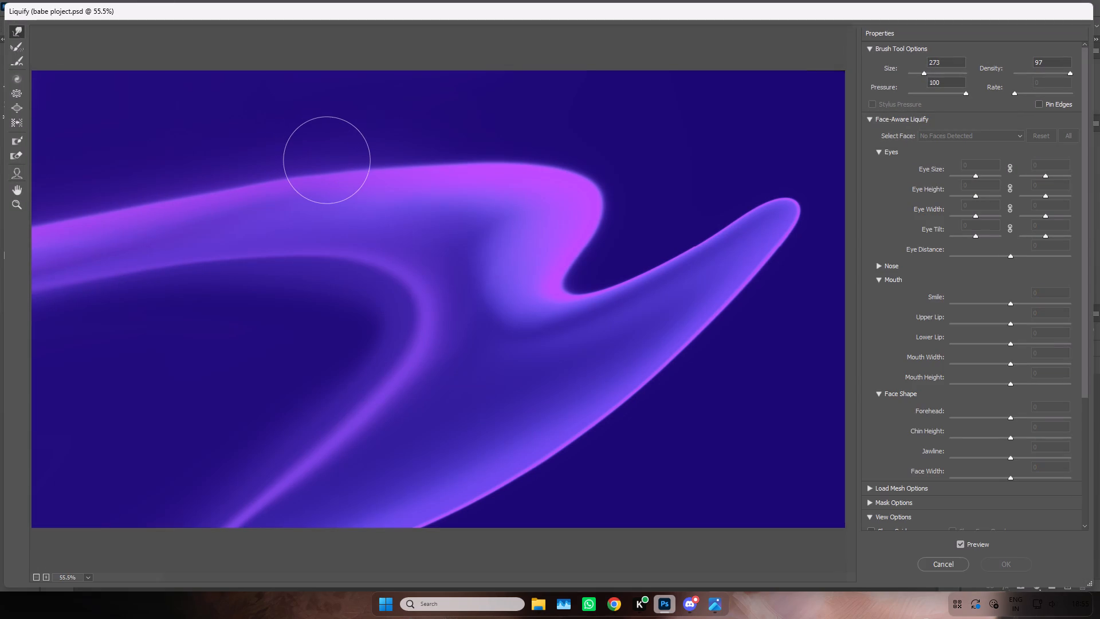
pyautogui.hotkey('ctrl', '-')
pyautogui.hotkey('ctrl', '-')
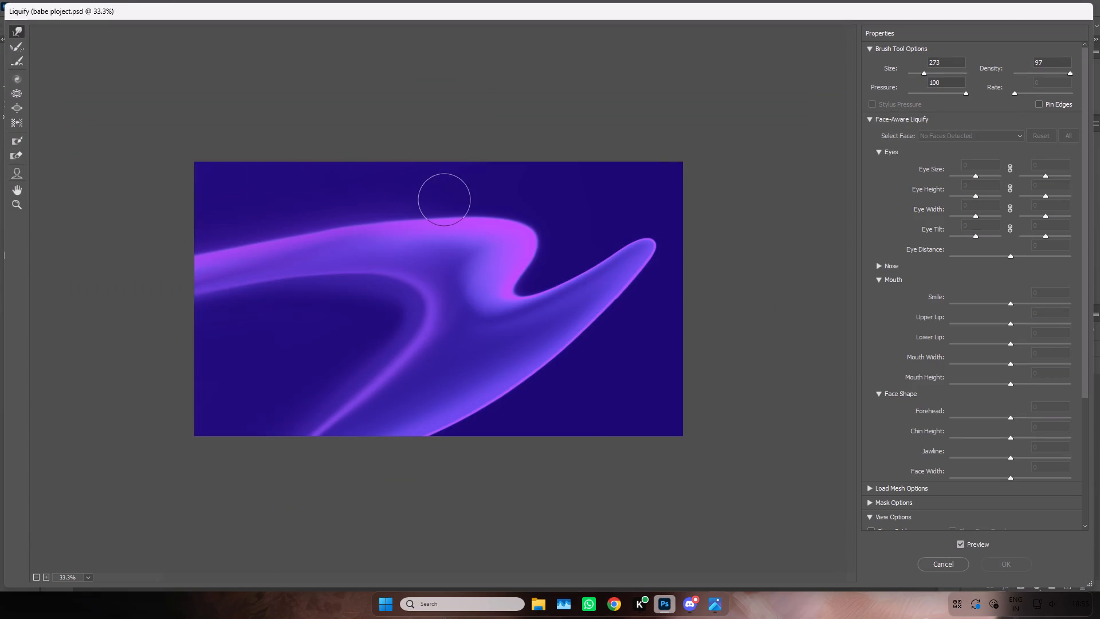
pyautogui.moveTo(454, 205); pyautogui.dragTo(219, 252)
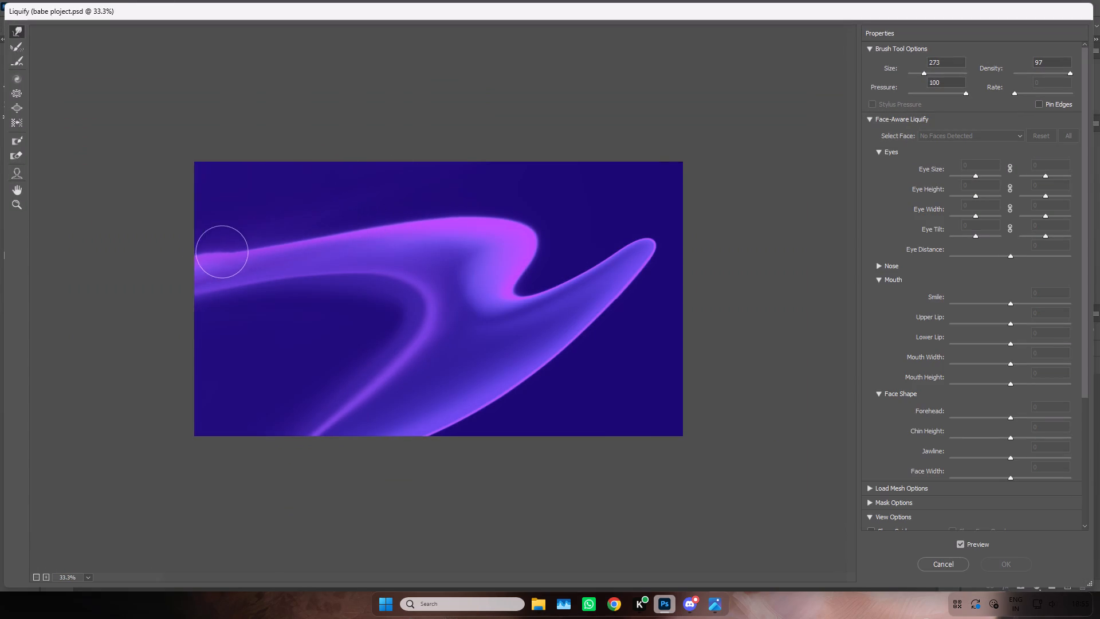
pyautogui.moveTo(219, 252); pyautogui.dragTo(148, 276)
pyautogui.hotkey('ctrl', 'z')
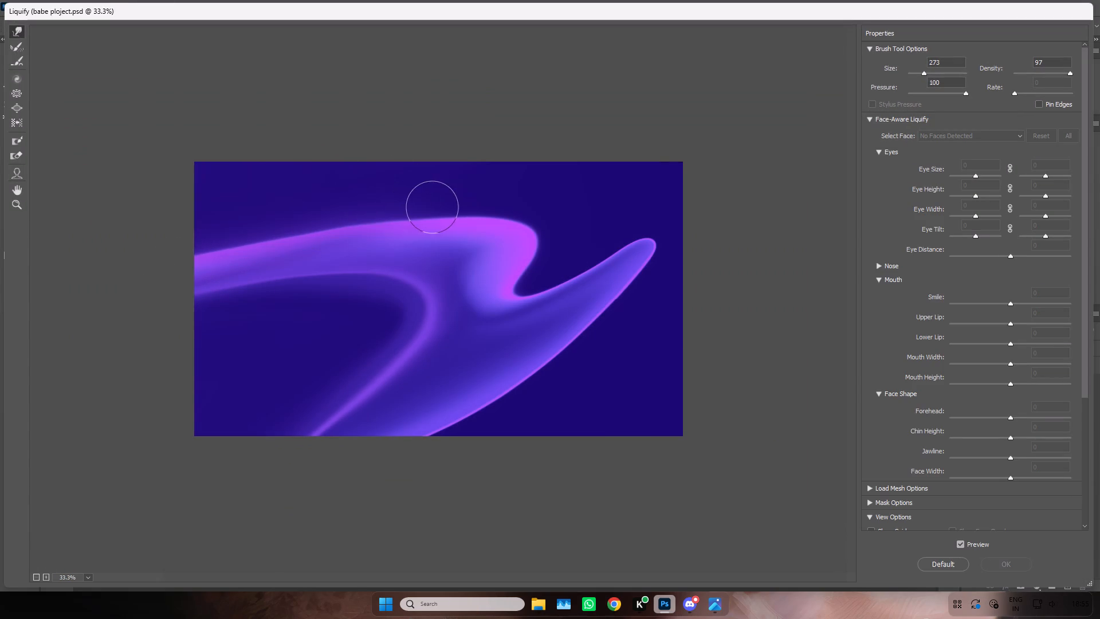
pyautogui.moveTo(433, 207); pyautogui.dragTo(153, 288)
pyautogui.click(153, 288)
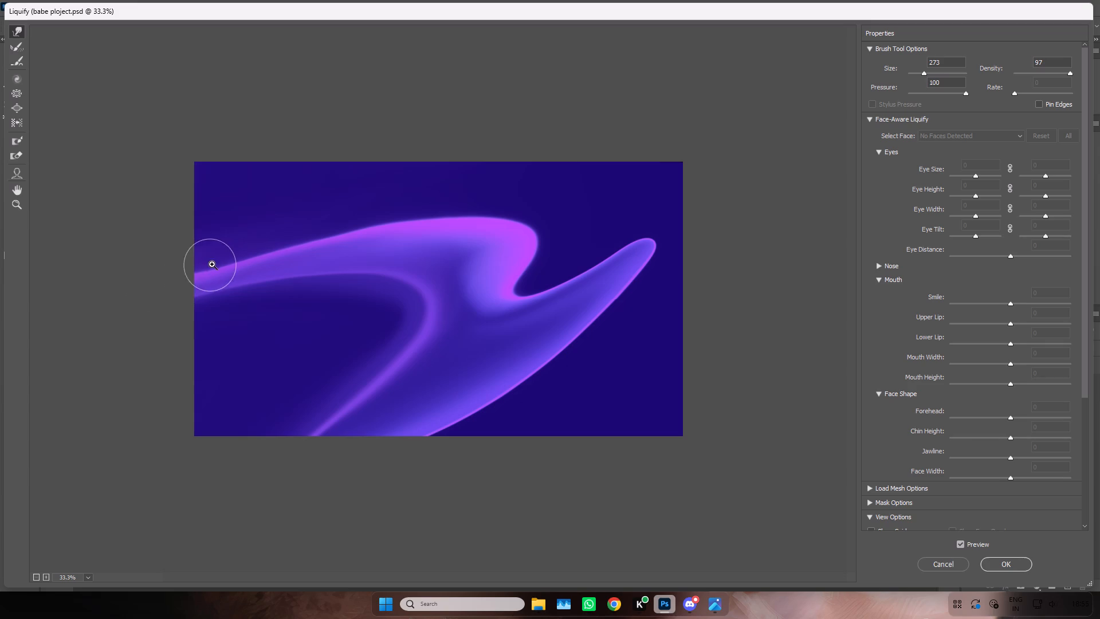
pyautogui.hotkey('ctrl', 'z')
pyautogui.hotkey('ctrl', 'z')
pyautogui.moveTo(423, 213); pyautogui.dragTo(336, 225)
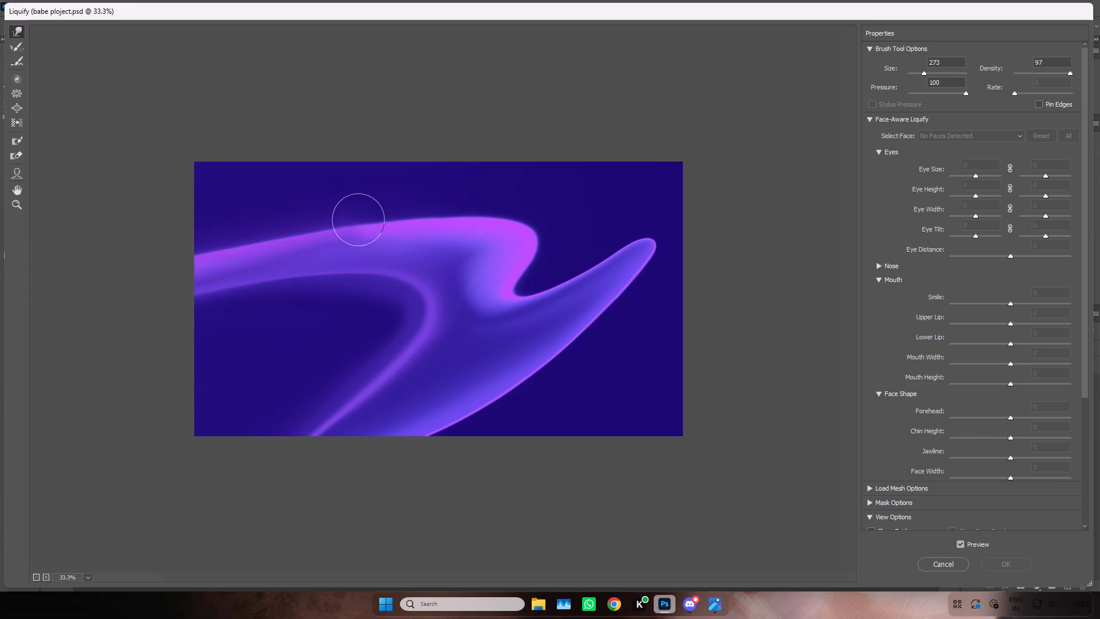
pyautogui.moveTo(336, 225); pyautogui.dragTo(135, 291)
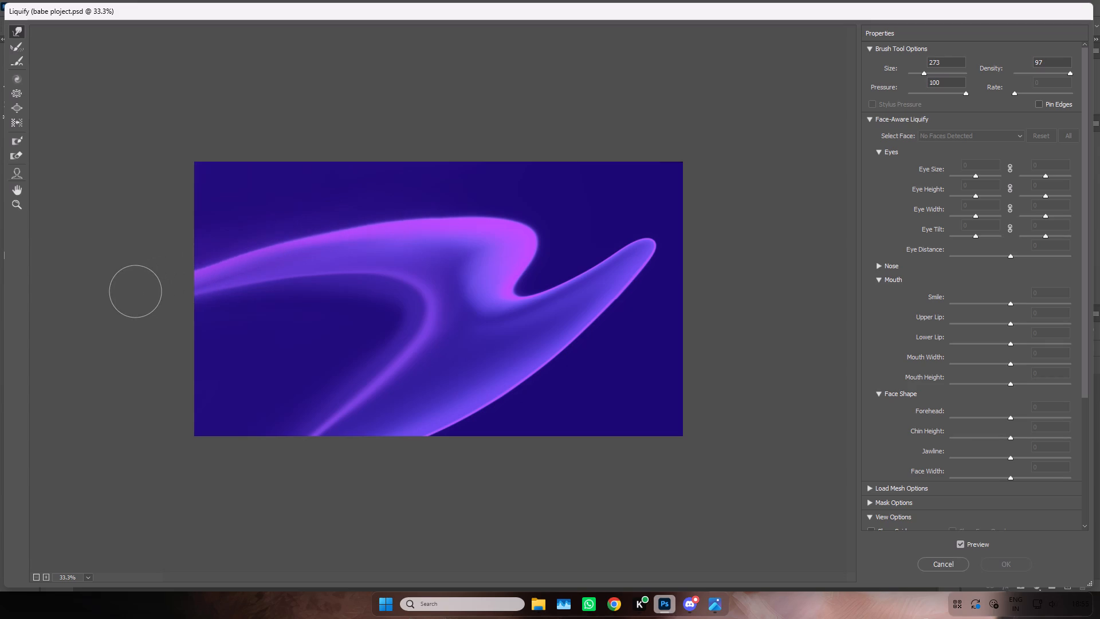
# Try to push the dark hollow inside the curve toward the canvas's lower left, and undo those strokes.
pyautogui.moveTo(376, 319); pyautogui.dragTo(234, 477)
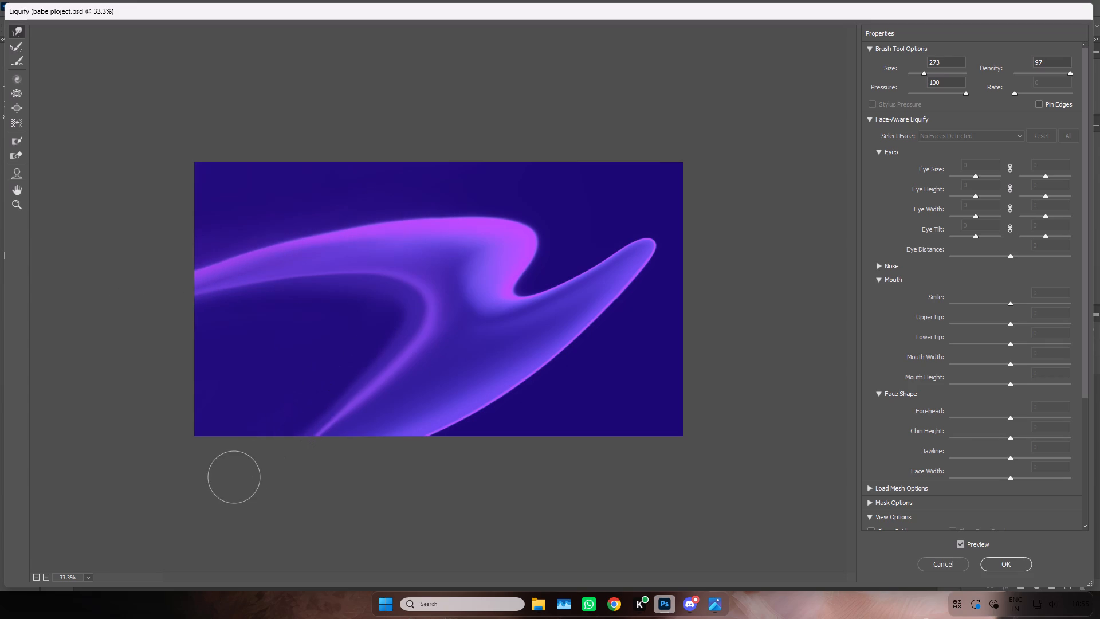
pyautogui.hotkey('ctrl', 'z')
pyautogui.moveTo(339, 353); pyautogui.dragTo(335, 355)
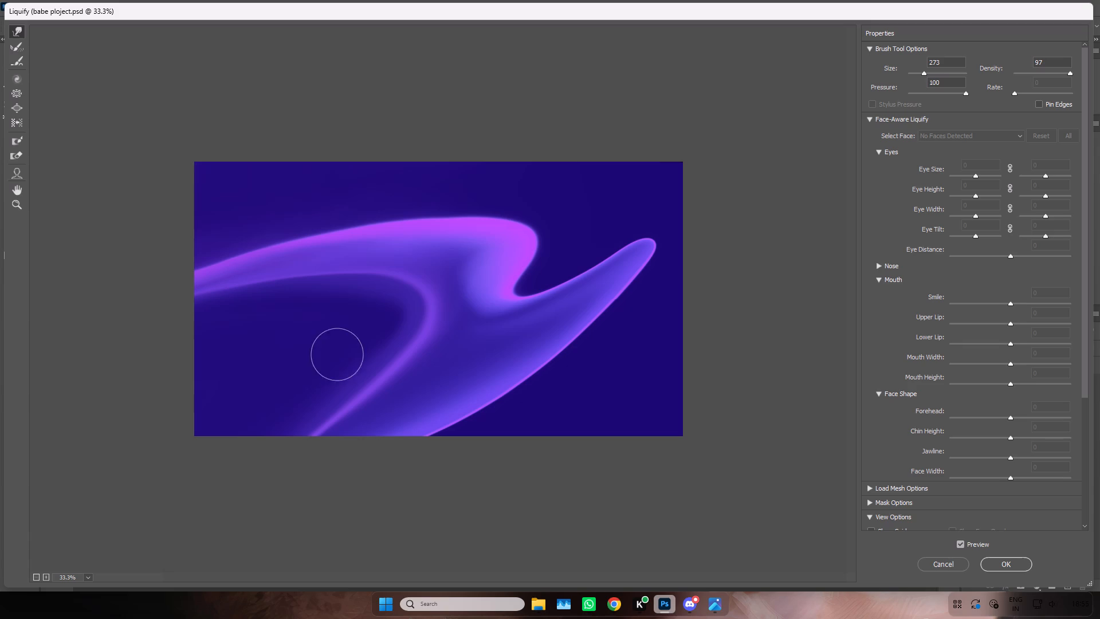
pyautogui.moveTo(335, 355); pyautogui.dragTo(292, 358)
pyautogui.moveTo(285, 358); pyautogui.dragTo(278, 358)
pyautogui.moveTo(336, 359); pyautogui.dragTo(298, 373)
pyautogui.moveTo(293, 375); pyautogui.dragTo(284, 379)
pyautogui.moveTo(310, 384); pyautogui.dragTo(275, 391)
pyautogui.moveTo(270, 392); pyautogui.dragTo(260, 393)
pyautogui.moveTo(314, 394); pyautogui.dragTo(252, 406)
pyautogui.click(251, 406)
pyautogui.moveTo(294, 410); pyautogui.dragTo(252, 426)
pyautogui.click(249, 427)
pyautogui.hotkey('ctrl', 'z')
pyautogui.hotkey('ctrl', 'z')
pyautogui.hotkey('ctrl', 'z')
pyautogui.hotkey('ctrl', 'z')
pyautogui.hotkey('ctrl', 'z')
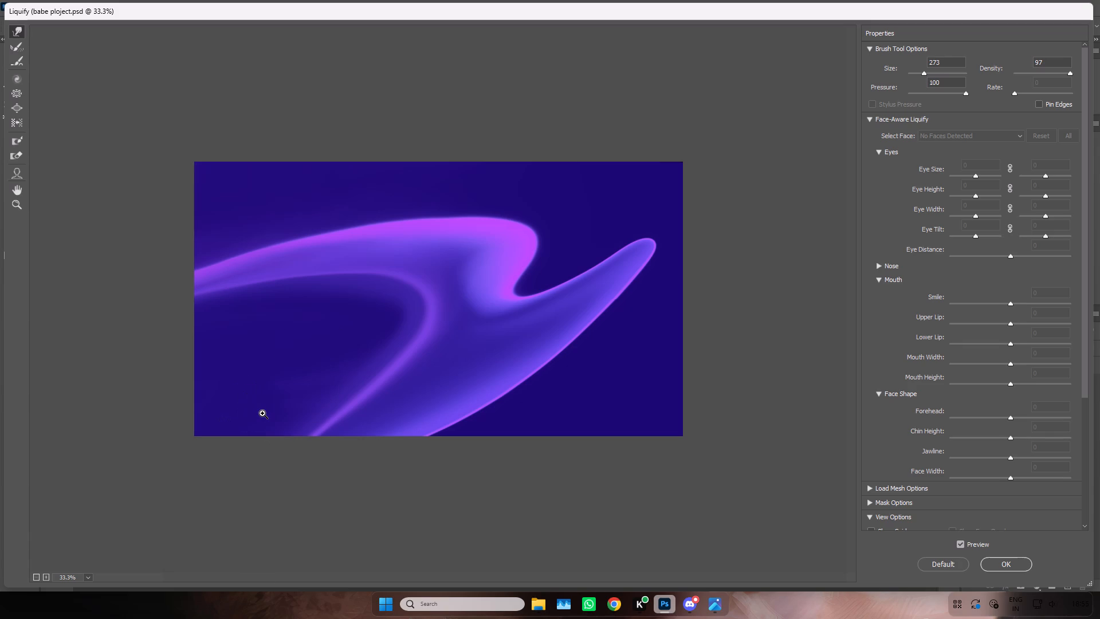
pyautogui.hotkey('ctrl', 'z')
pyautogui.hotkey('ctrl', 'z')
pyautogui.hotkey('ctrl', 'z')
# Set the warp brush size to 664 and apply the Liquify changes.
pyautogui.moveTo(925, 73); pyautogui.dragTo(930, 73)
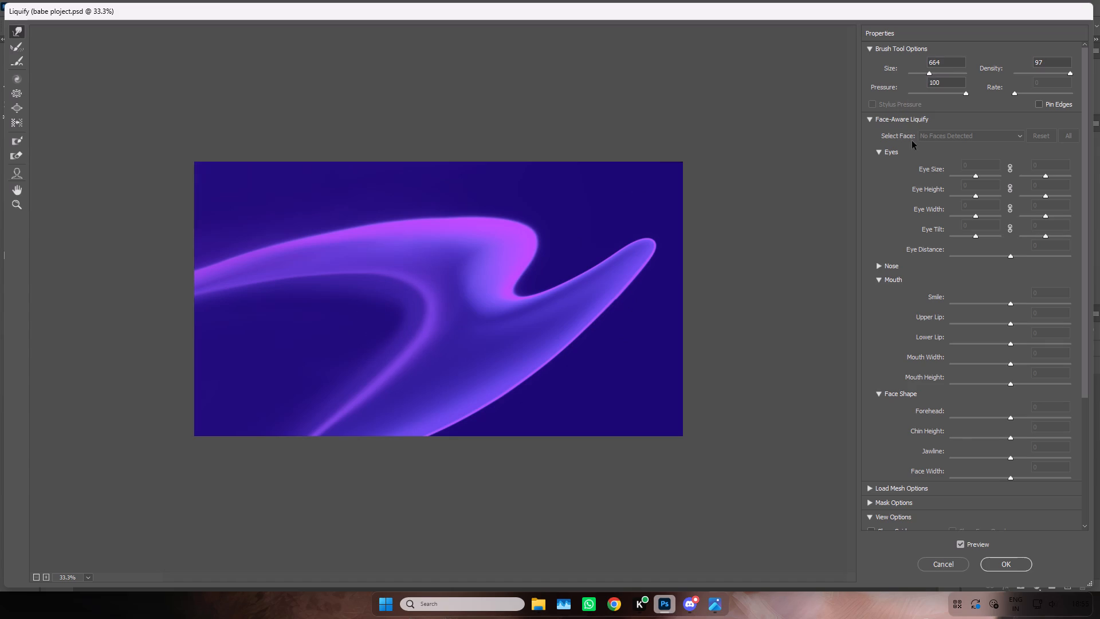
pyautogui.click(1014, 563)
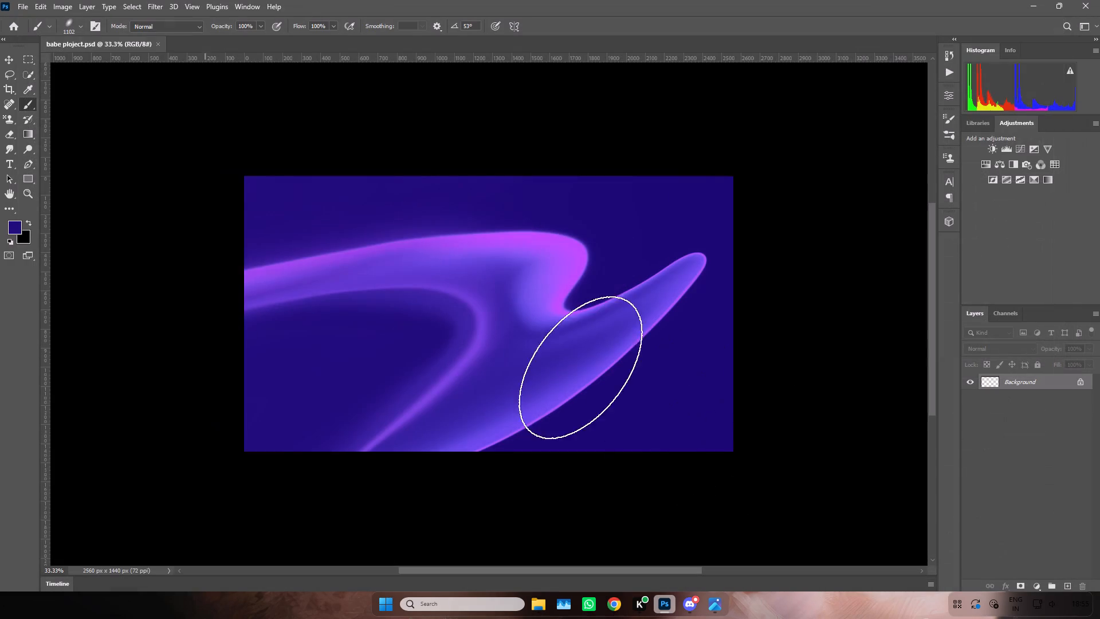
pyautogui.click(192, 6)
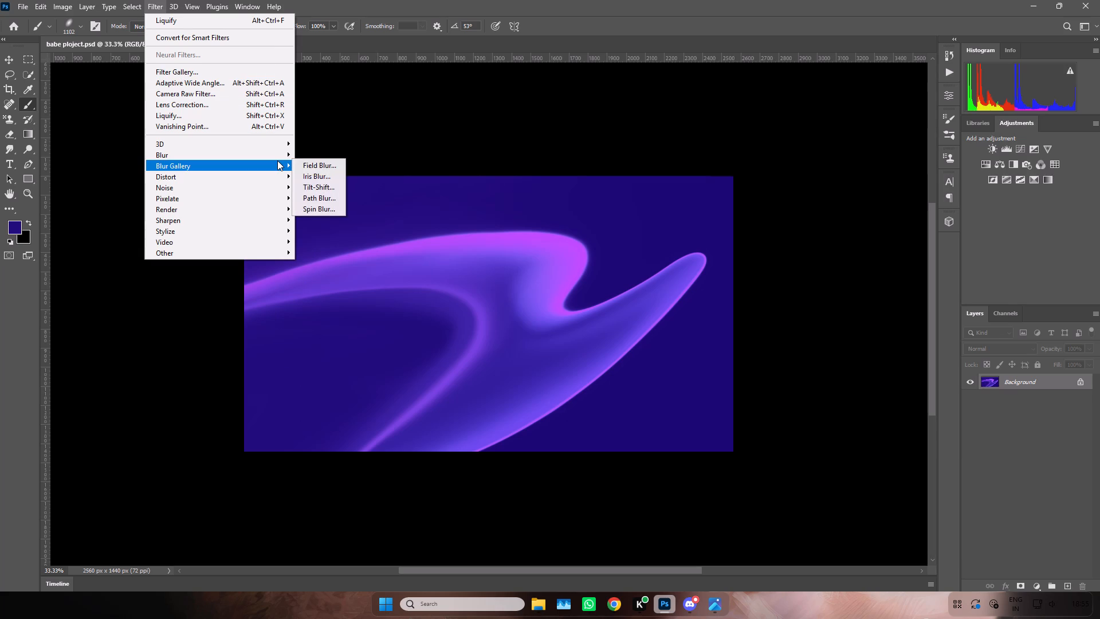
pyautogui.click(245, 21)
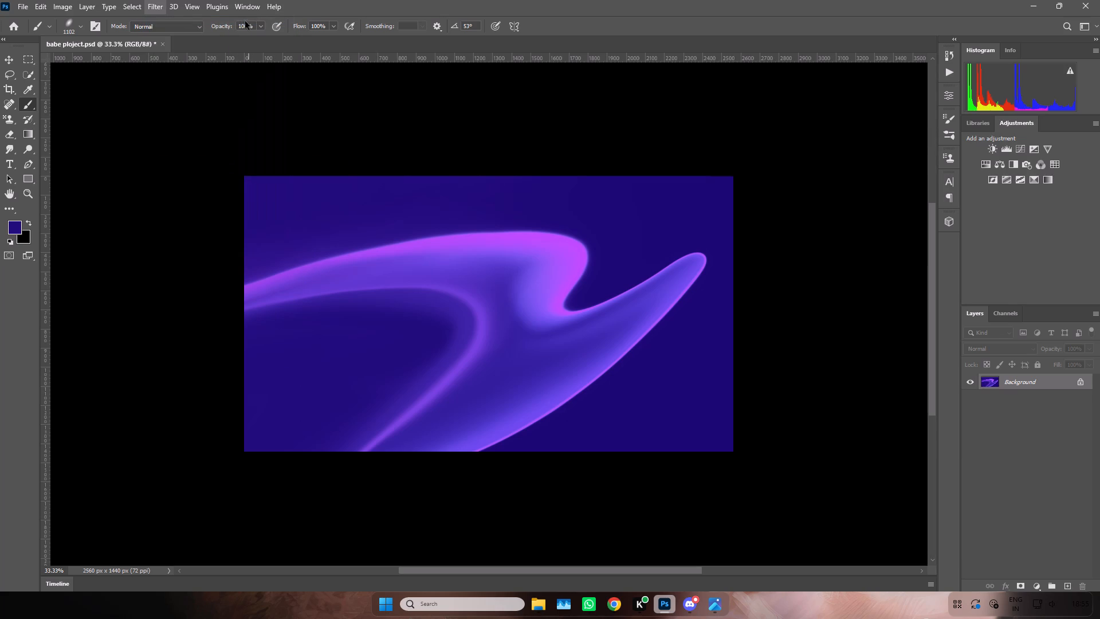
# Compare the image with and without the last applied Liquify warp, and leave that warp in place.
pyautogui.hotkey('ctrl', '=')
pyautogui.hotkey('ctrl', '=')
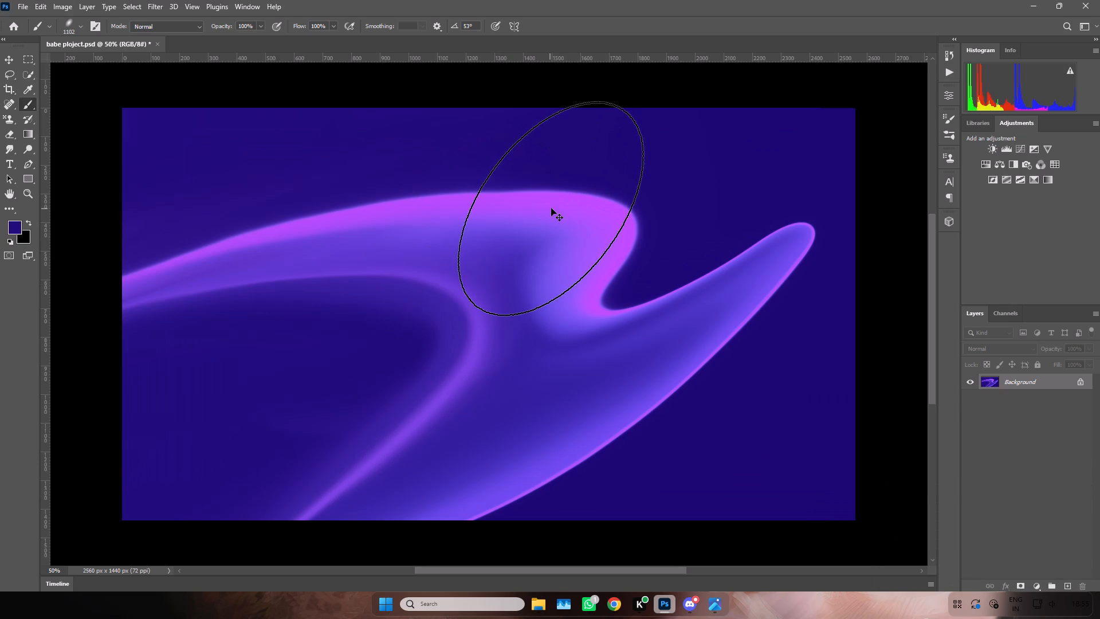
pyautogui.hotkey('ctrl', 'z')
pyautogui.hotkey('ctrl', 'shift', 'z')
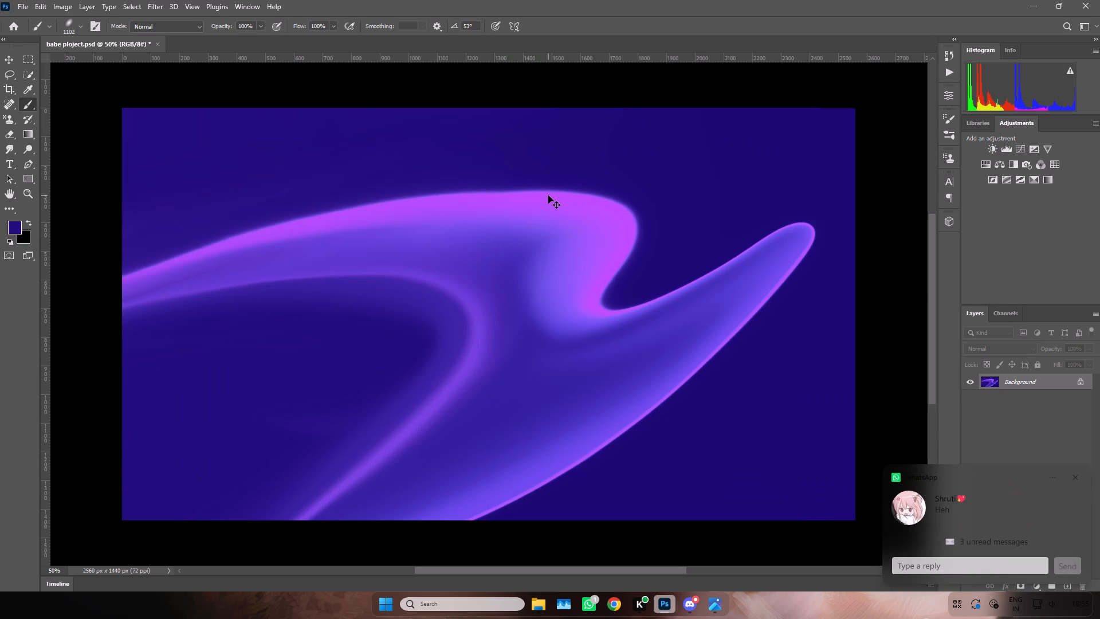
pyautogui.hotkey('ctrl', 'z')
pyautogui.hotkey('ctrl', 'shift', 'z')
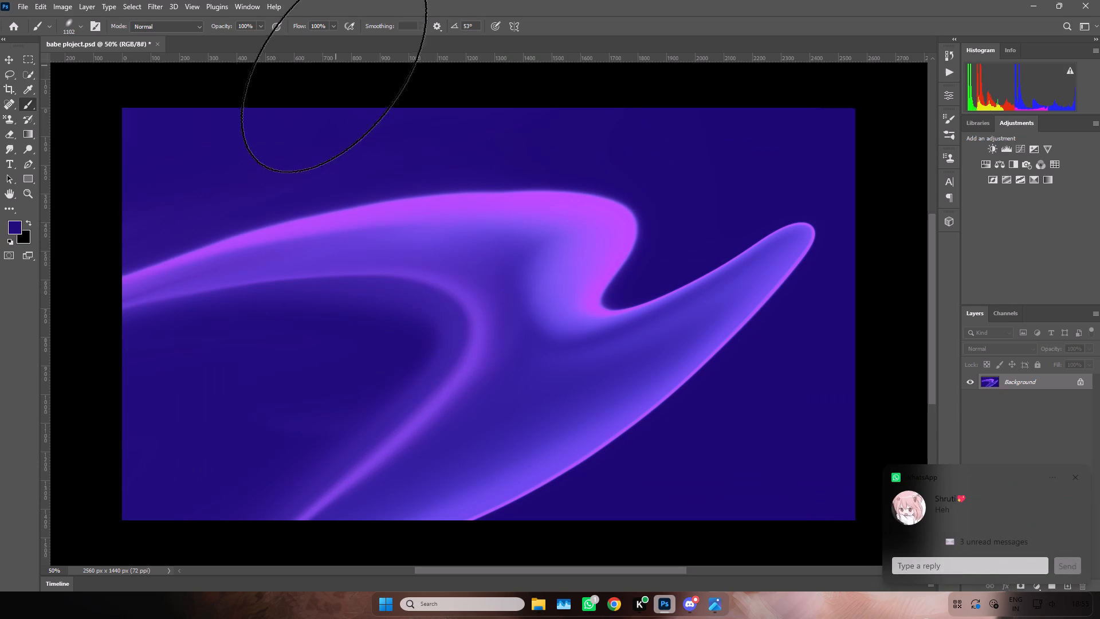
pyautogui.hotkey('ctrl', 'z')
pyautogui.hotkey('ctrl', 'shift', 'z')
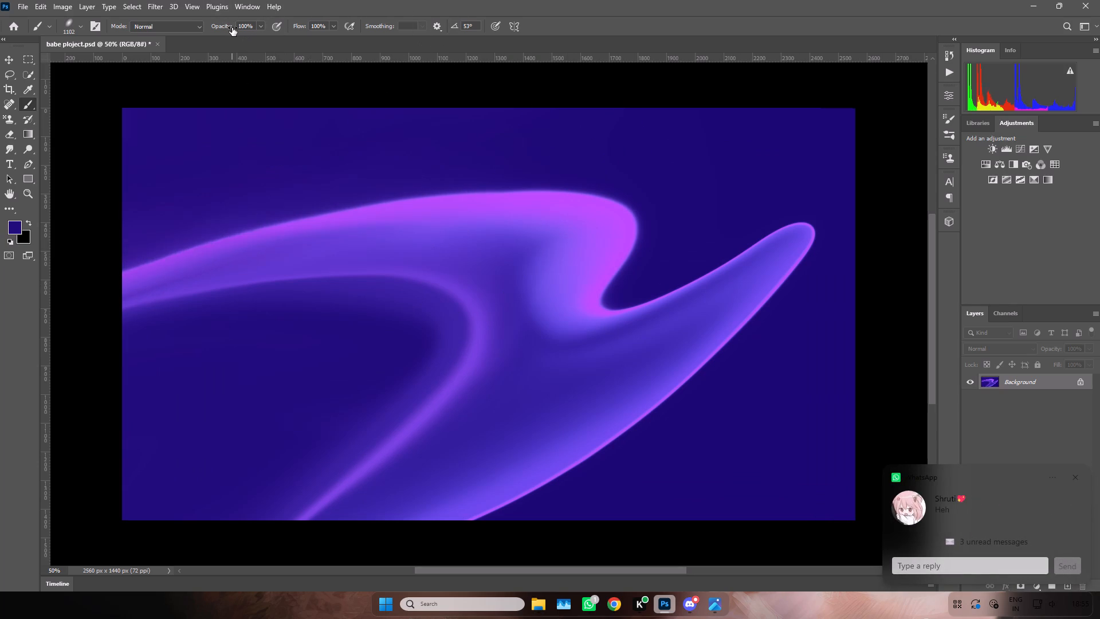
# Reopen Liquify and push the dark hollow inside the curve toward the canvas's lower-left corner with the size 664 warp brush.
pyautogui.click(157, 5)
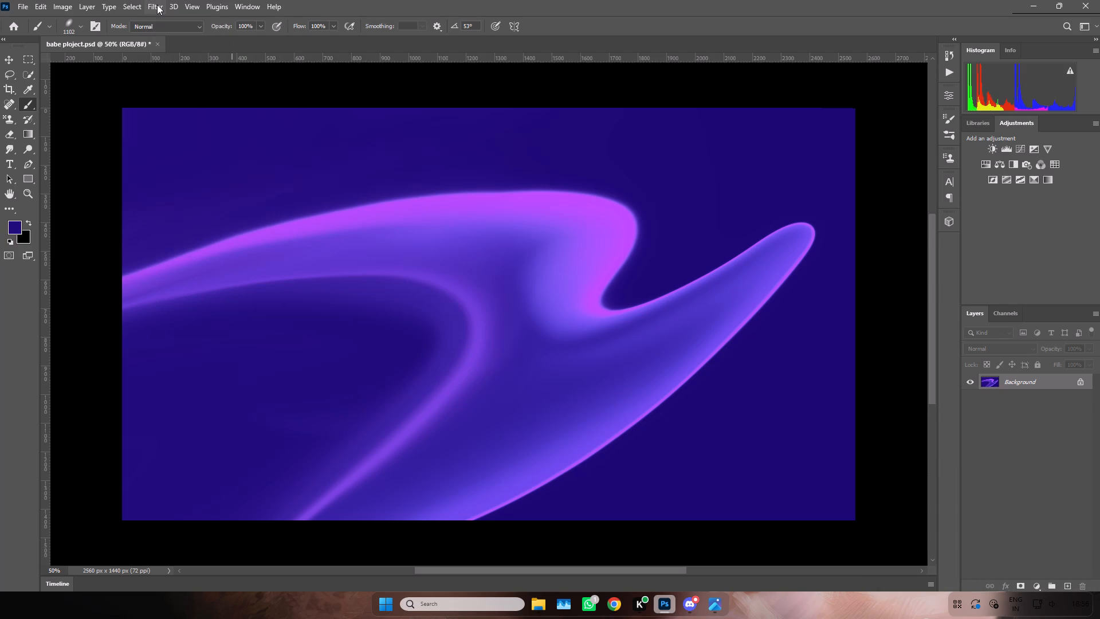
pyautogui.click(157, 5)
pyautogui.click(158, 5)
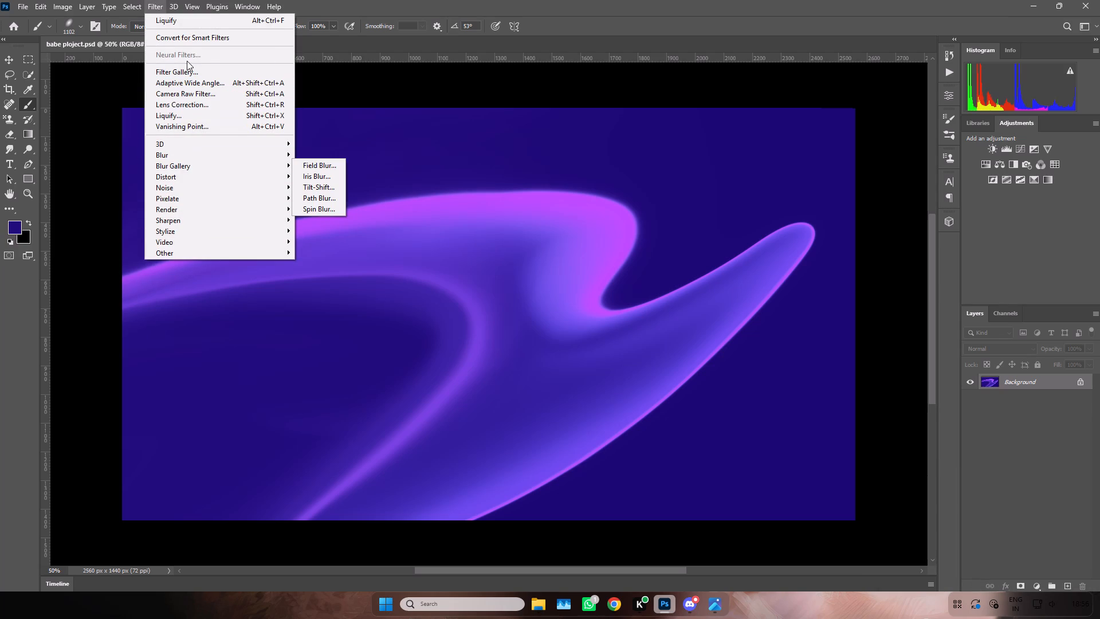
pyautogui.doubleClick(190, 117)
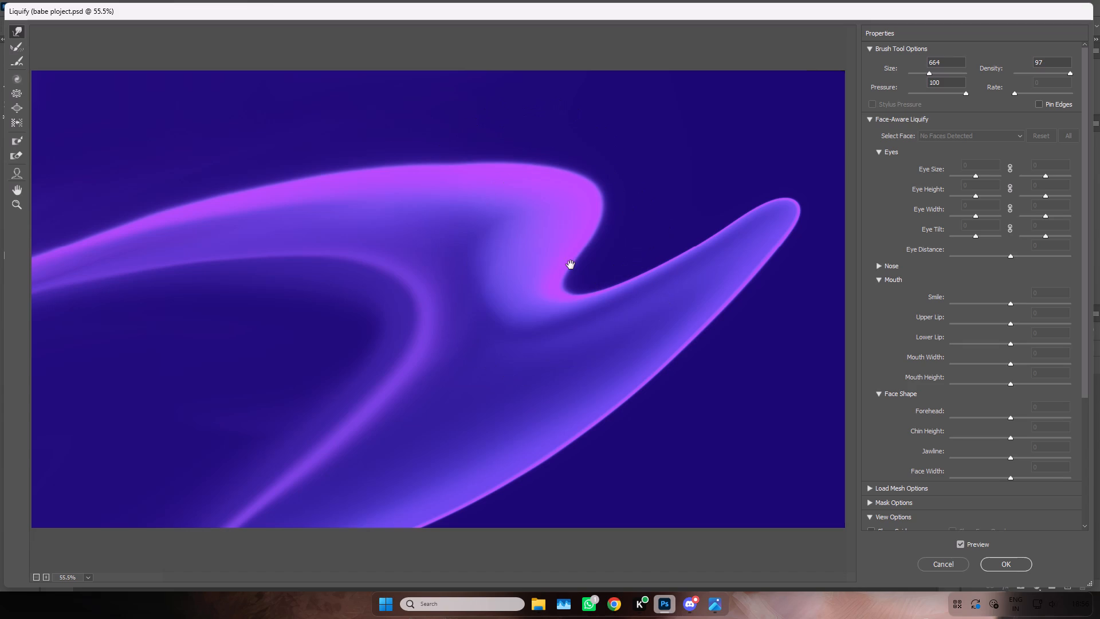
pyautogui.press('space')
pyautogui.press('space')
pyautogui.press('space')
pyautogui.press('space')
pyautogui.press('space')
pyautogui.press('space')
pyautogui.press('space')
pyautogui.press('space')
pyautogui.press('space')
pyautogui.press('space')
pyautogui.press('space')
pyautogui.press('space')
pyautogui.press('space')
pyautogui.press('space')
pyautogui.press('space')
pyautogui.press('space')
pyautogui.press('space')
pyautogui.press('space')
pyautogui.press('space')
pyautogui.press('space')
pyautogui.moveTo(571, 265); pyautogui.dragTo(619, 214)
pyautogui.moveTo(209, 386); pyautogui.dragTo(210, 405)
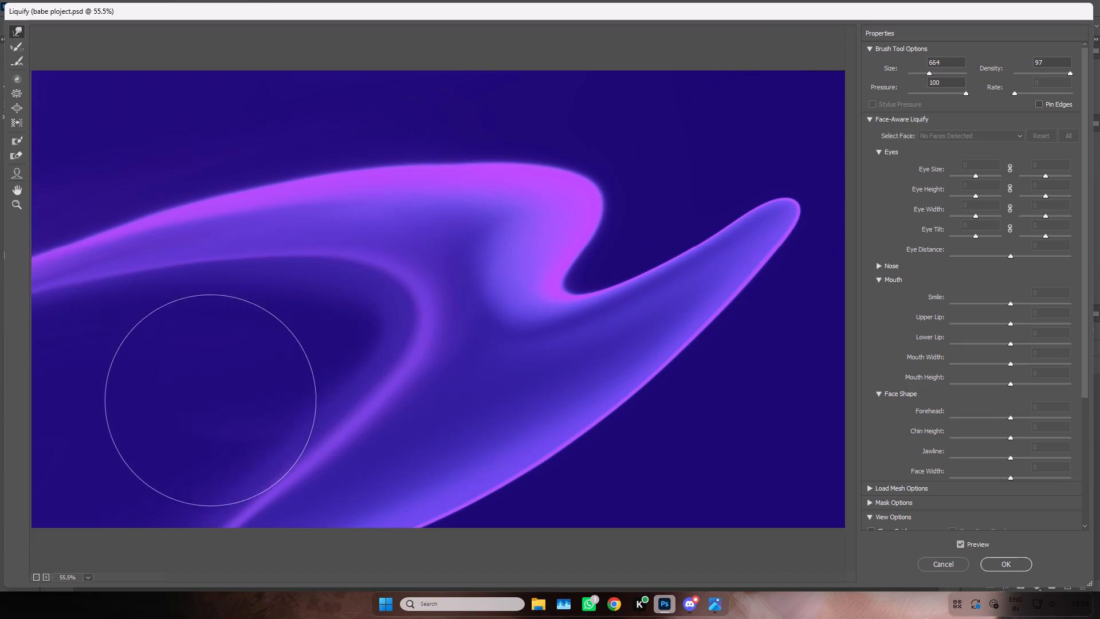
pyautogui.moveTo(210, 405); pyautogui.dragTo(213, 417)
pyautogui.moveTo(205, 390); pyautogui.dragTo(189, 406)
pyautogui.moveTo(198, 400); pyautogui.dragTo(85, 405)
pyautogui.moveTo(155, 392); pyautogui.dragTo(87, 478)
pyautogui.moveTo(213, 391); pyautogui.dragTo(85, 479)
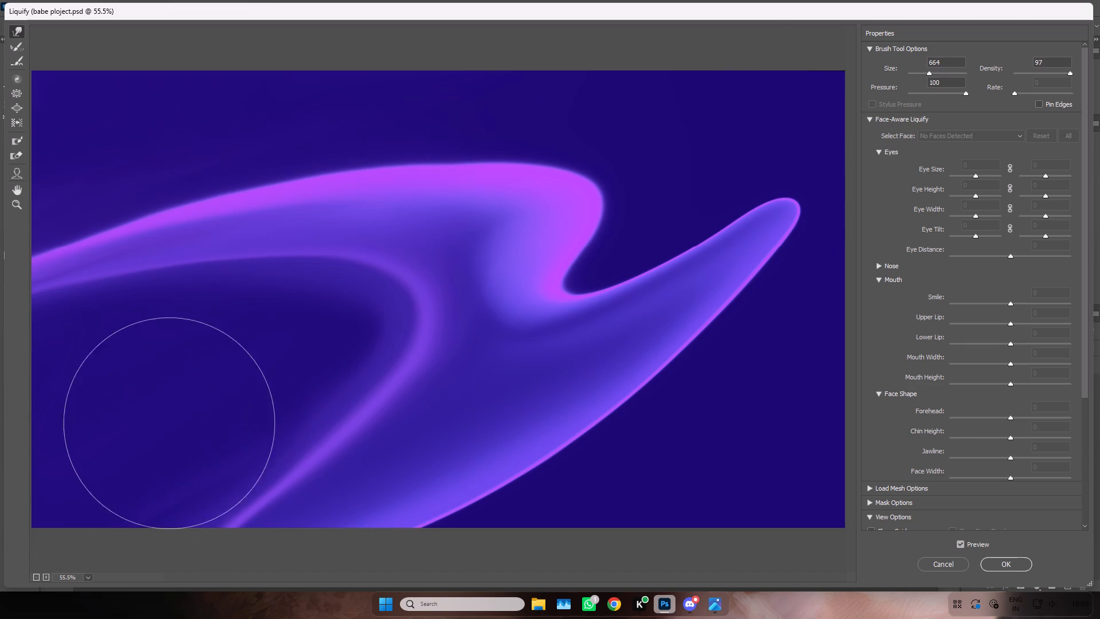
pyautogui.moveTo(168, 424); pyautogui.dragTo(46, 532)
pyautogui.hotkey('ctrl', '-')
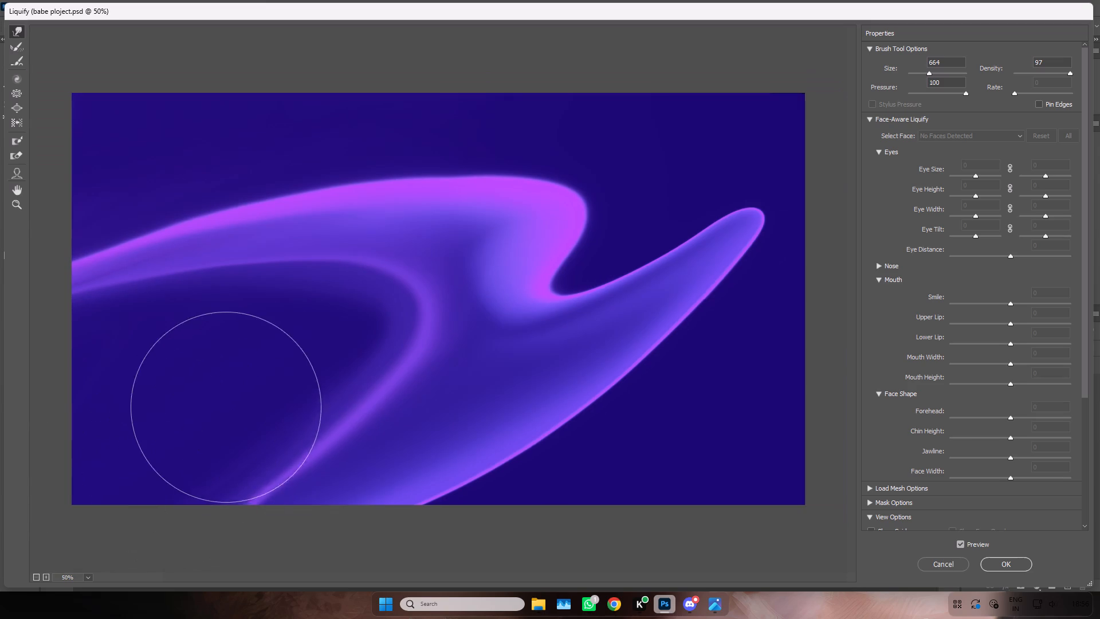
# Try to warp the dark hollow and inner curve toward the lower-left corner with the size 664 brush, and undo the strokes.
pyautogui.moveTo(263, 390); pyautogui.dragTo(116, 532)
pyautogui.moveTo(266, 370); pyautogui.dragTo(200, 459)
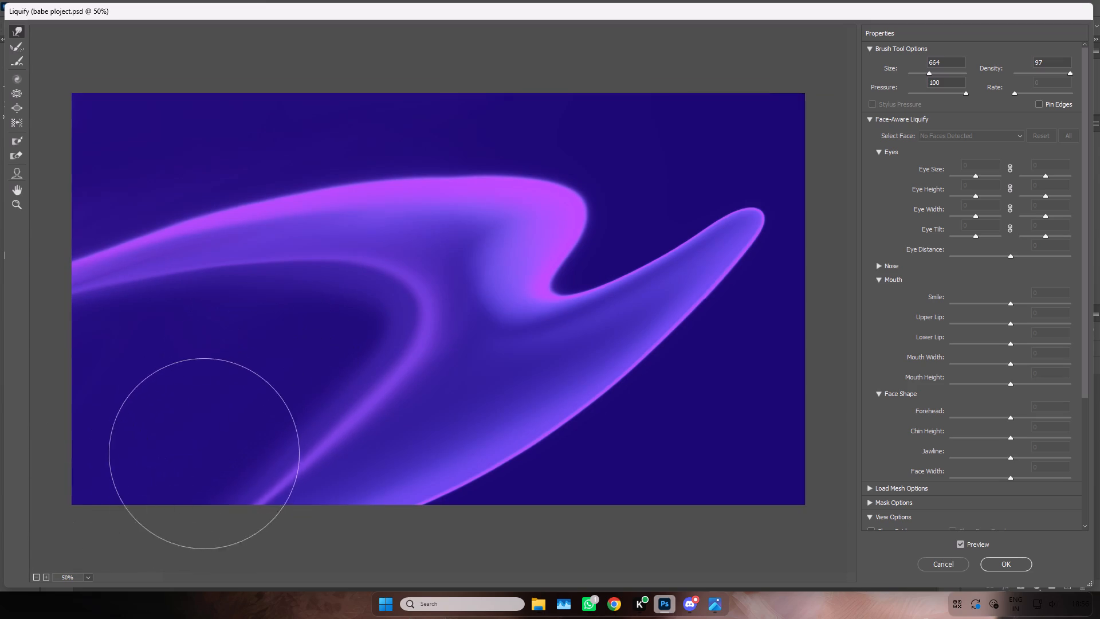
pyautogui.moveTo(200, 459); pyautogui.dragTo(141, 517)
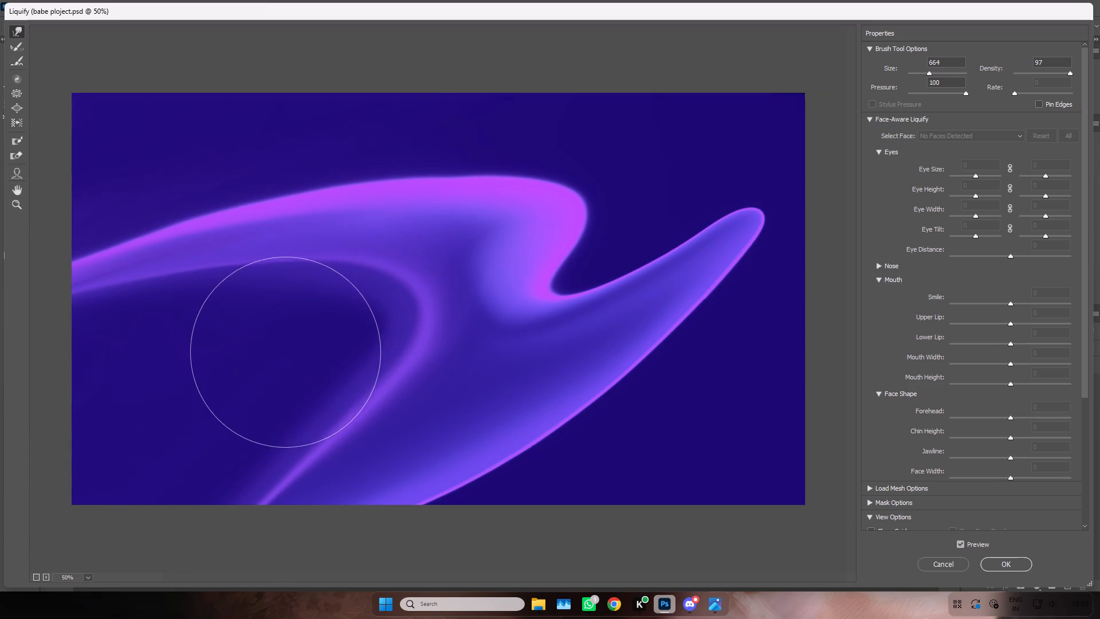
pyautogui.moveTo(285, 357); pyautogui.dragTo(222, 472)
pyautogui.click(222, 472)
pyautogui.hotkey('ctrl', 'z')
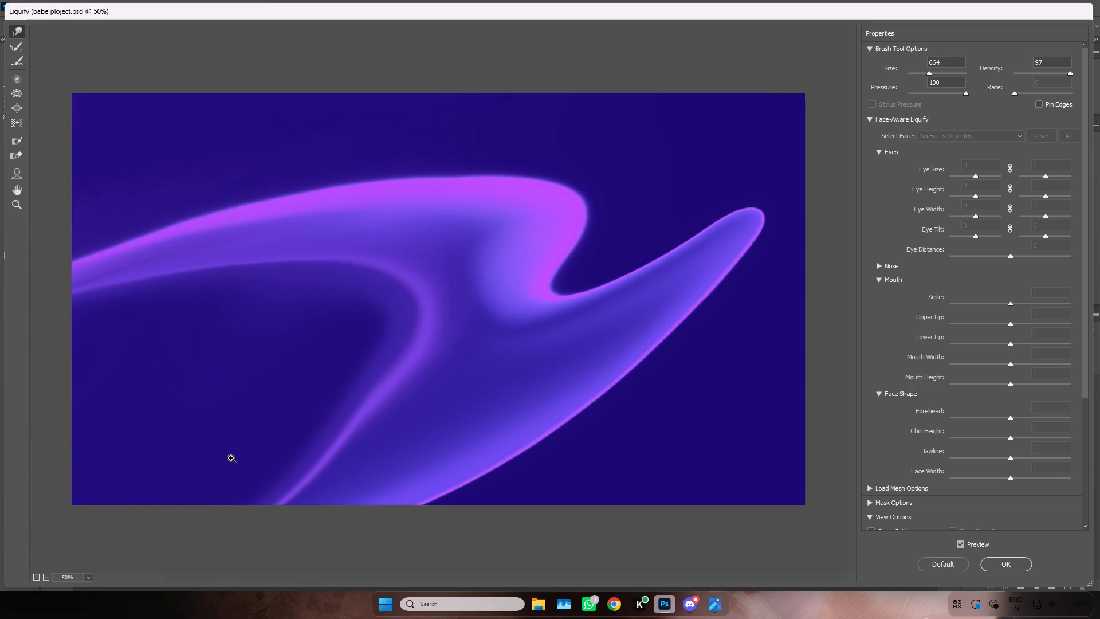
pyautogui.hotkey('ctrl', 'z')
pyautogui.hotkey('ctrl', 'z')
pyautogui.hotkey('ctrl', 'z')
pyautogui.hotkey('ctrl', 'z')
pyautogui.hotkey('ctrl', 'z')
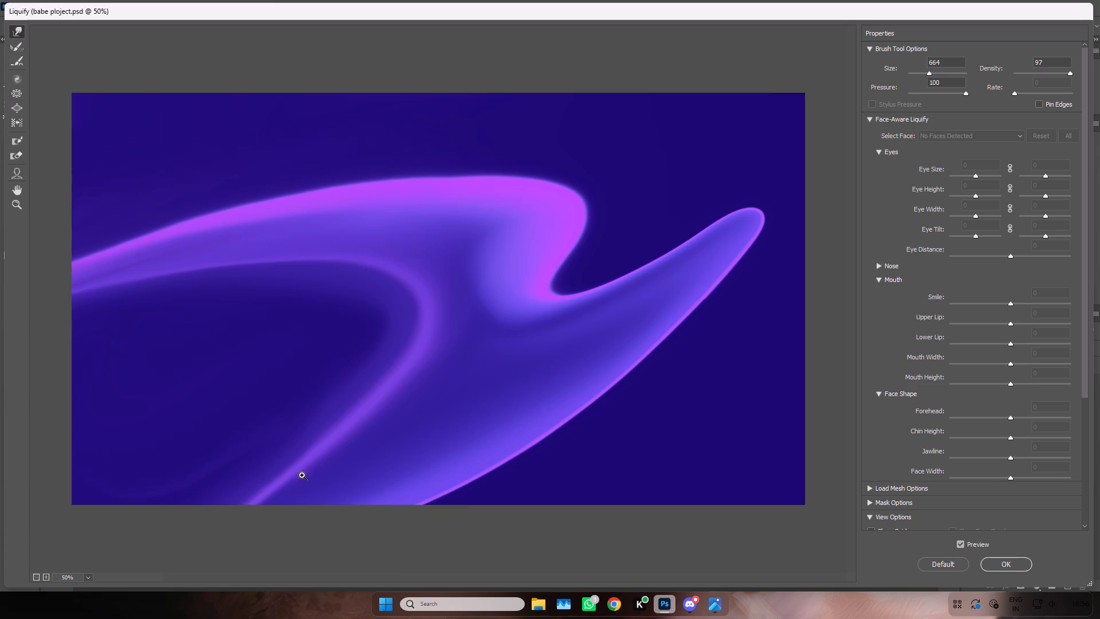
# Pull the inner purple curve's lower tail outward to the canvas's lower-left corner with the size 664 warp brush.
pyautogui.moveTo(369, 481); pyautogui.dragTo(186, 562)
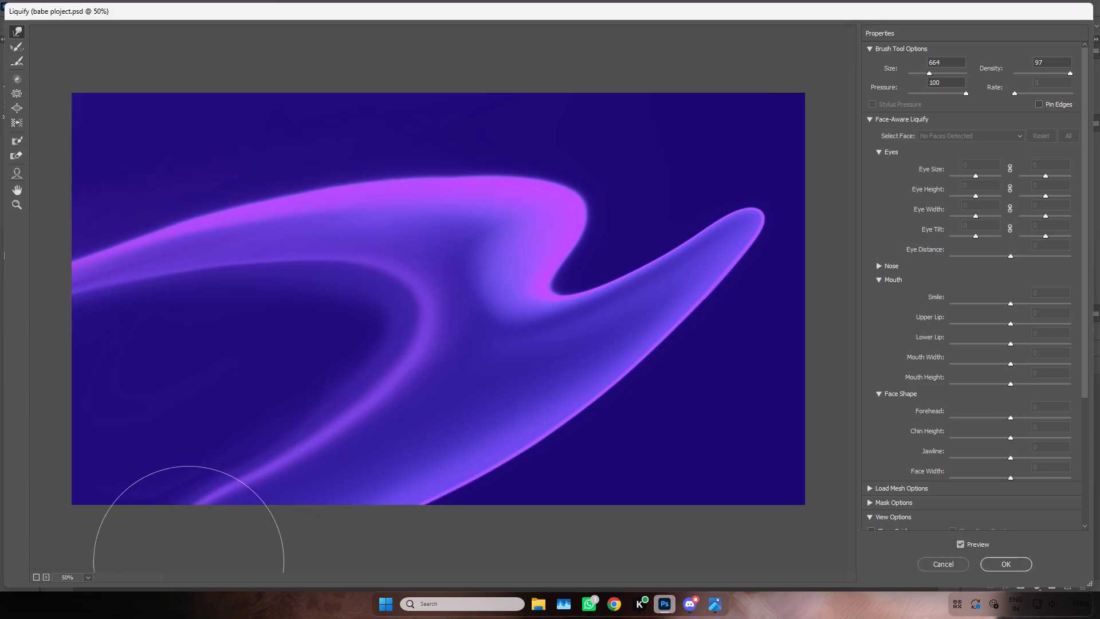
pyautogui.moveTo(186, 562); pyautogui.dragTo(118, 583)
pyautogui.click(417, 426)
pyautogui.moveTo(410, 434); pyautogui.dragTo(400, 442)
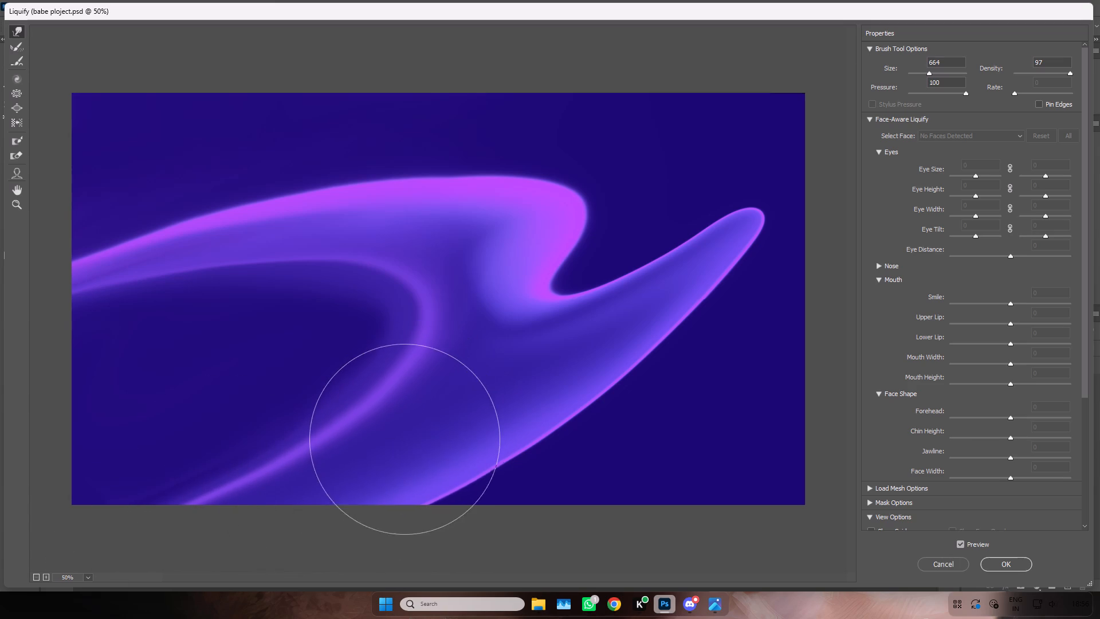
pyautogui.moveTo(400, 442); pyautogui.dragTo(109, 563)
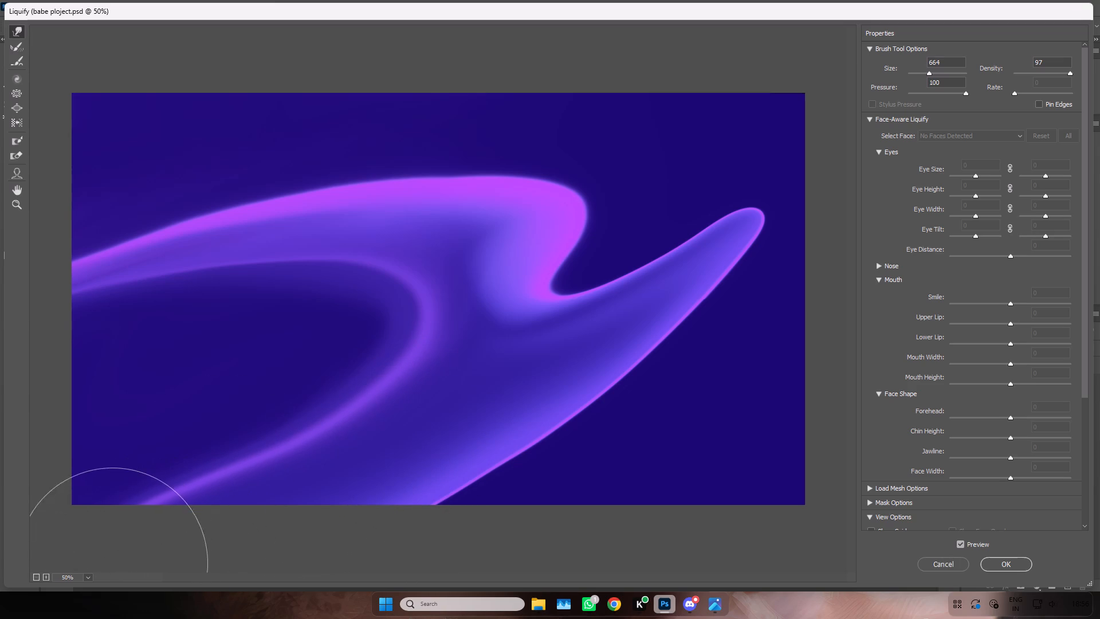
pyautogui.moveTo(109, 563); pyautogui.dragTo(33, 584)
# Set the warp brush size to 243 and push the dark areas inside the curve and below the ribbon toward the left.
pyautogui.click(930, 76)
pyautogui.click(928, 76)
pyautogui.moveTo(932, 72); pyautogui.dragTo(930, 72)
pyautogui.moveTo(930, 72); pyautogui.dragTo(927, 73)
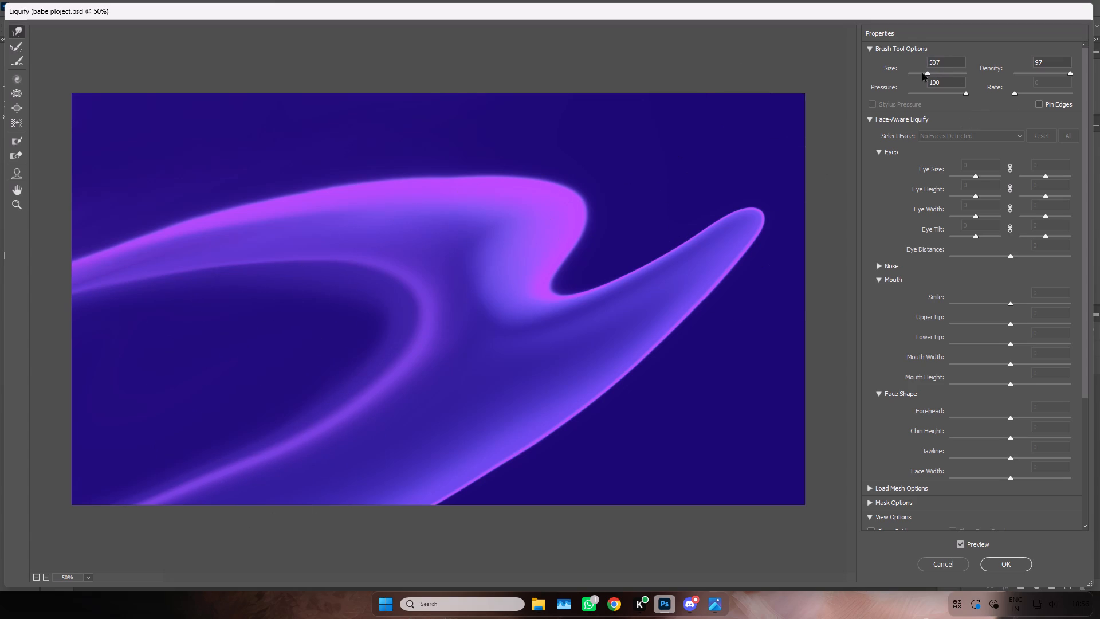
pyautogui.click(928, 73)
pyautogui.moveTo(250, 302); pyautogui.dragTo(239, 303)
pyautogui.moveTo(239, 303); pyautogui.dragTo(41, 338)
pyautogui.moveTo(250, 407); pyautogui.dragTo(218, 424)
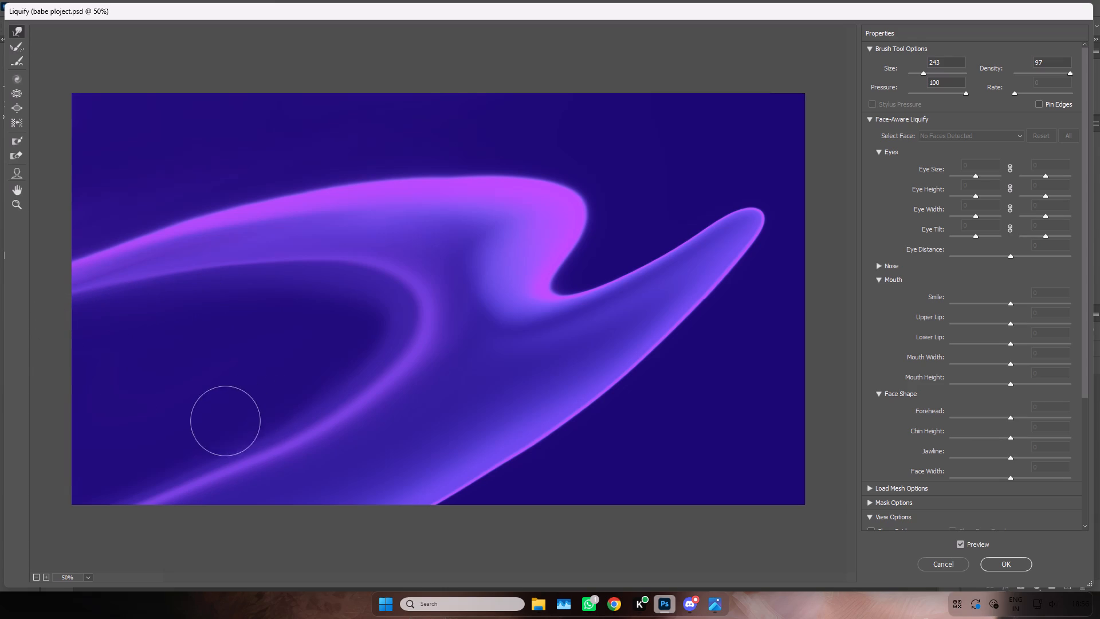
pyautogui.moveTo(218, 424); pyautogui.dragTo(112, 468)
pyautogui.hotkey('ctrl', '-')
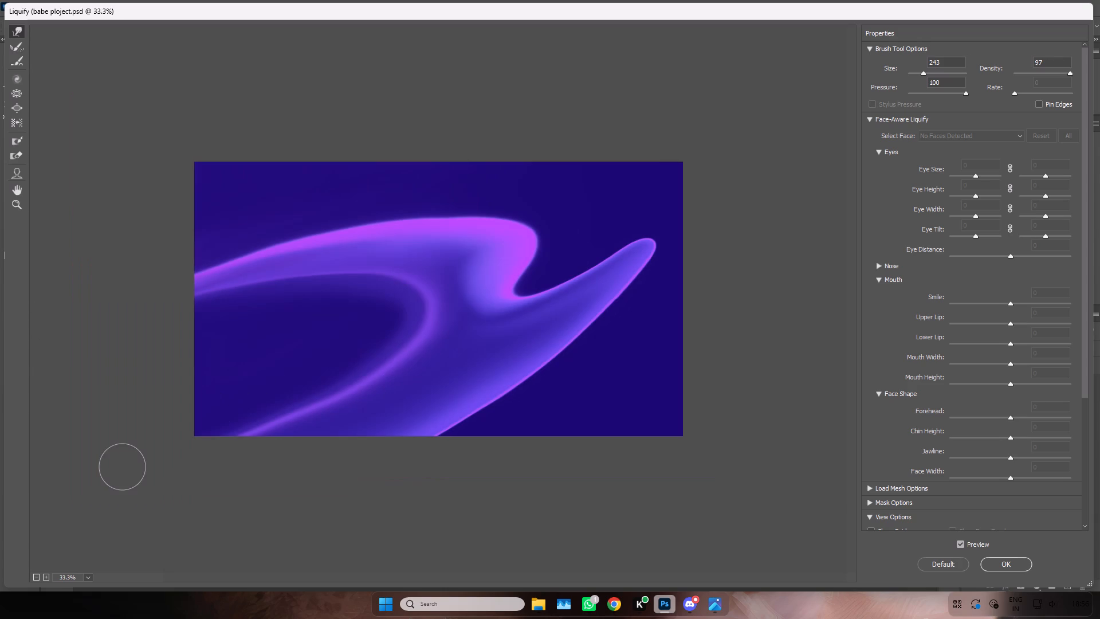
pyautogui.moveTo(516, 418); pyautogui.dragTo(429, 463)
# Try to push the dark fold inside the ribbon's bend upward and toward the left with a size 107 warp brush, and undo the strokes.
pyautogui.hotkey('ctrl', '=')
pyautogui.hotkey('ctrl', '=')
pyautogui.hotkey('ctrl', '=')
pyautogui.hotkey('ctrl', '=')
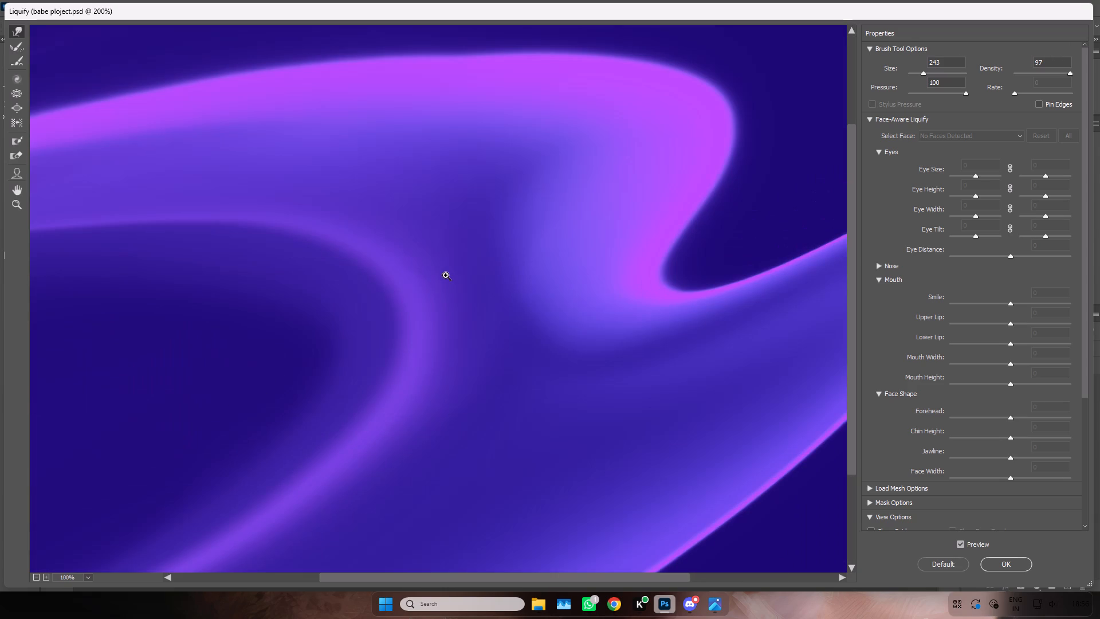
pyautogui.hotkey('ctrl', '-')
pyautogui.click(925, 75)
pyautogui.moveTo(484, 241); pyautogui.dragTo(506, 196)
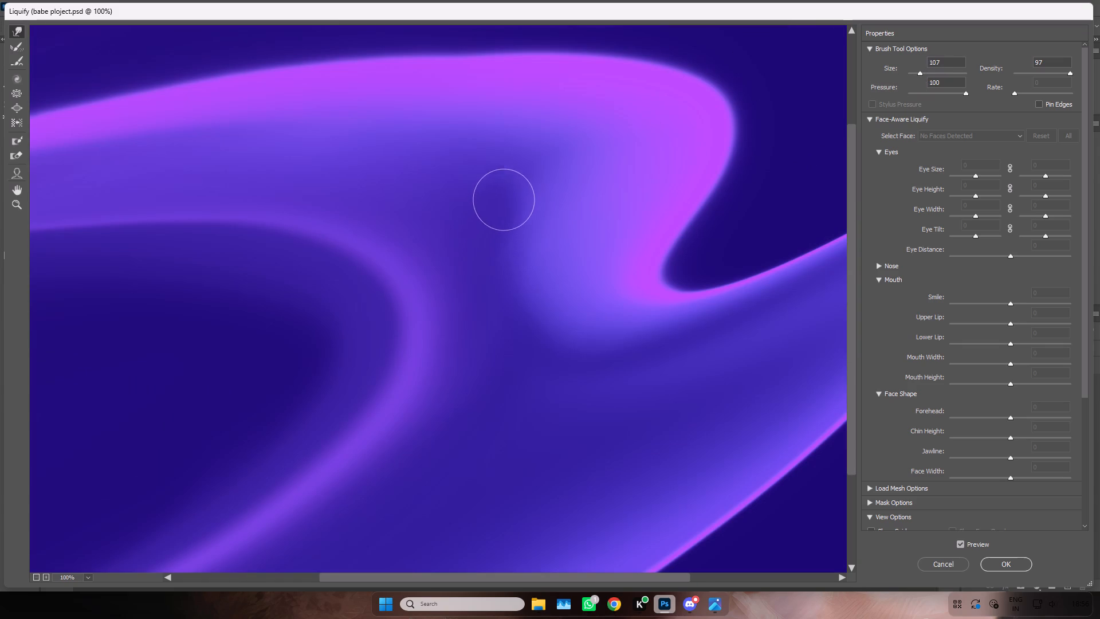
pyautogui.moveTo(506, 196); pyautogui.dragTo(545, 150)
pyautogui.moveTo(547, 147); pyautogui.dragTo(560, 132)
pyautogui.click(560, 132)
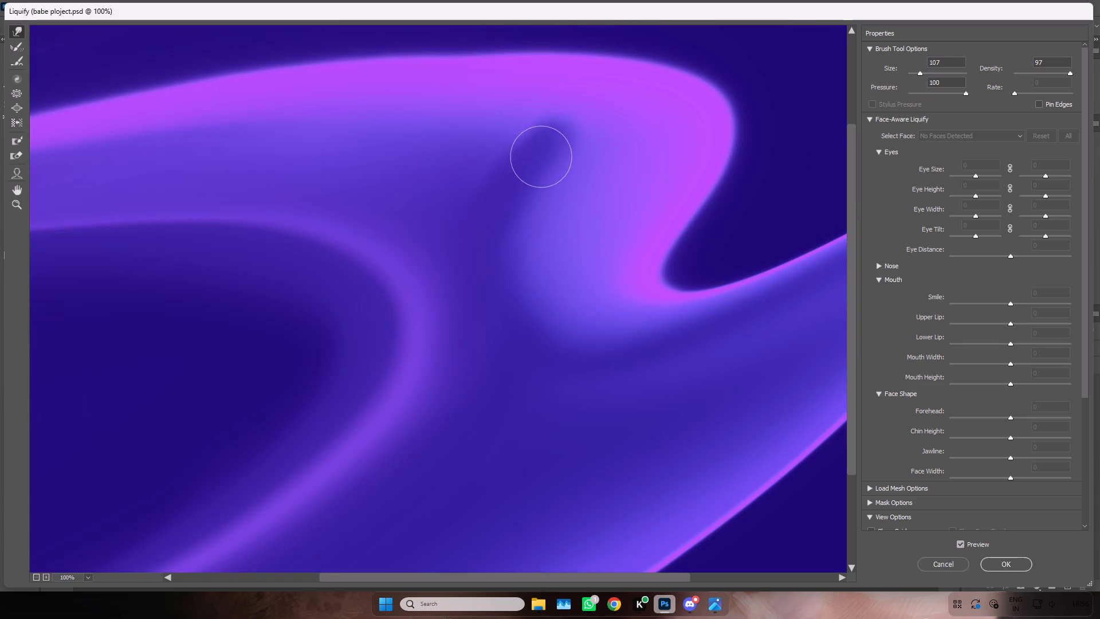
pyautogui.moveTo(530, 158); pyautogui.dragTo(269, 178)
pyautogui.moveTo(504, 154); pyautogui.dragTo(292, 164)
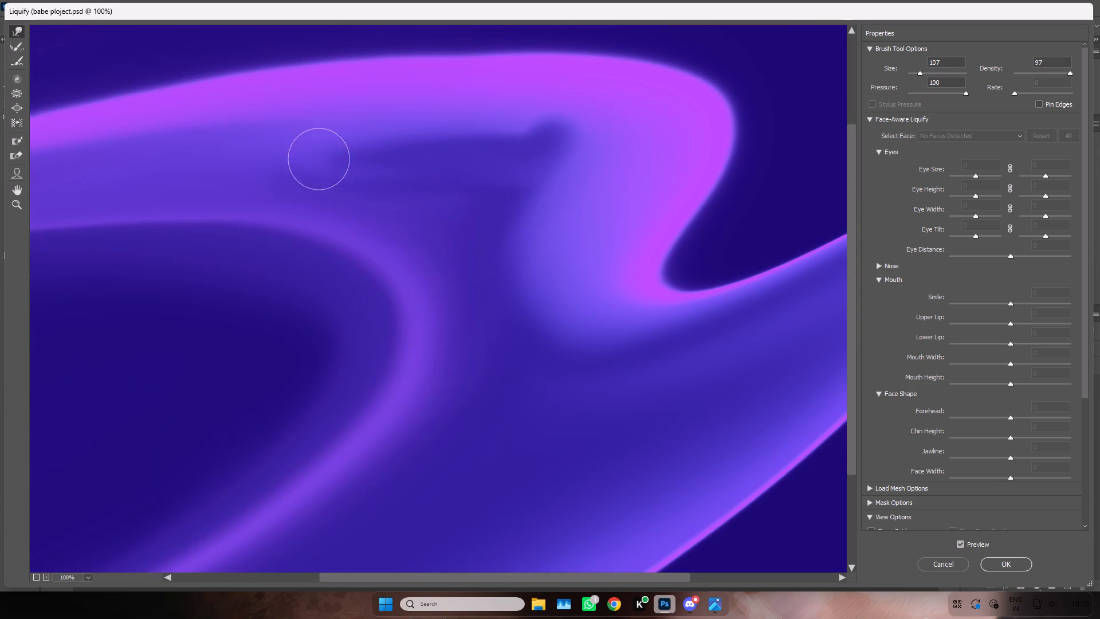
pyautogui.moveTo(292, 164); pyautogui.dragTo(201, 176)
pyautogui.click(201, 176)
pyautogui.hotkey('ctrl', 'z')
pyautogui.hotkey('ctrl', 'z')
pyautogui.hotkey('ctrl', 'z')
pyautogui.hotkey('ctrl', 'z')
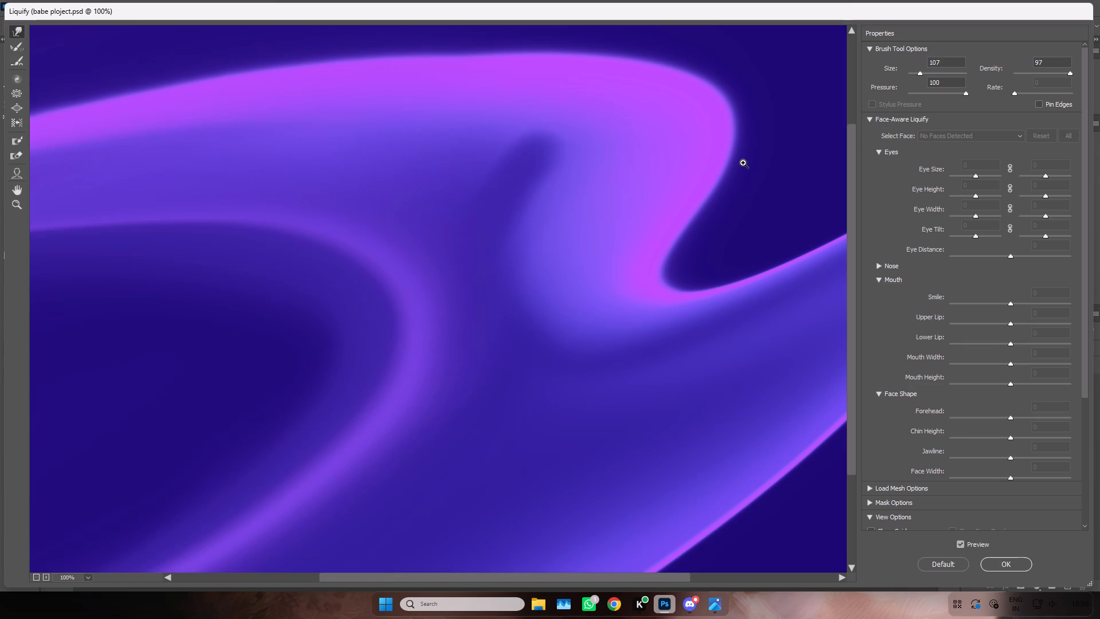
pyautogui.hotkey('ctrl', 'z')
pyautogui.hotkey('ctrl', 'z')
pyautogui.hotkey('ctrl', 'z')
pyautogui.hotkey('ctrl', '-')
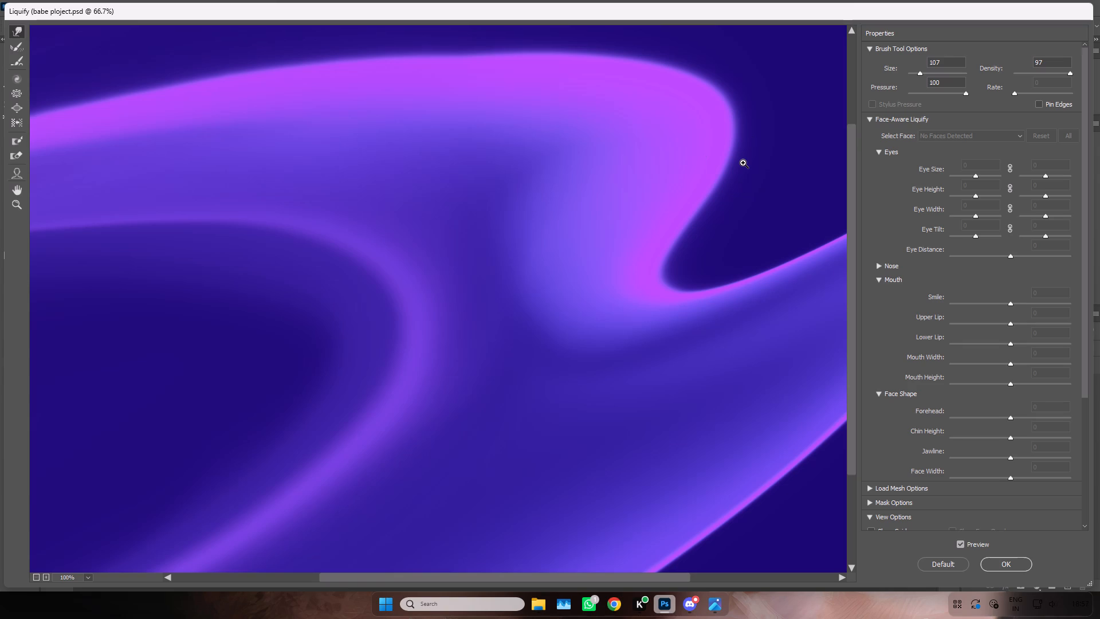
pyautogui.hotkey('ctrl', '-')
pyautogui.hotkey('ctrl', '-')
# Compare the ribbon with and without the recent warp strokes by redoing and undoing them.
pyautogui.hotkey('ctrl', 'z')
pyautogui.hotkey('ctrl', 'shift', 'z')
pyautogui.hotkey('ctrl', 'shift', 'z')
pyautogui.hotkey('ctrl', 'shift', 'z')
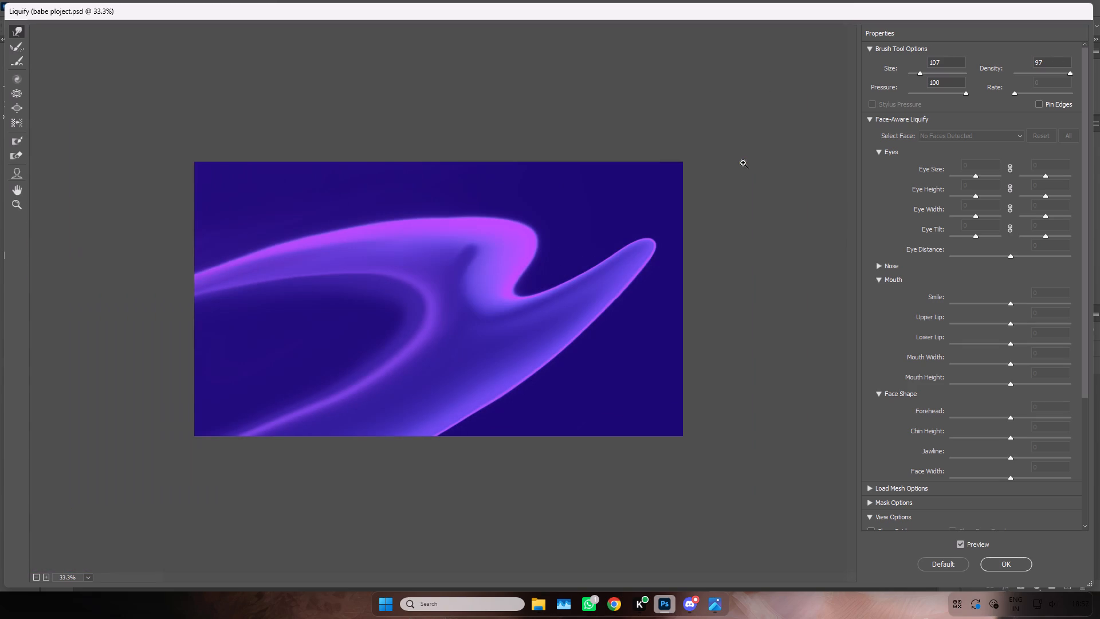
pyautogui.hotkey('ctrl', 'shift', 'z')
pyautogui.hotkey('ctrl', 'z')
pyautogui.hotkey('ctrl', 'z')
pyautogui.hotkey('ctrl', 'z')
pyautogui.hotkey('ctrl', 'z')
pyautogui.hotkey('ctrl', 'z')
pyautogui.hotkey('ctrl', 'shift', 'z')
pyautogui.hotkey('ctrl', 'shift', 'z')
pyautogui.hotkey('ctrl', 'shift', 'z')
pyautogui.hotkey('ctrl', 'shift', 'z')
pyautogui.hotkey('ctrl', 'z')
pyautogui.hotkey('ctrl', 'z')
pyautogui.hotkey('ctrl', 'z')
# Apply the Liquify changes to the image.
pyautogui.click(1001, 560)
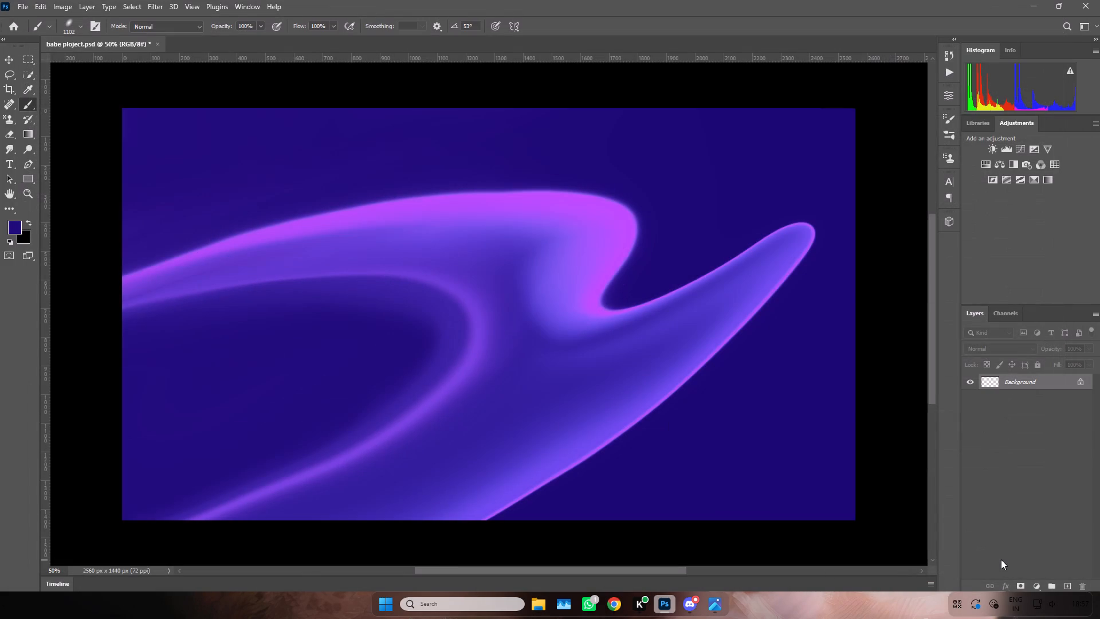
# In Liquify, push the dark hollow toward the canvas's lower-left corner with a size 557, density 46 warp brush and apply the changes.
pyautogui.hotkey('ctrl', '-')
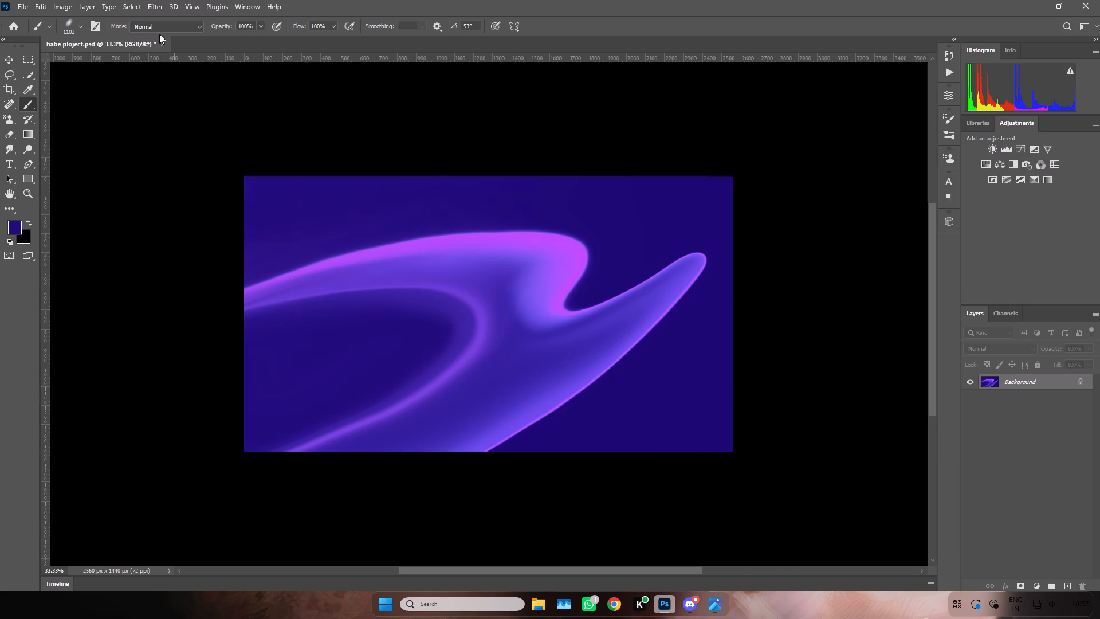
pyautogui.click(144, 4)
pyautogui.click(182, 110)
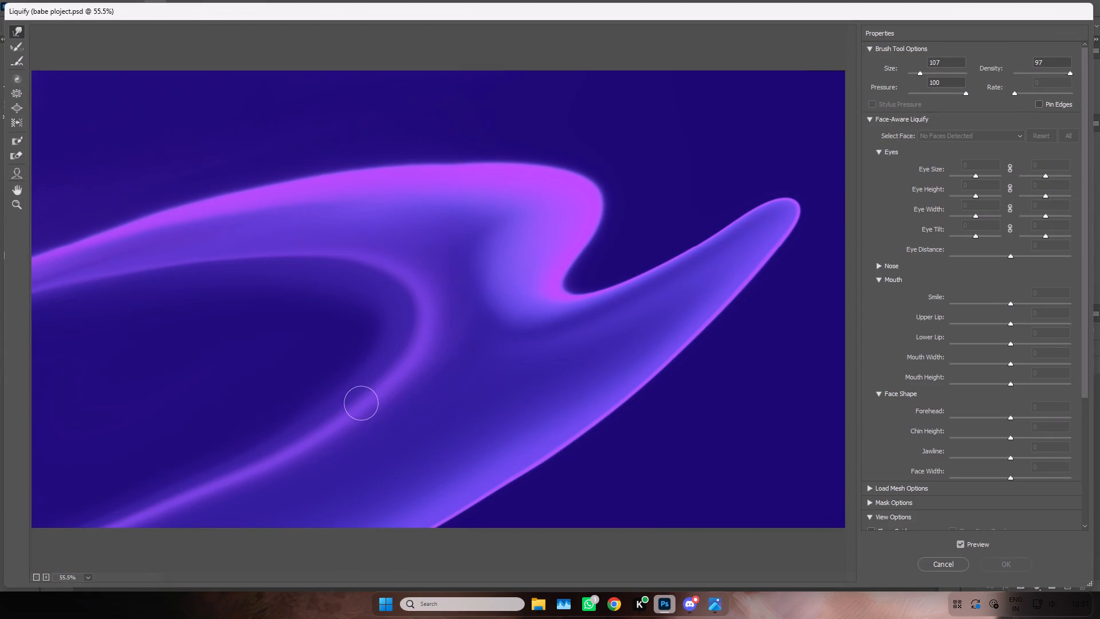
pyautogui.hotkey('ctrl', '-')
pyautogui.hotkey('ctrl', '-')
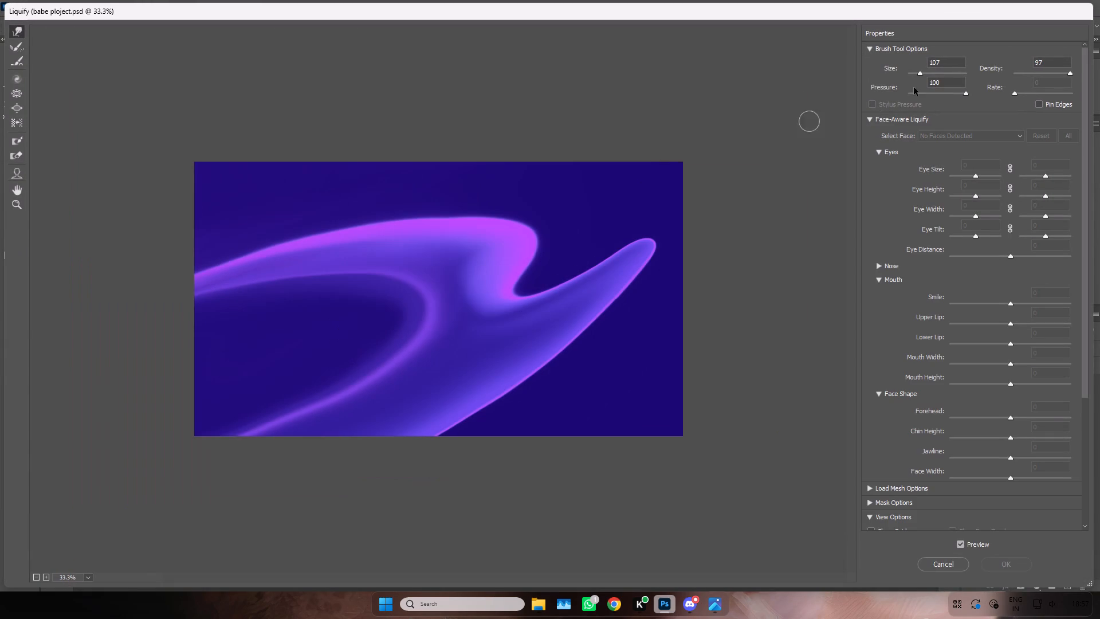
pyautogui.moveTo(921, 74); pyautogui.dragTo(929, 75)
pyautogui.moveTo(1070, 76); pyautogui.dragTo(1052, 75)
pyautogui.moveTo(1052, 72); pyautogui.dragTo(1040, 73)
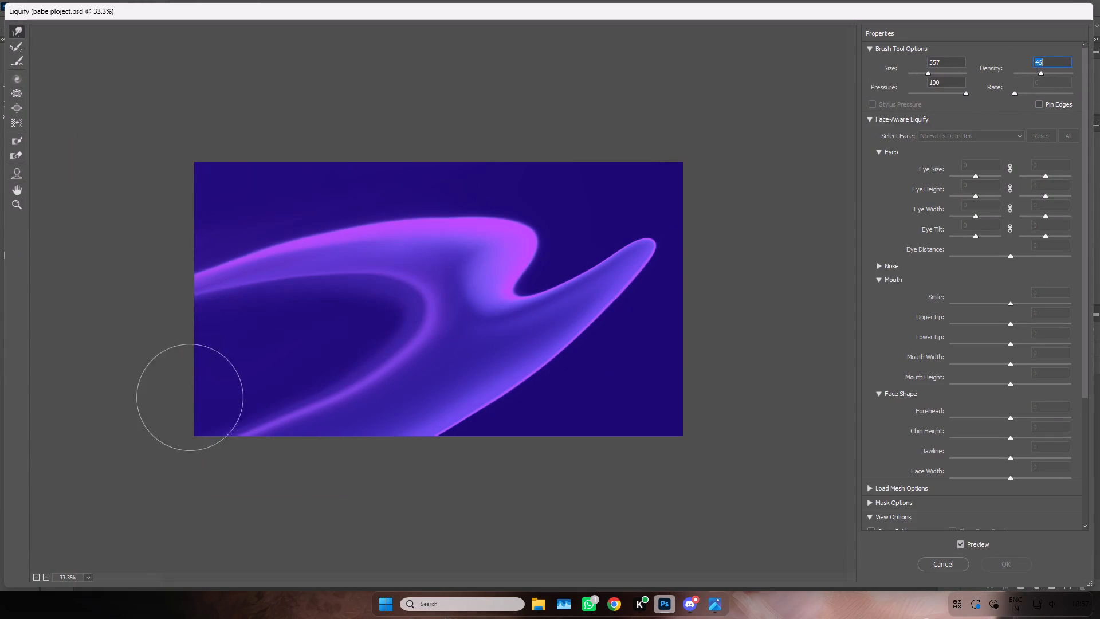
pyautogui.moveTo(326, 340); pyautogui.dragTo(194, 433)
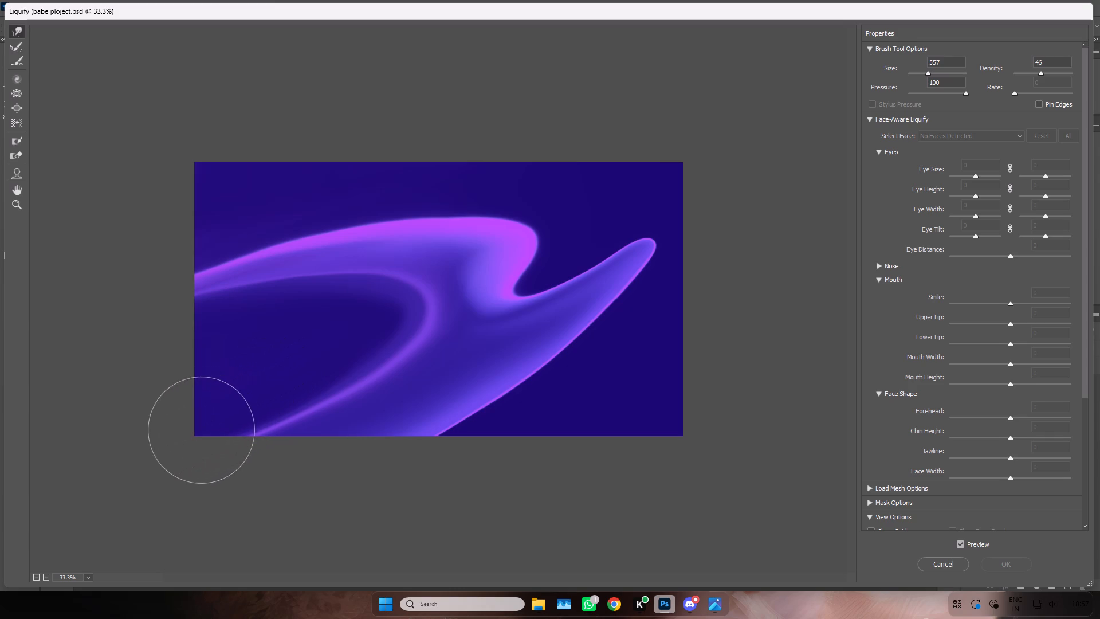
pyautogui.moveTo(194, 433); pyautogui.dragTo(166, 442)
pyautogui.moveTo(332, 330); pyautogui.dragTo(231, 414)
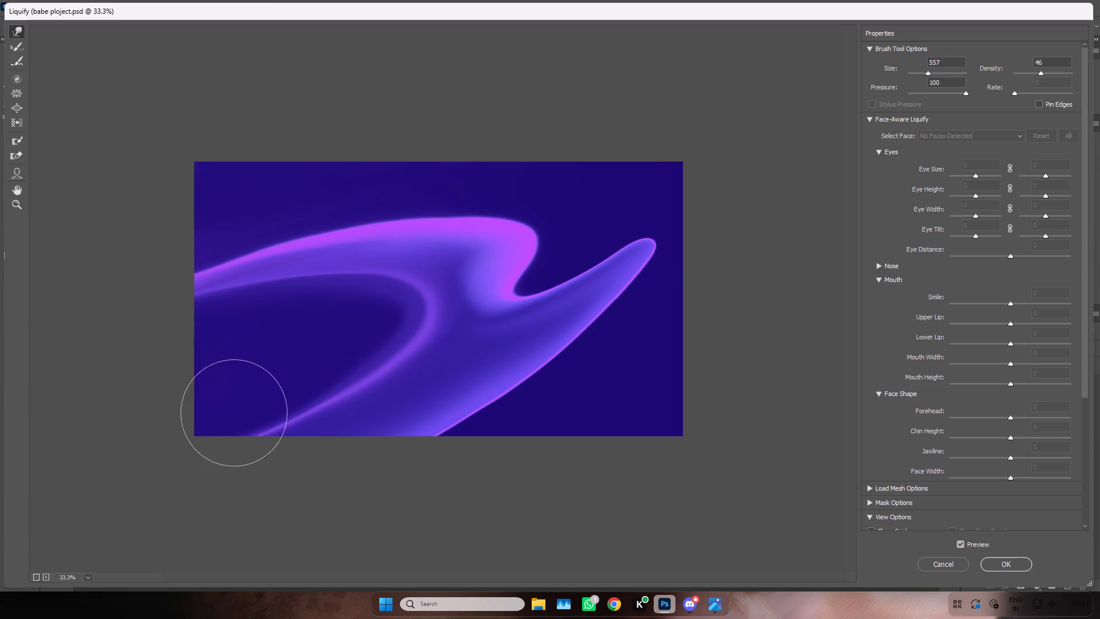
pyautogui.moveTo(231, 414); pyautogui.dragTo(207, 424)
pyautogui.moveTo(351, 326); pyautogui.dragTo(264, 401)
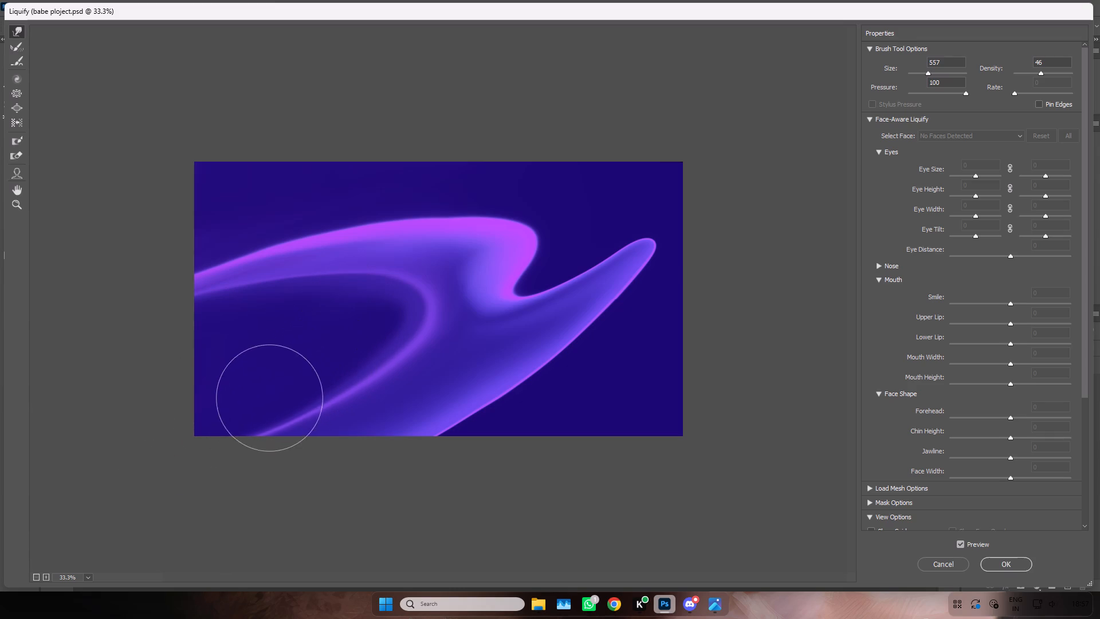
pyautogui.moveTo(264, 401); pyautogui.dragTo(214, 425)
pyautogui.click(997, 567)
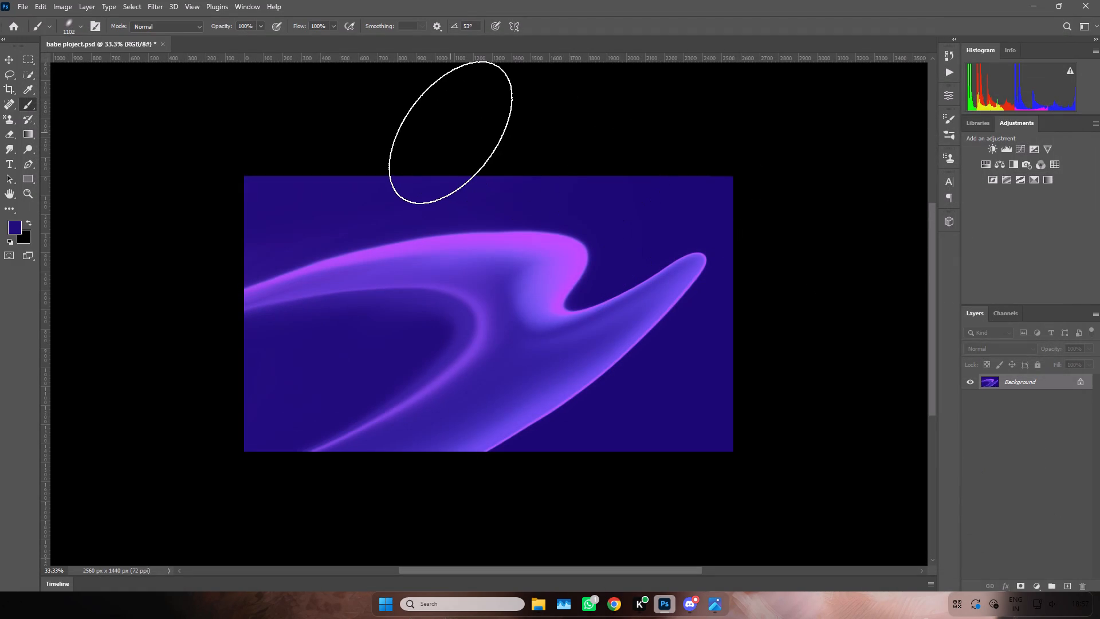
# Save the document.
pyautogui.hotkey('ctrl', 's')
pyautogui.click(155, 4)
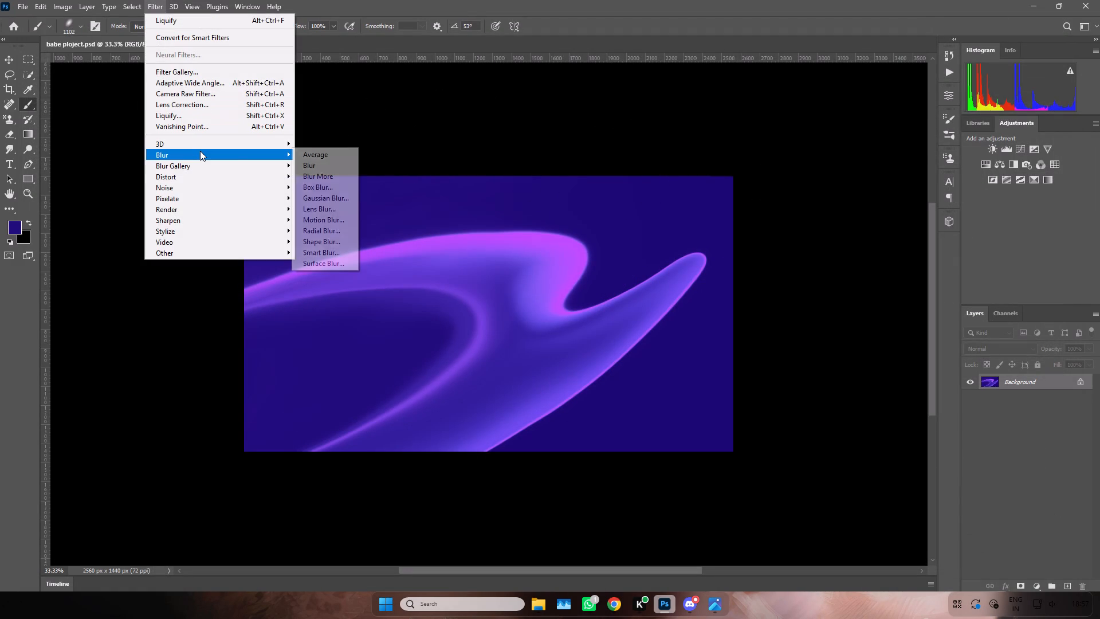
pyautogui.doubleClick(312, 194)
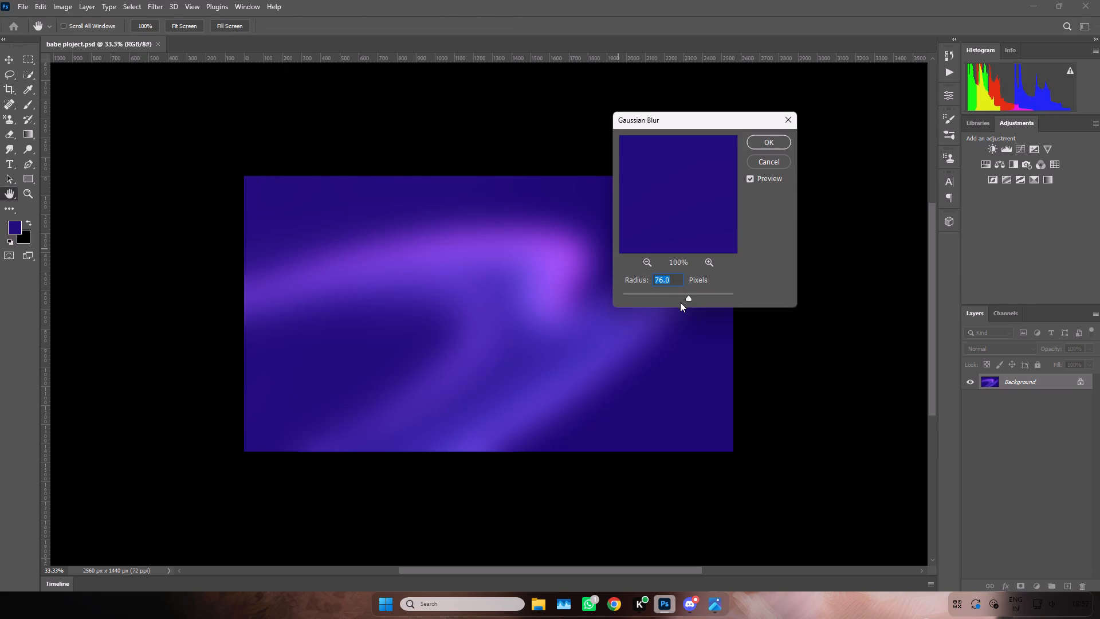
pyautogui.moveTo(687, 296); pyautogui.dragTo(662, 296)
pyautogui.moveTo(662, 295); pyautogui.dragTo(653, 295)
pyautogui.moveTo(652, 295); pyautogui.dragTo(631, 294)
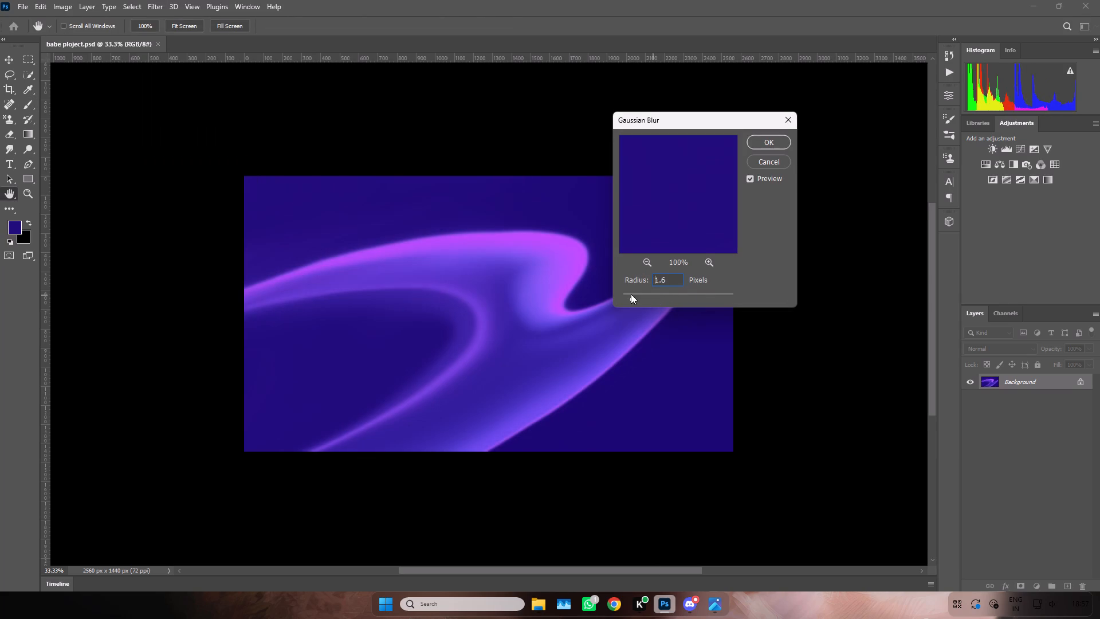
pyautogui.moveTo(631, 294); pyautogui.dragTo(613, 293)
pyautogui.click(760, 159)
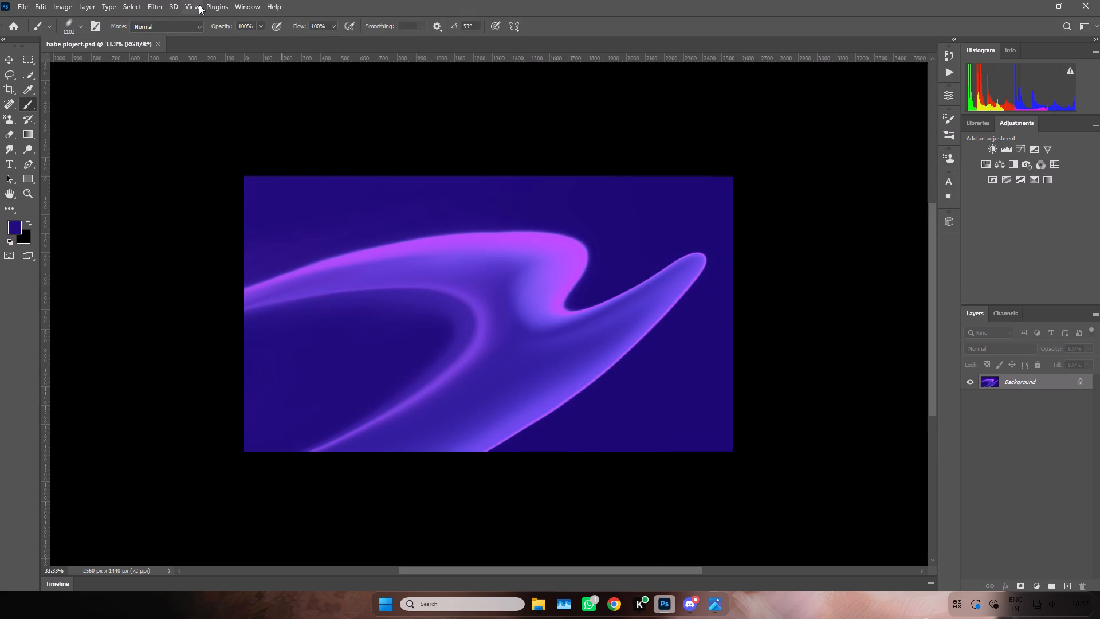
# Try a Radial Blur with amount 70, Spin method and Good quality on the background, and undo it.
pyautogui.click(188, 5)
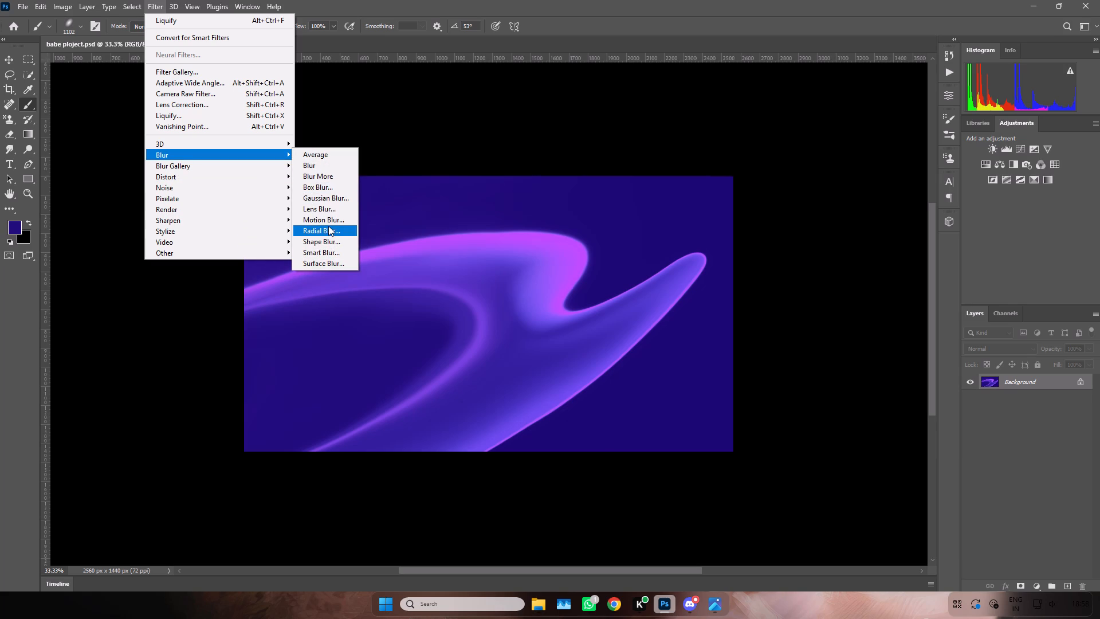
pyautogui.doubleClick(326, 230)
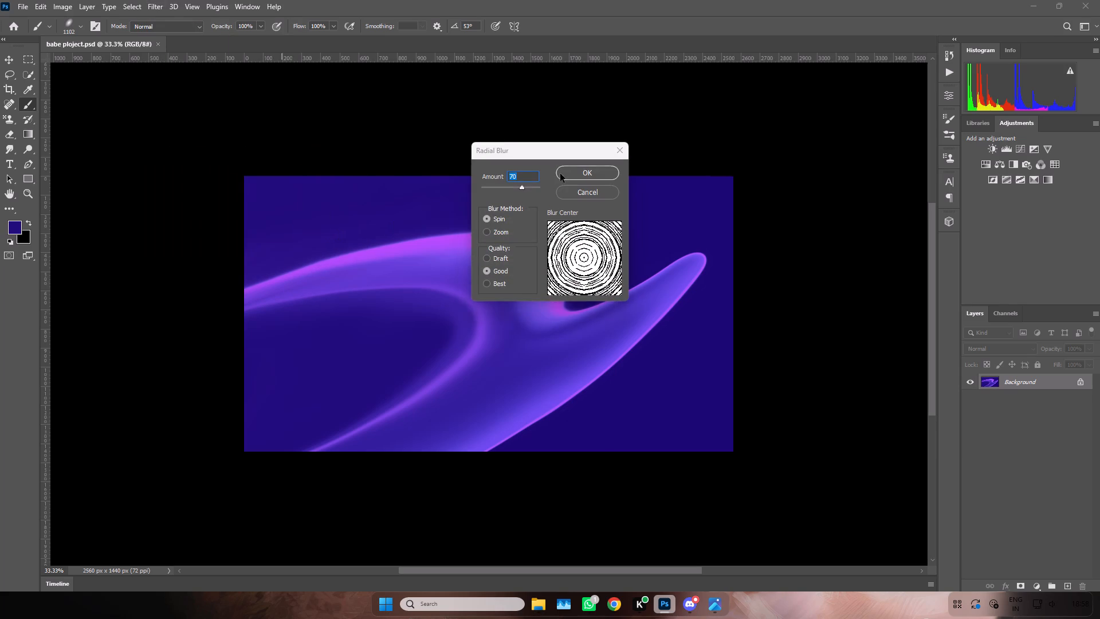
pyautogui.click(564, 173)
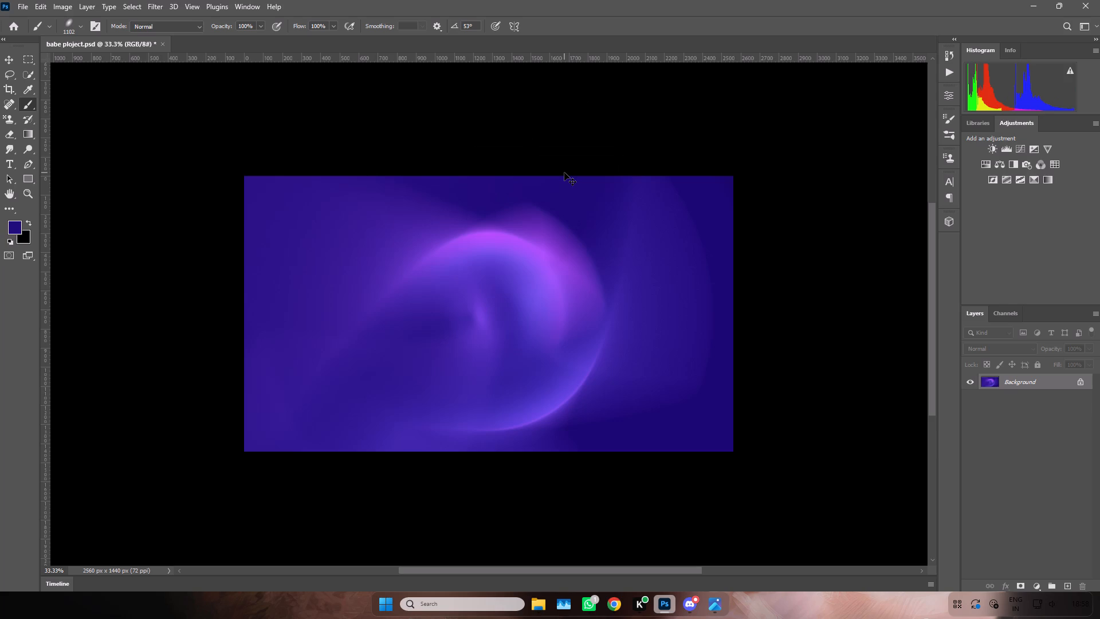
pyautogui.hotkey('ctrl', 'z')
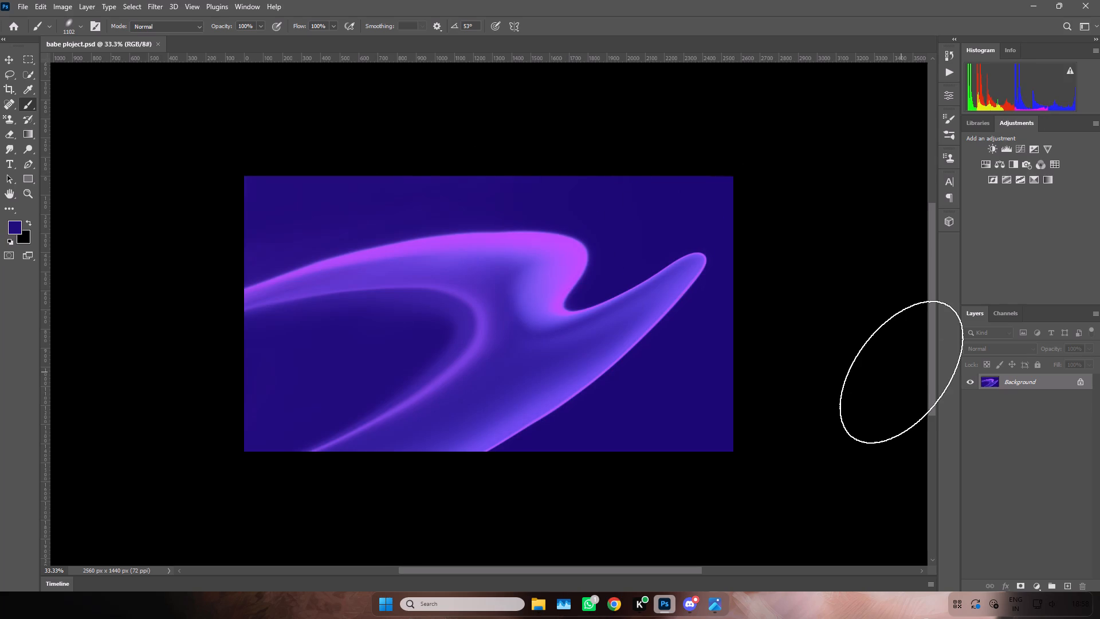
# Switch to Chrome, replay the Brightness/Contrast part of the abstract liquid background tutorial on YouTube, and pause the video.
pyautogui.click(612, 594)
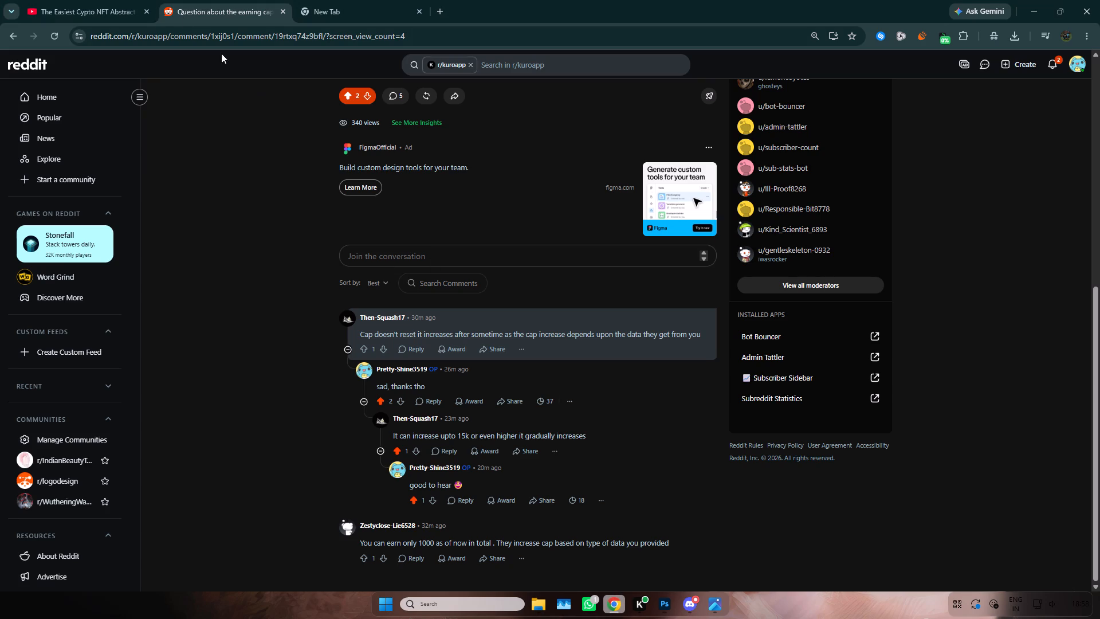
pyautogui.click(82, 0)
pyautogui.click(395, 182)
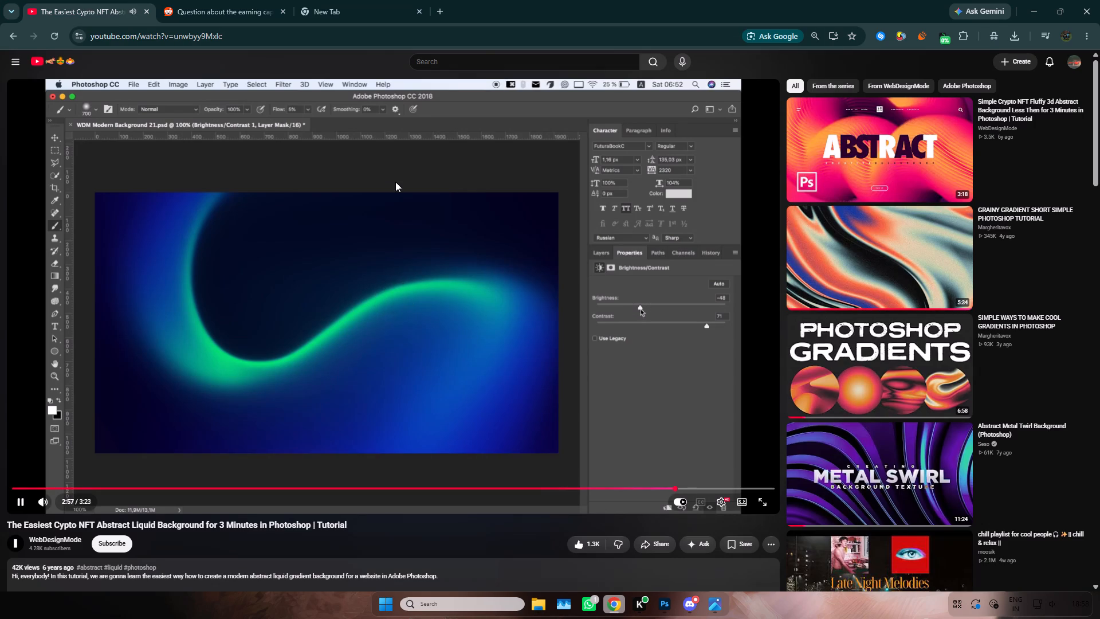
pyautogui.press('Left')
pyautogui.press('Left')
pyautogui.press('Left')
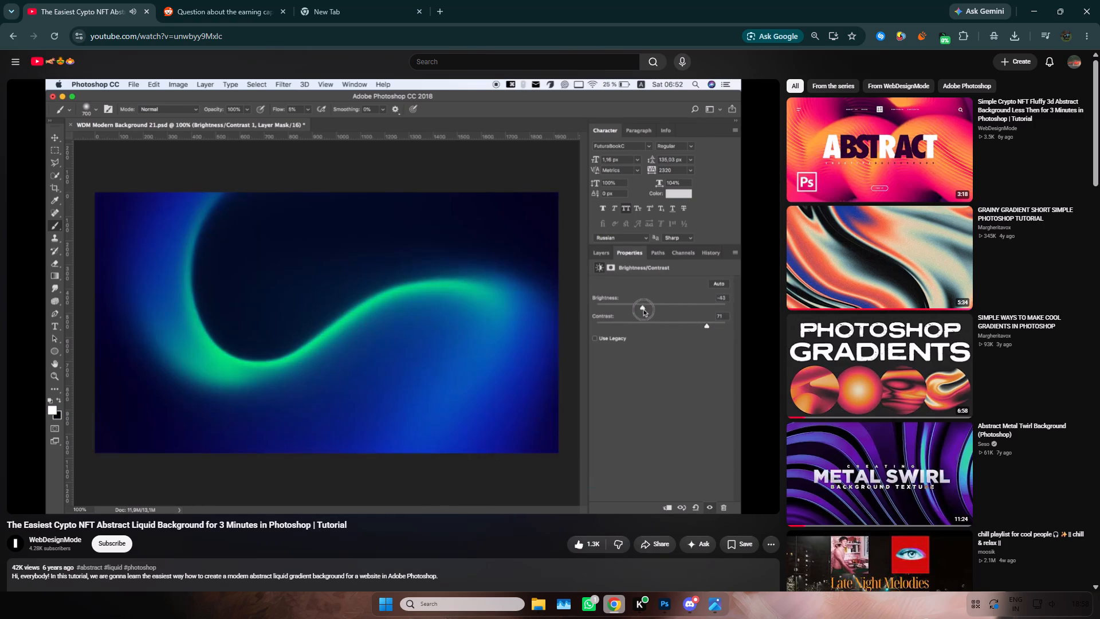
pyautogui.click(435, 218)
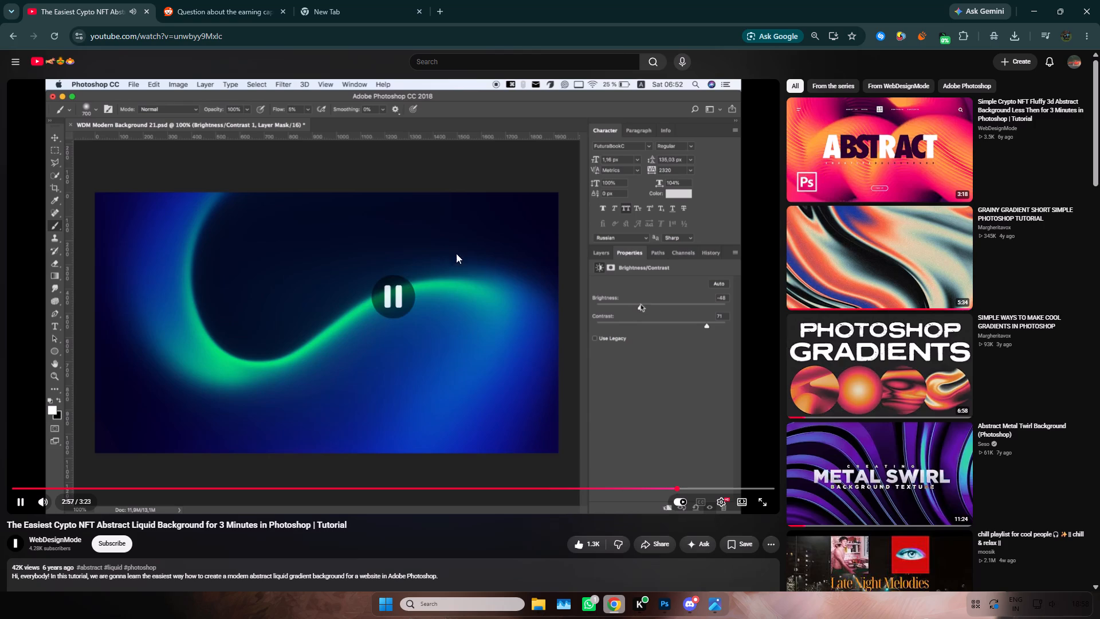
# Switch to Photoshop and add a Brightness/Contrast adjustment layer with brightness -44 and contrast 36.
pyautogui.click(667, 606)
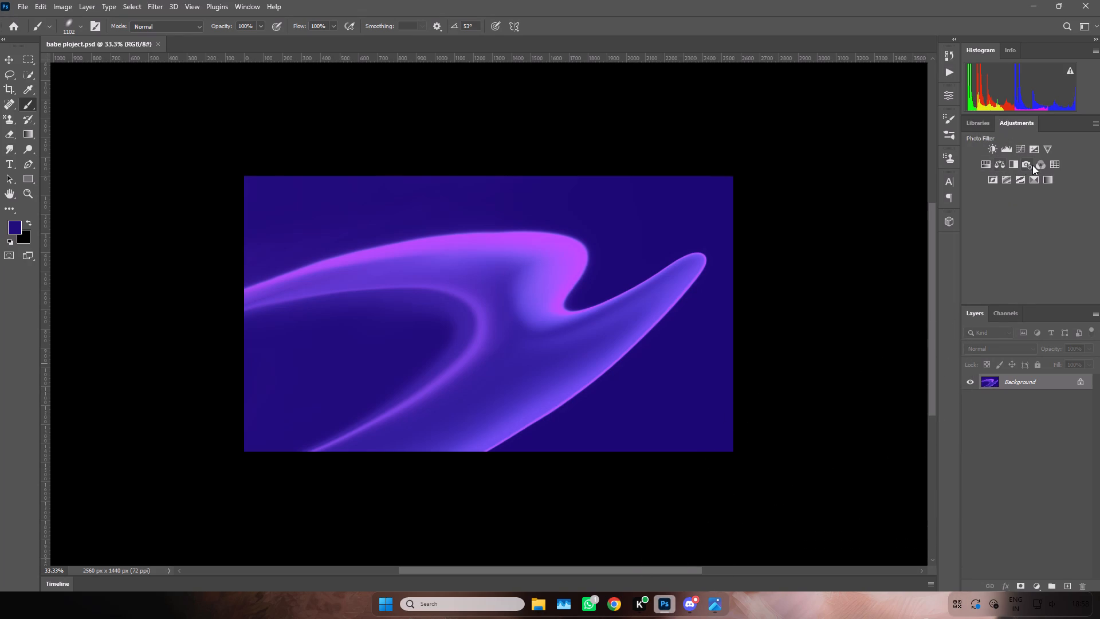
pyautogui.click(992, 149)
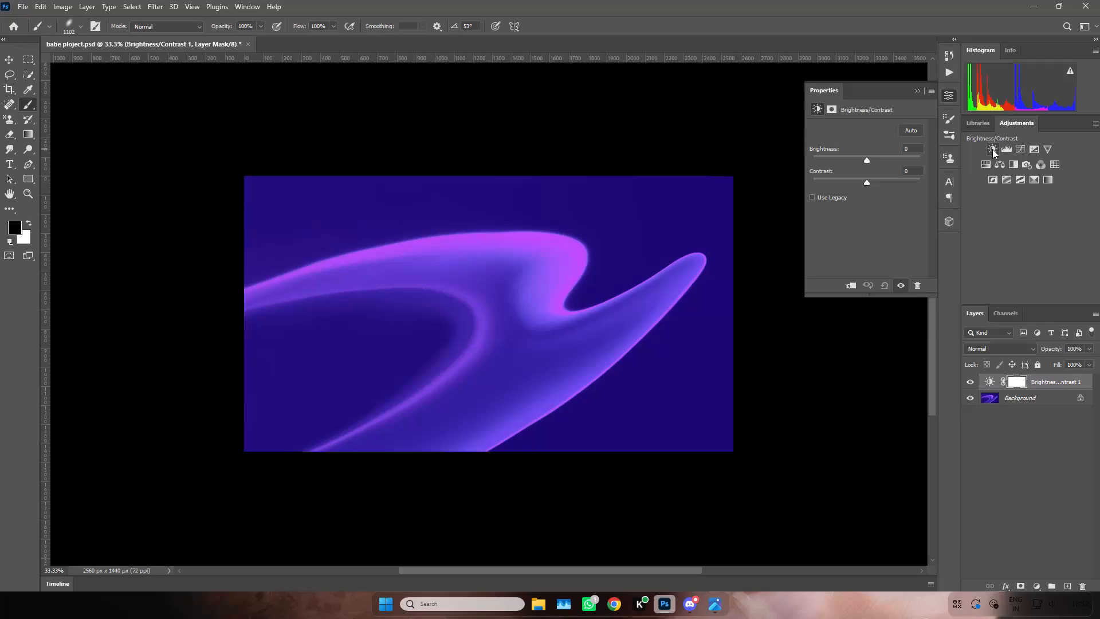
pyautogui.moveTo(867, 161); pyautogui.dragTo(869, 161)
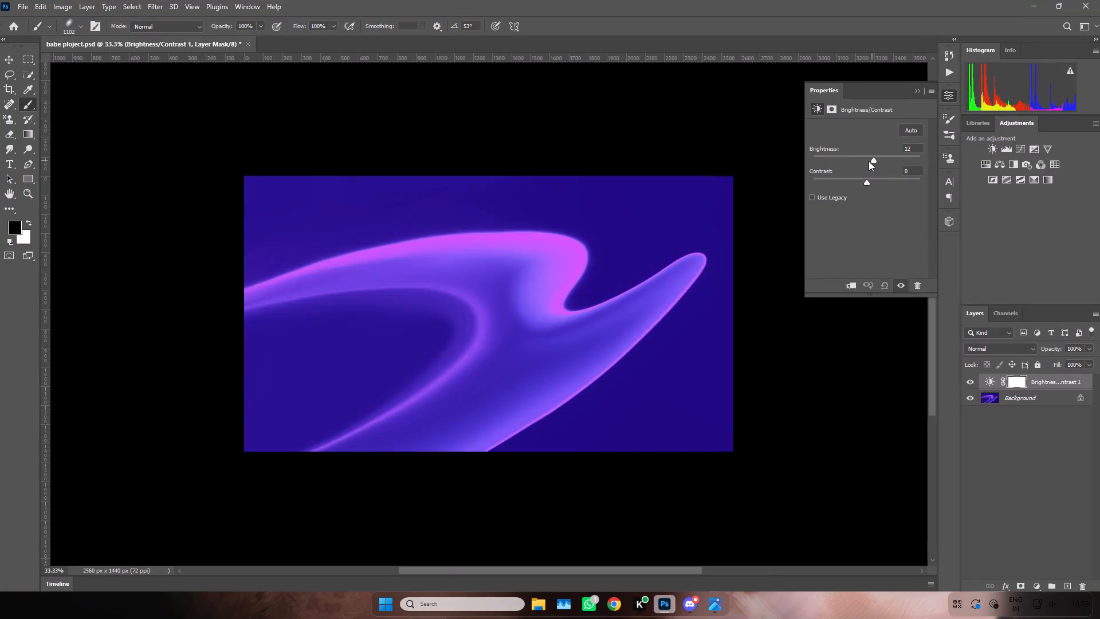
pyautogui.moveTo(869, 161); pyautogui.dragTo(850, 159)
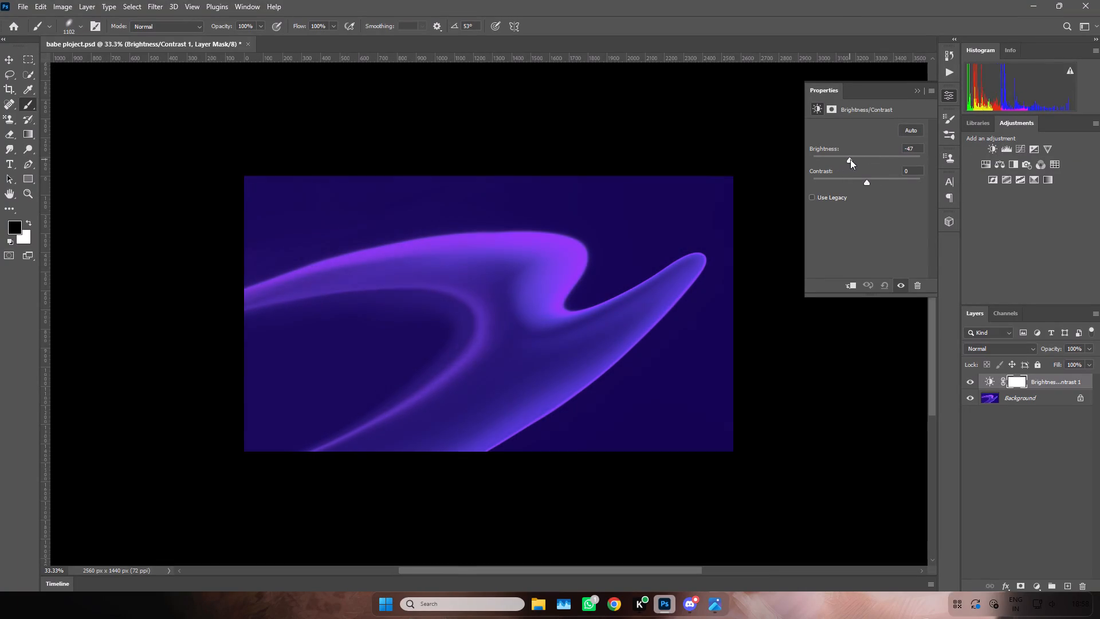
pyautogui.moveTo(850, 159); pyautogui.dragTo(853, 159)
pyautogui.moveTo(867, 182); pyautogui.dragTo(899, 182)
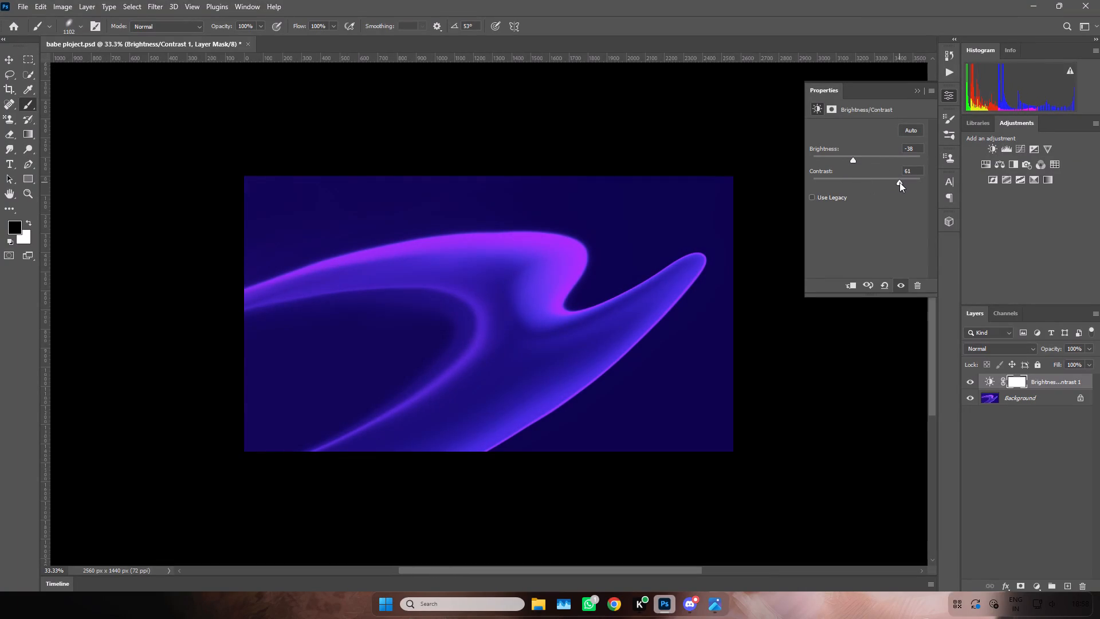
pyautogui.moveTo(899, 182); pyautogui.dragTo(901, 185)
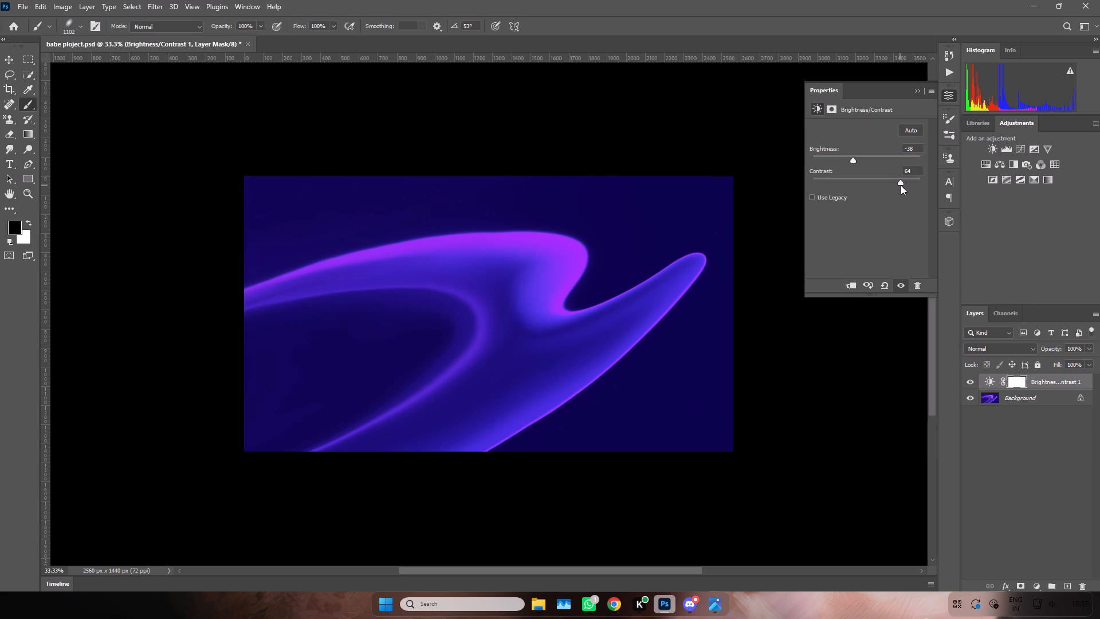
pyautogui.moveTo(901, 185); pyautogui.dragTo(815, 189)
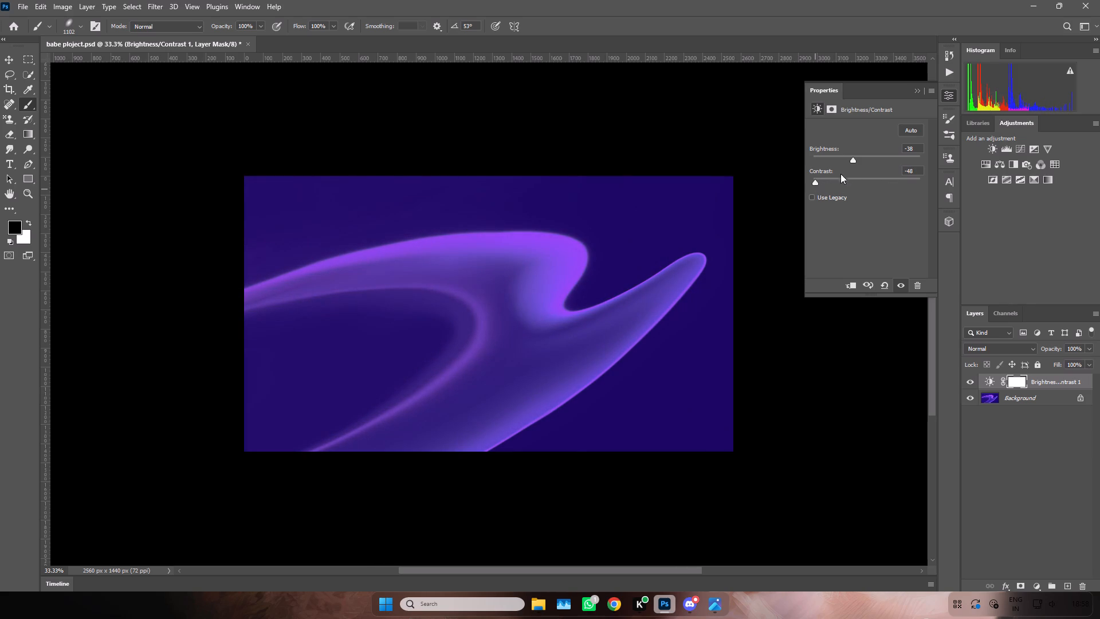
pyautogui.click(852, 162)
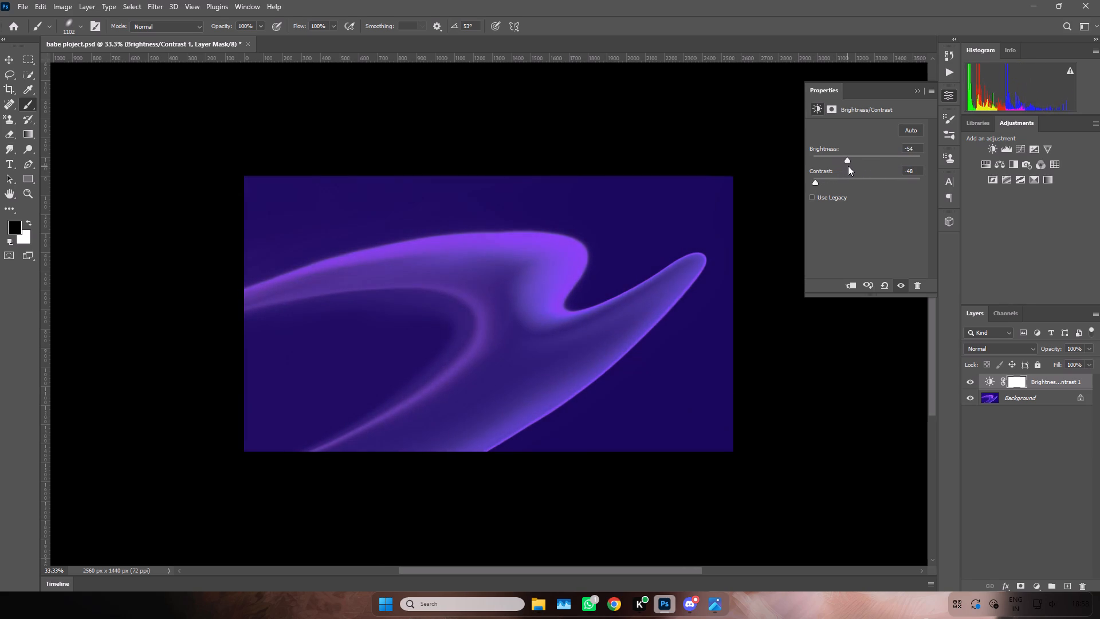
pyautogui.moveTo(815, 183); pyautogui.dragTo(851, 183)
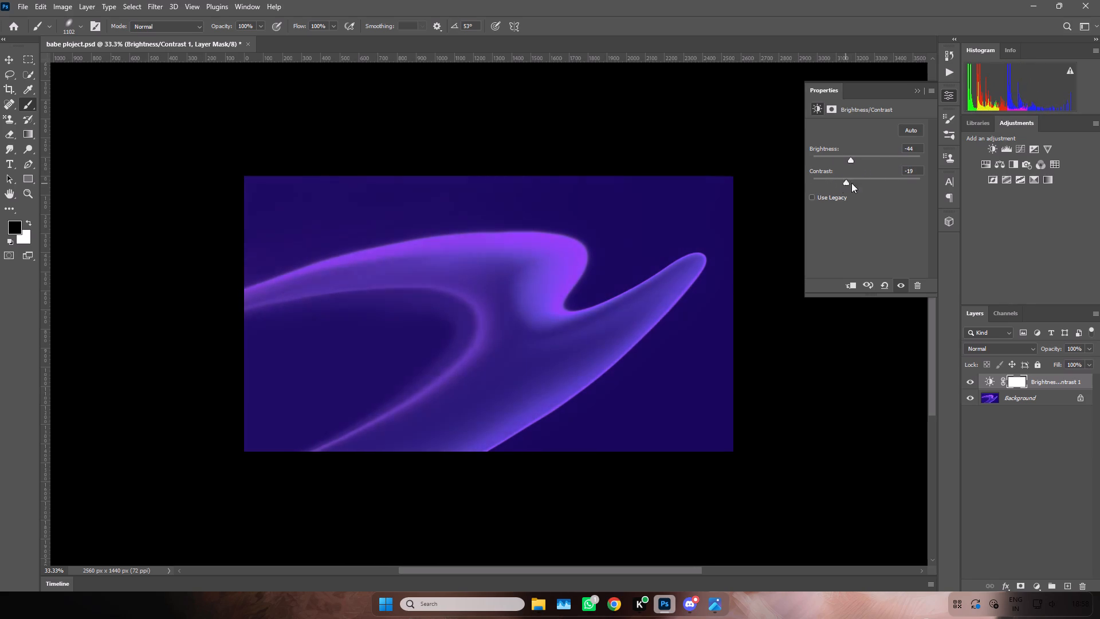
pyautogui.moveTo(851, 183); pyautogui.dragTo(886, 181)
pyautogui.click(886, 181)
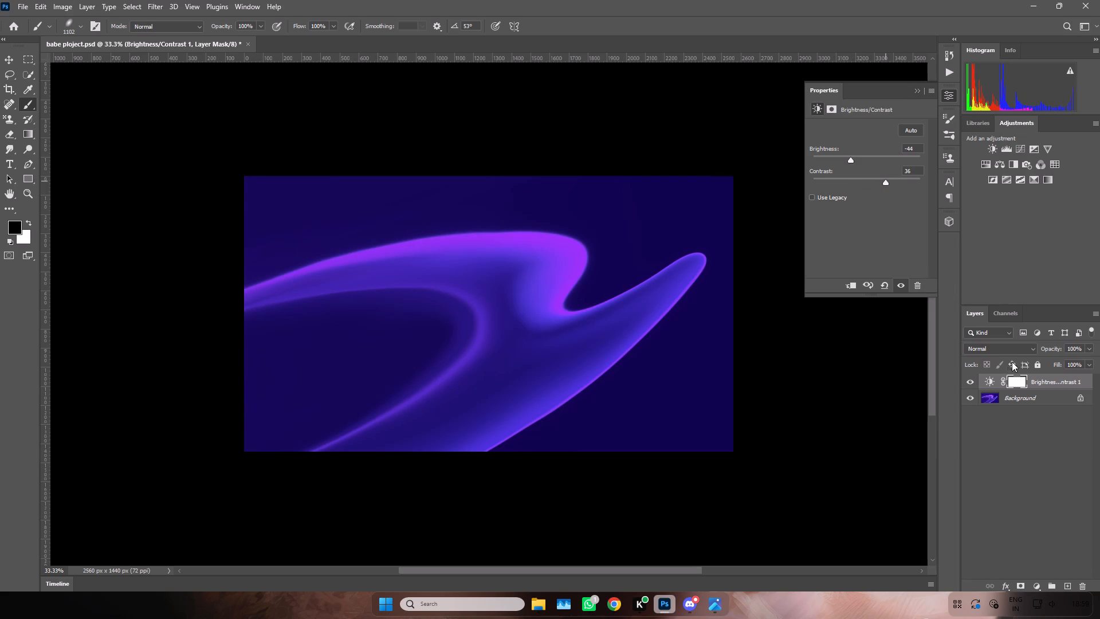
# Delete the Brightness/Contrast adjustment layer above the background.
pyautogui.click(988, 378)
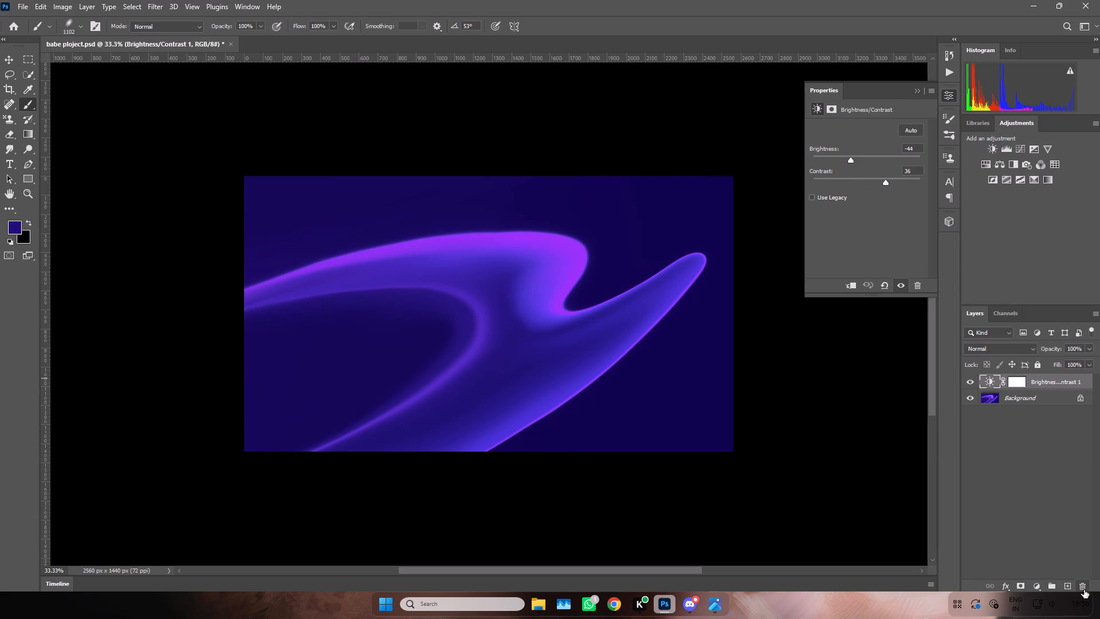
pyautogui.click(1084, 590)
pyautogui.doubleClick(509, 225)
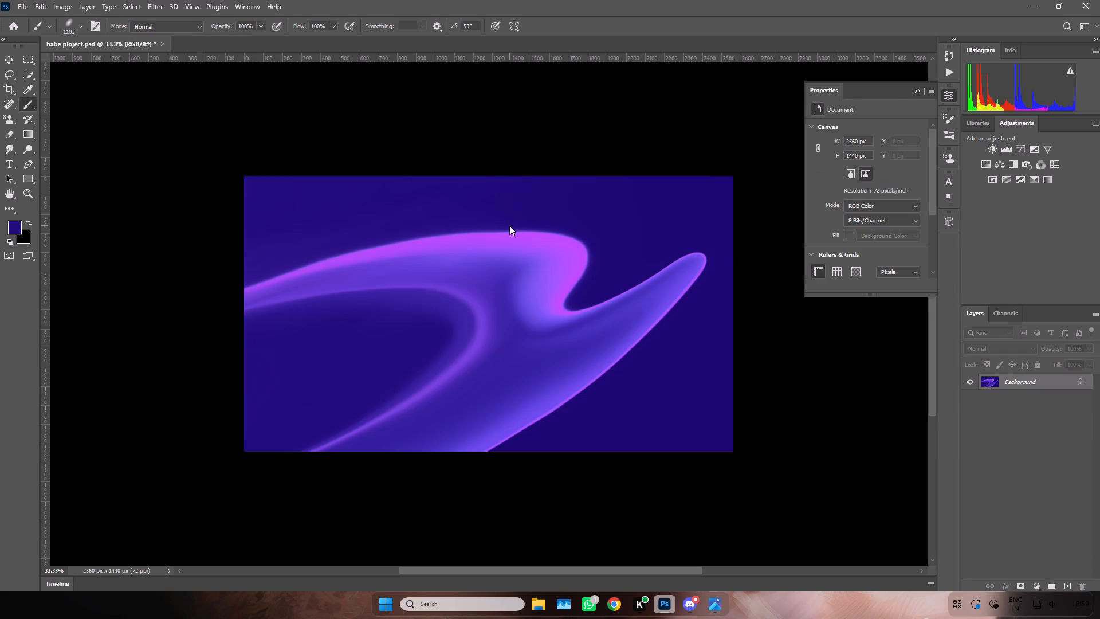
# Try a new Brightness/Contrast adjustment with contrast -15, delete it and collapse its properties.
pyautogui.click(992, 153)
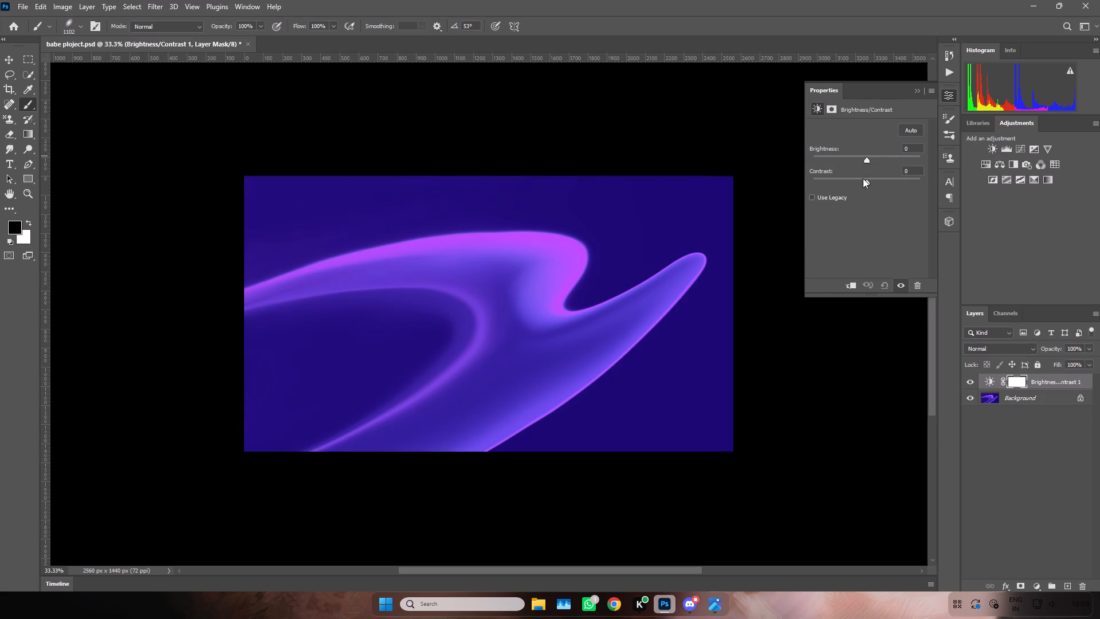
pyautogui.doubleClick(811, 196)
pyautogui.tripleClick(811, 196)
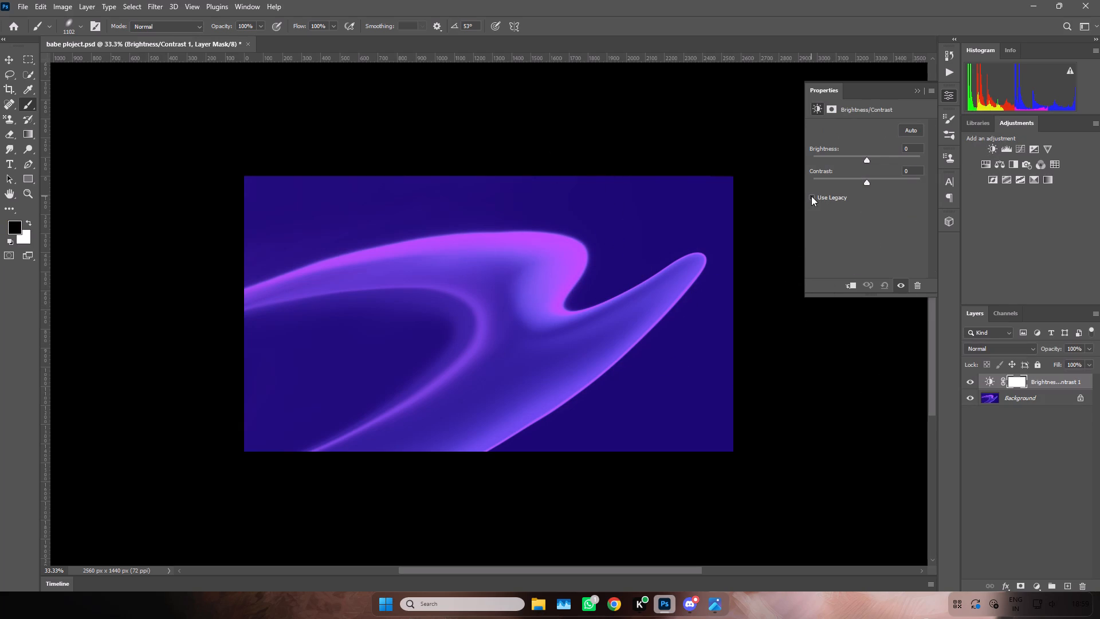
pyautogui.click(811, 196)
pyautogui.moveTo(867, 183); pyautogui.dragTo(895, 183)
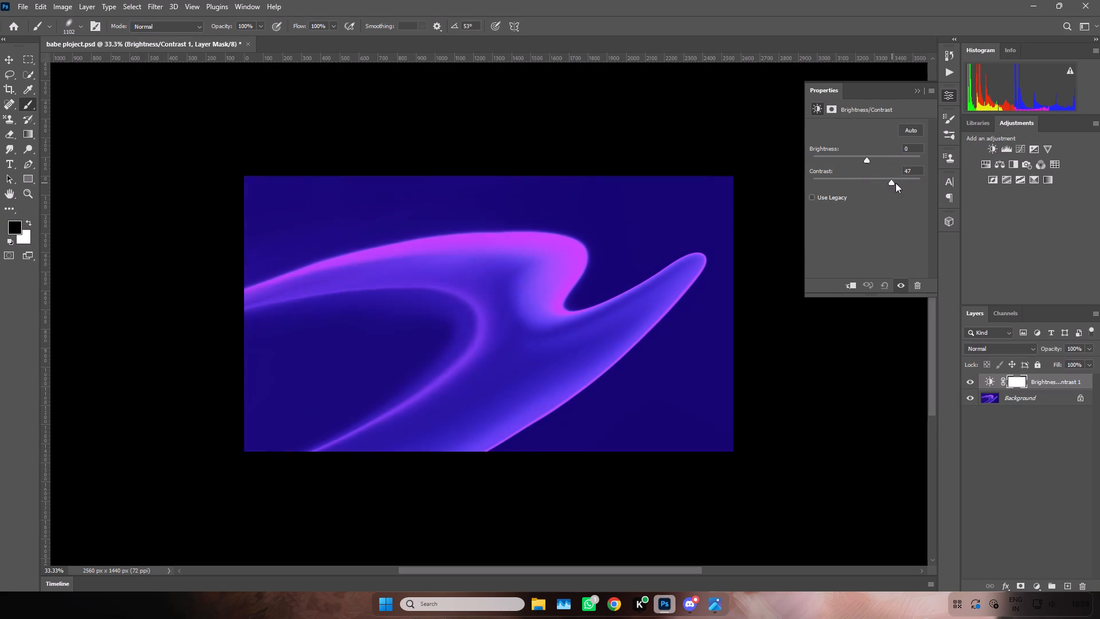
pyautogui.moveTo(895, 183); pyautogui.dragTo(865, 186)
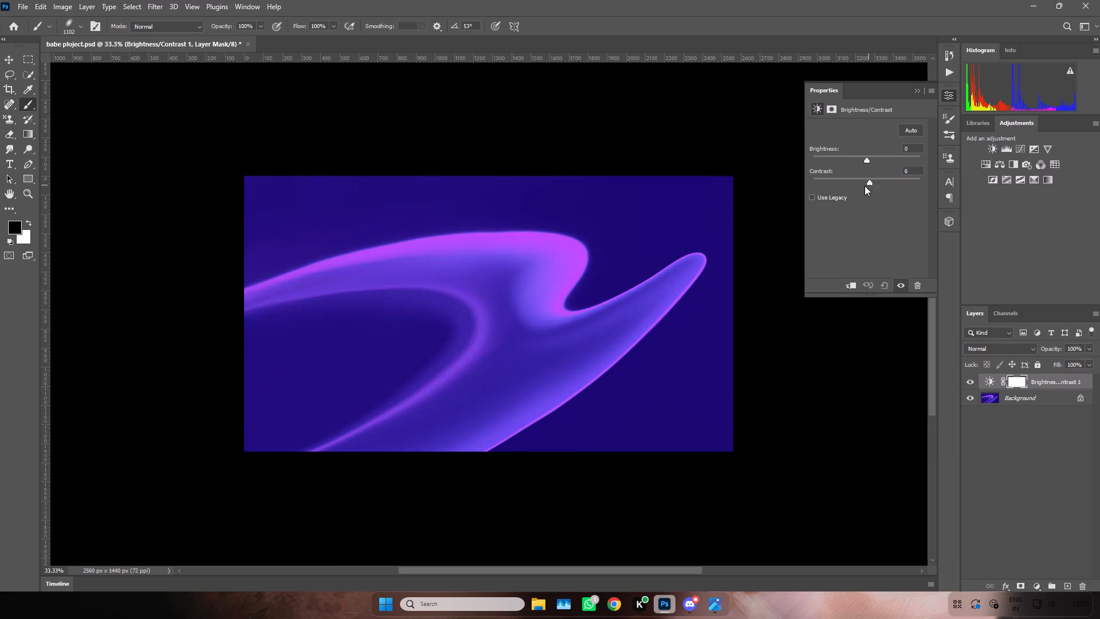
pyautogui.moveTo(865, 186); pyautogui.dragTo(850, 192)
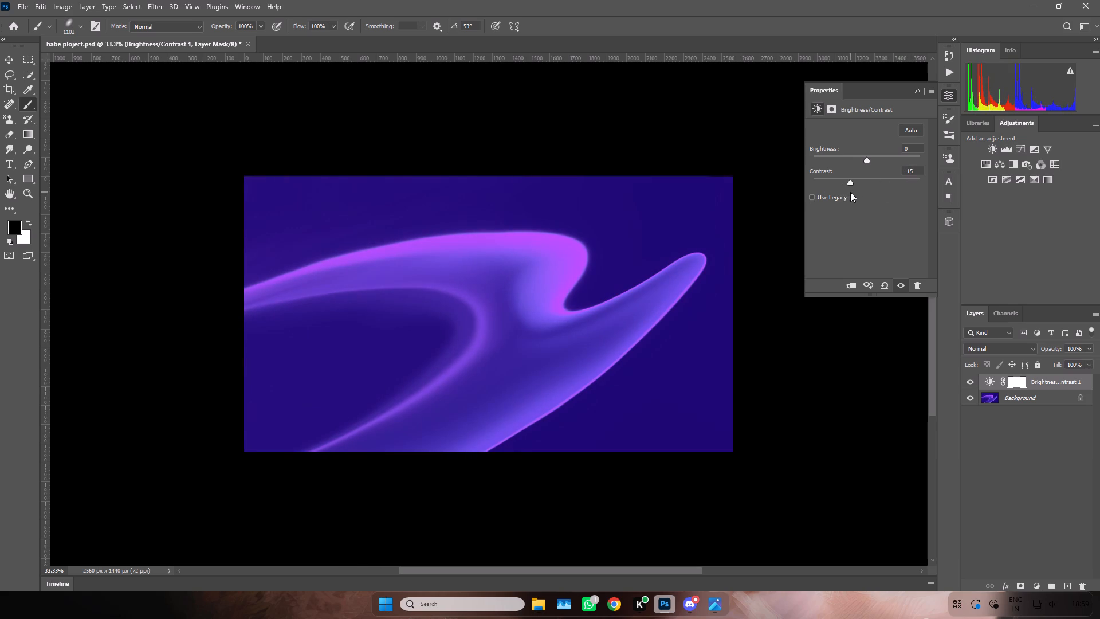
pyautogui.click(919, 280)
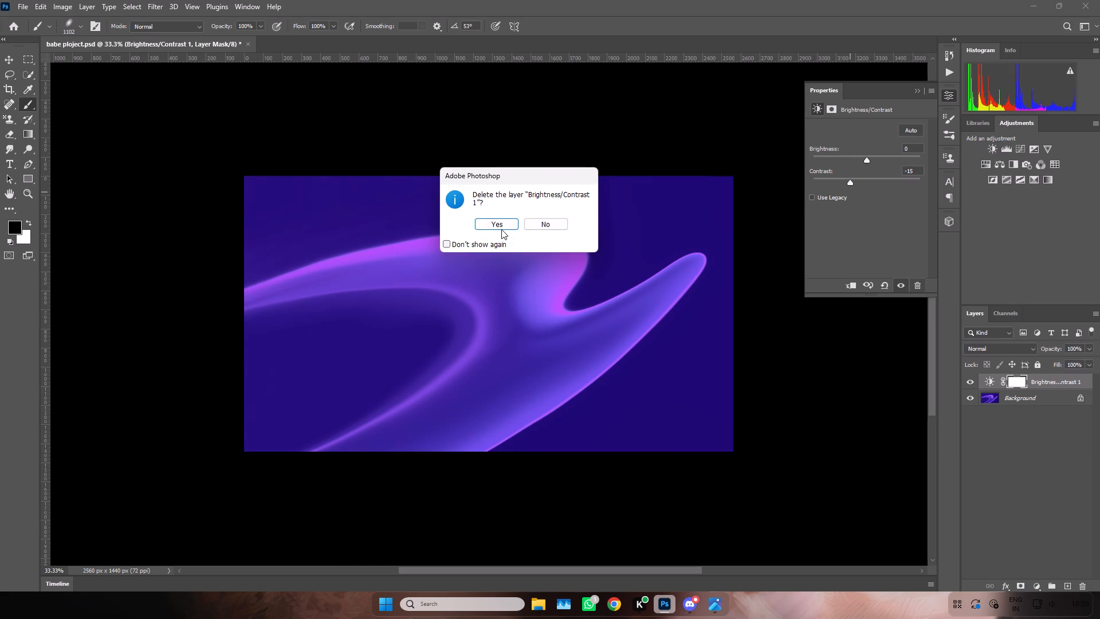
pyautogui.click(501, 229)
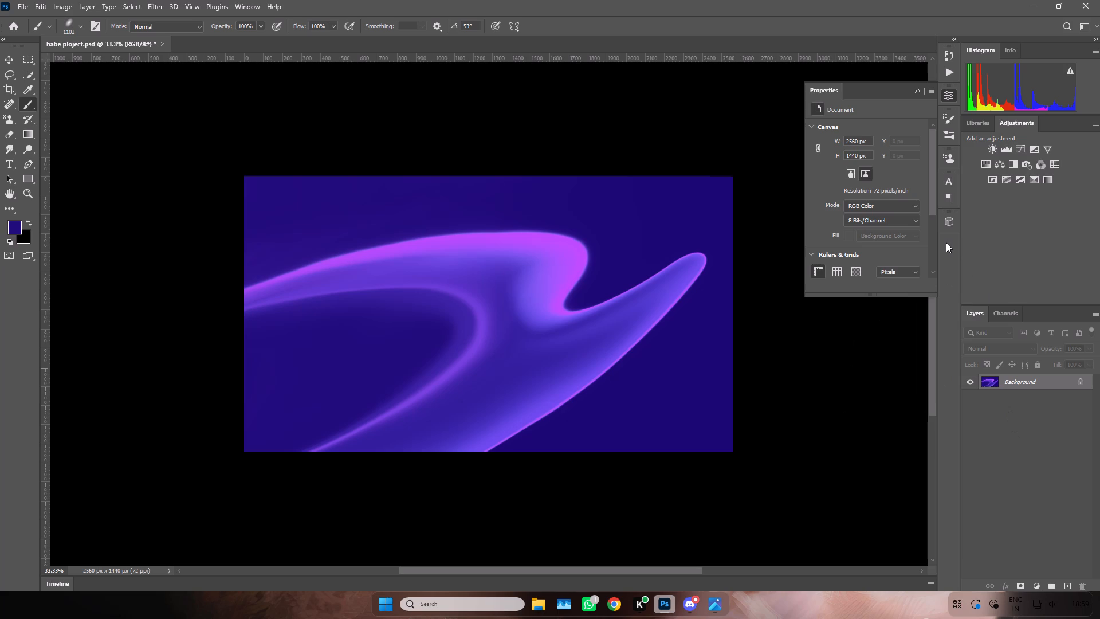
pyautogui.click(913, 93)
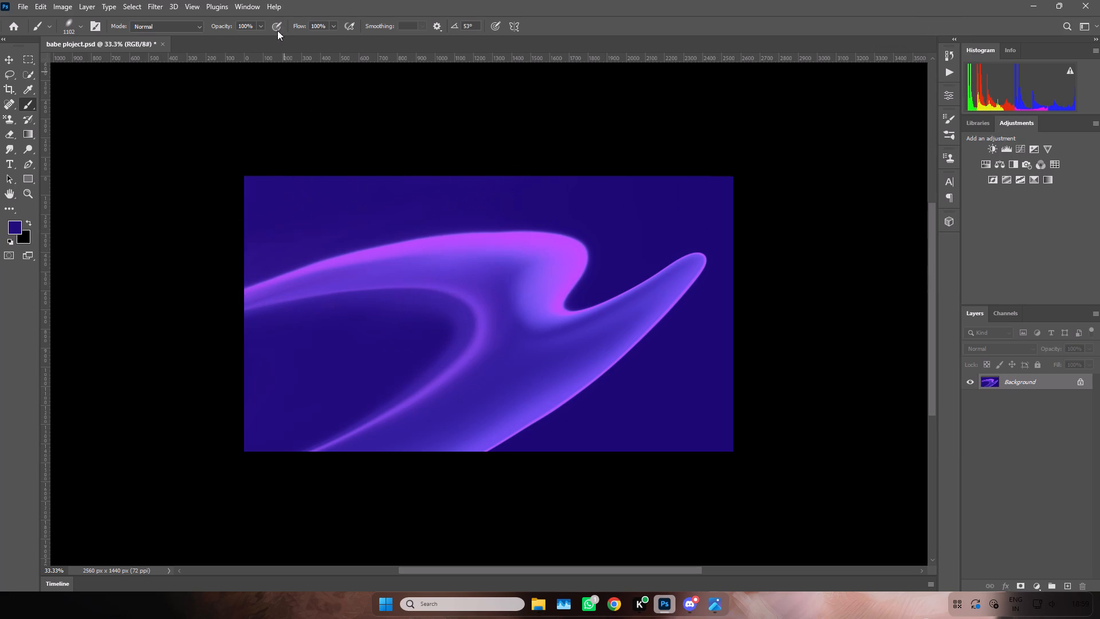
# Open the Liquify filter on the background with the whole canvas in view.
pyautogui.click(155, 1)
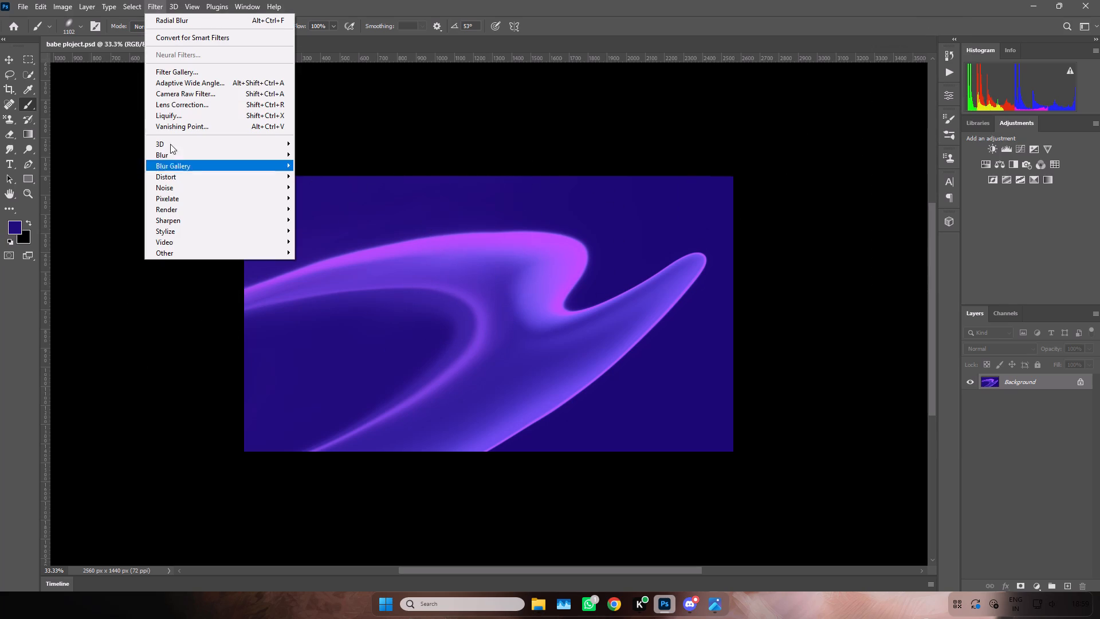
pyautogui.click(174, 112)
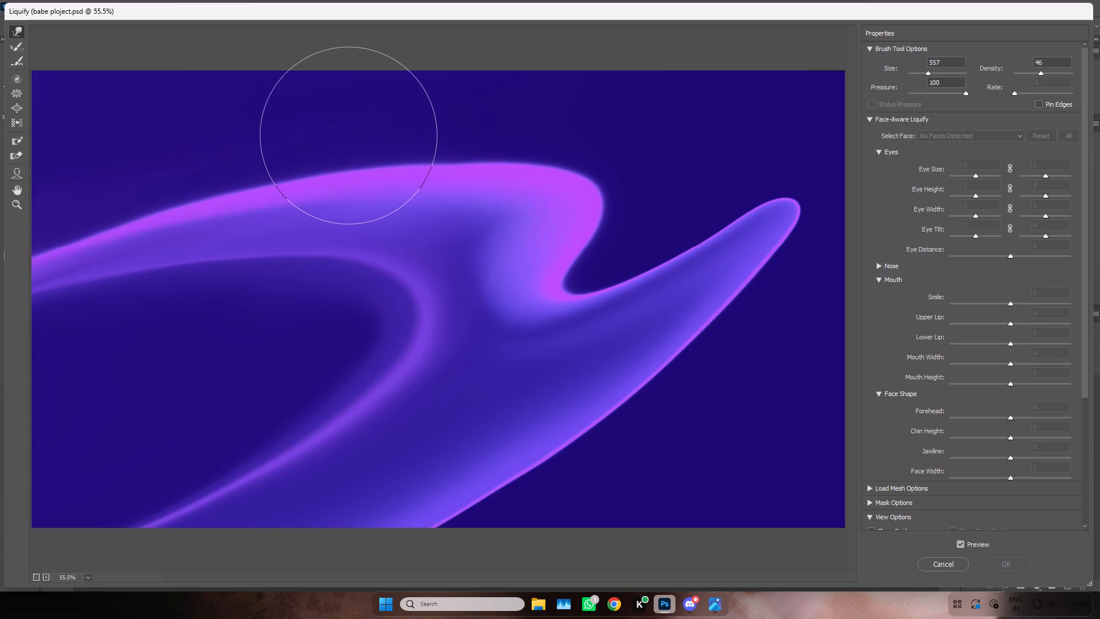
pyautogui.hotkey('ctrl', '-')
pyautogui.hotkey('ctrl', '-')
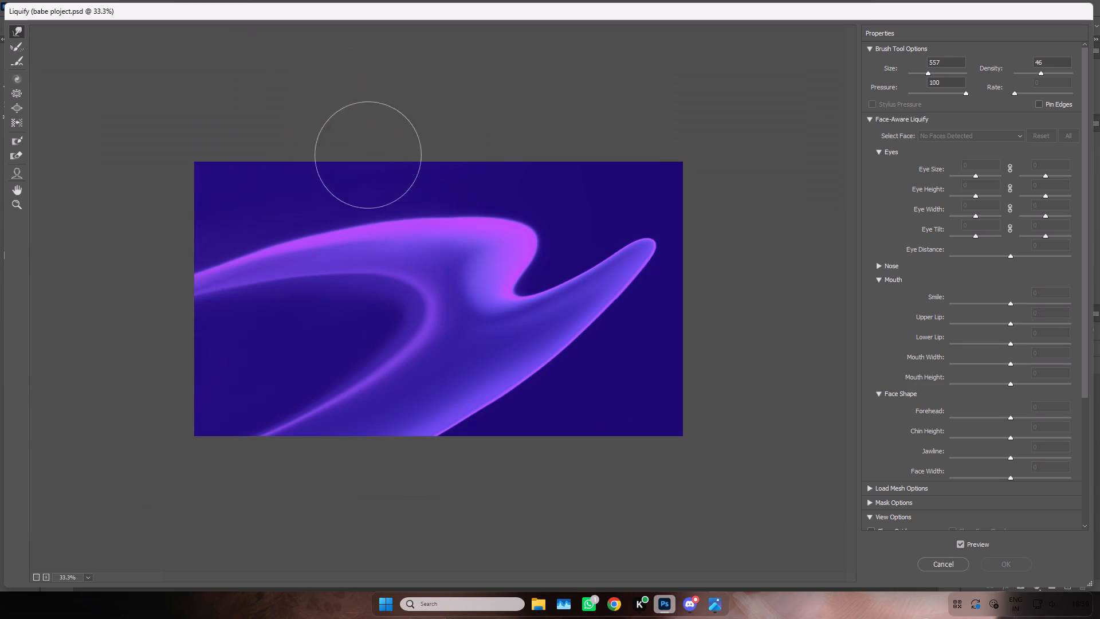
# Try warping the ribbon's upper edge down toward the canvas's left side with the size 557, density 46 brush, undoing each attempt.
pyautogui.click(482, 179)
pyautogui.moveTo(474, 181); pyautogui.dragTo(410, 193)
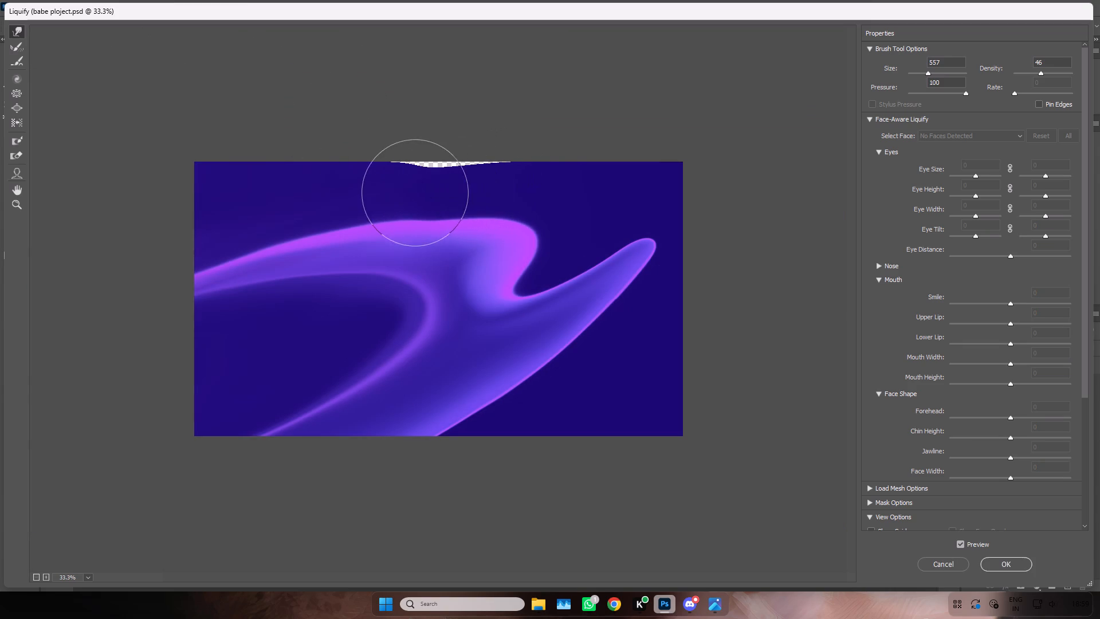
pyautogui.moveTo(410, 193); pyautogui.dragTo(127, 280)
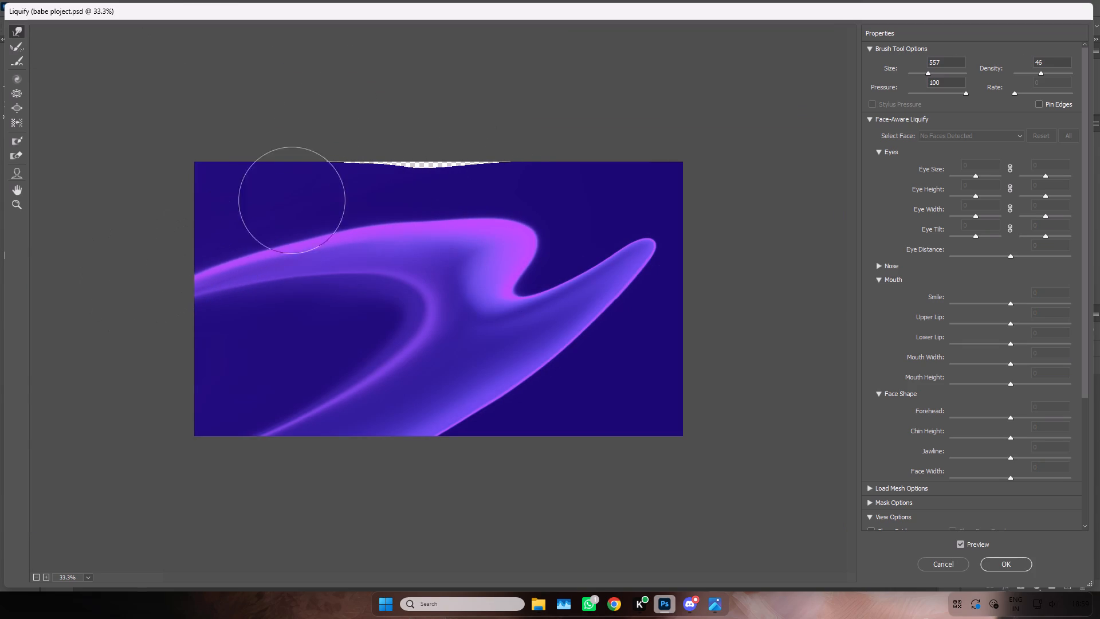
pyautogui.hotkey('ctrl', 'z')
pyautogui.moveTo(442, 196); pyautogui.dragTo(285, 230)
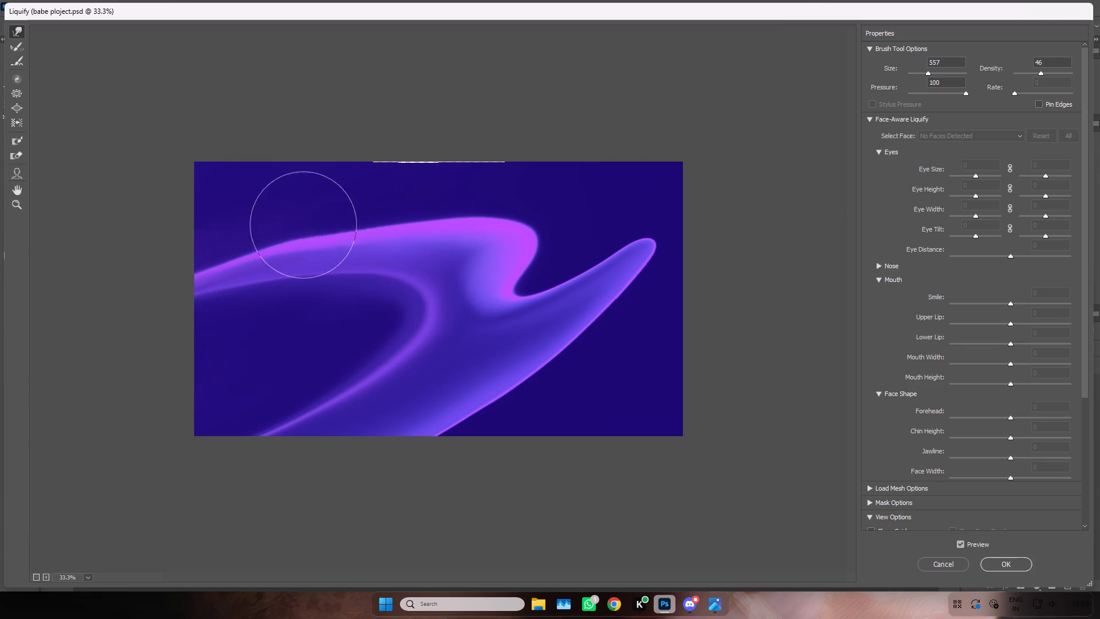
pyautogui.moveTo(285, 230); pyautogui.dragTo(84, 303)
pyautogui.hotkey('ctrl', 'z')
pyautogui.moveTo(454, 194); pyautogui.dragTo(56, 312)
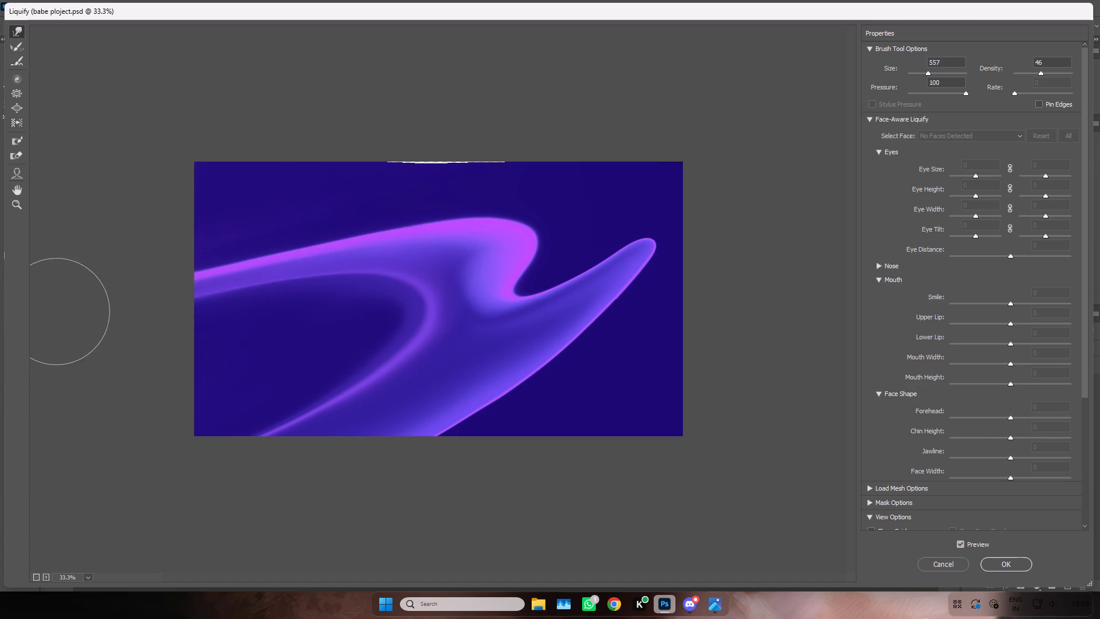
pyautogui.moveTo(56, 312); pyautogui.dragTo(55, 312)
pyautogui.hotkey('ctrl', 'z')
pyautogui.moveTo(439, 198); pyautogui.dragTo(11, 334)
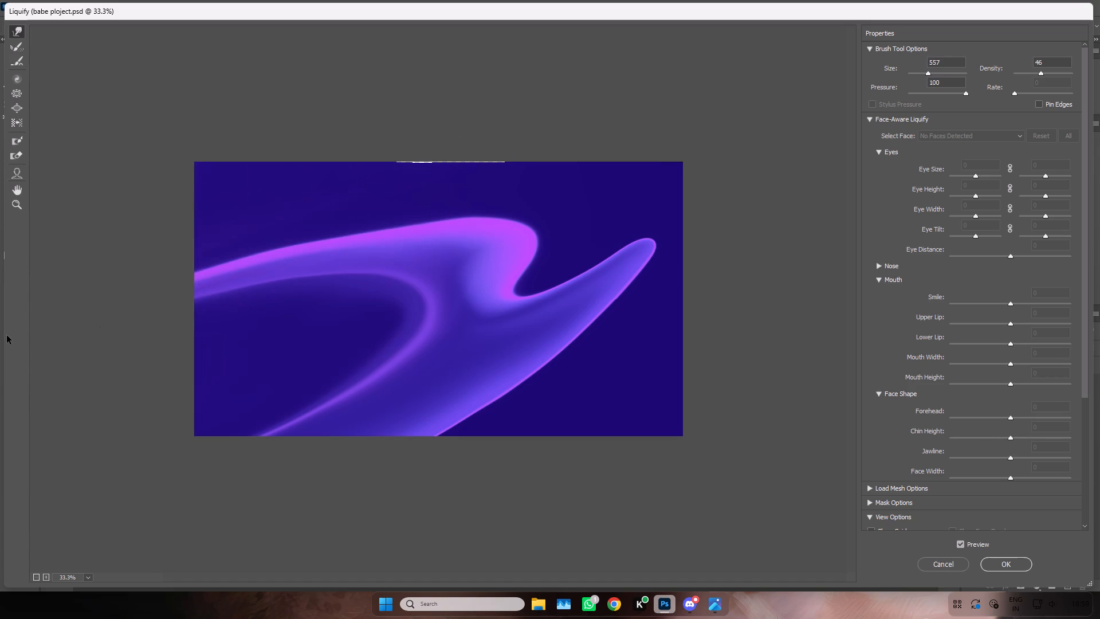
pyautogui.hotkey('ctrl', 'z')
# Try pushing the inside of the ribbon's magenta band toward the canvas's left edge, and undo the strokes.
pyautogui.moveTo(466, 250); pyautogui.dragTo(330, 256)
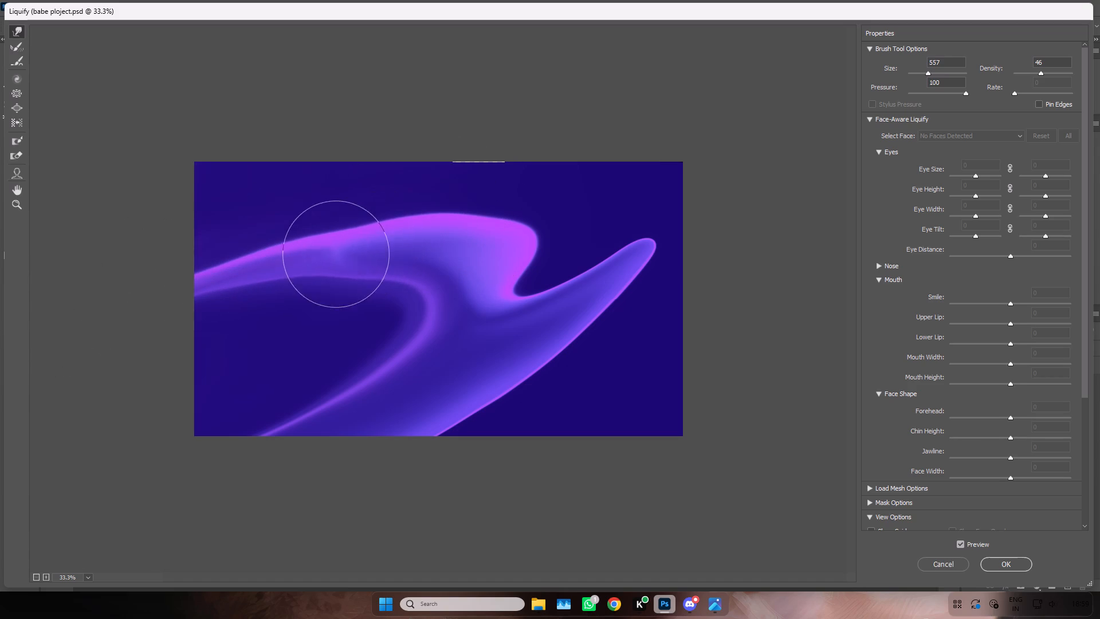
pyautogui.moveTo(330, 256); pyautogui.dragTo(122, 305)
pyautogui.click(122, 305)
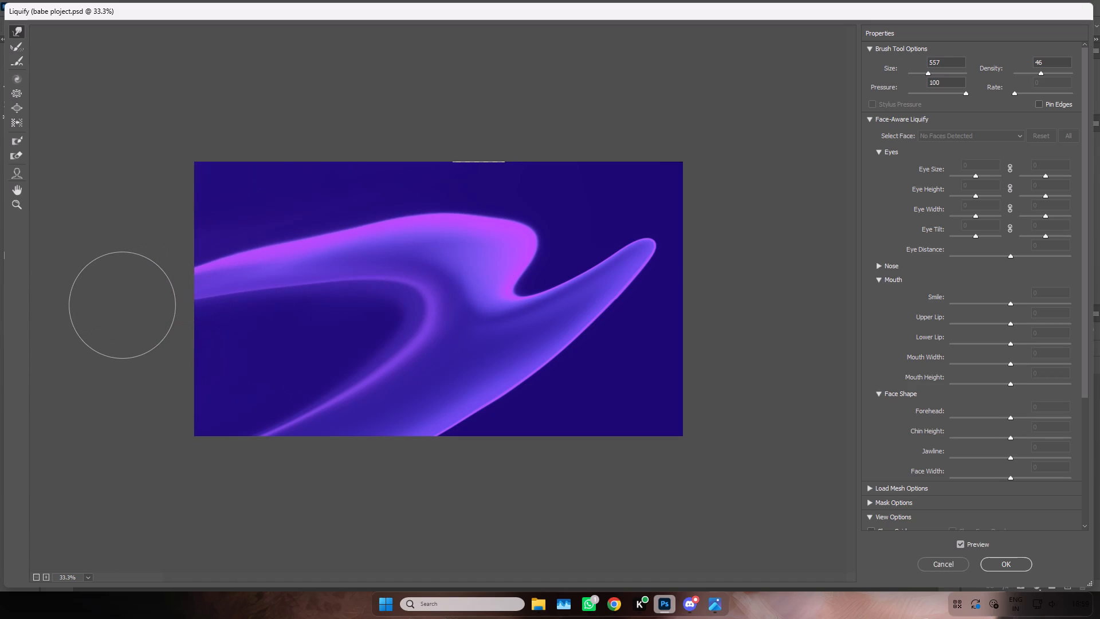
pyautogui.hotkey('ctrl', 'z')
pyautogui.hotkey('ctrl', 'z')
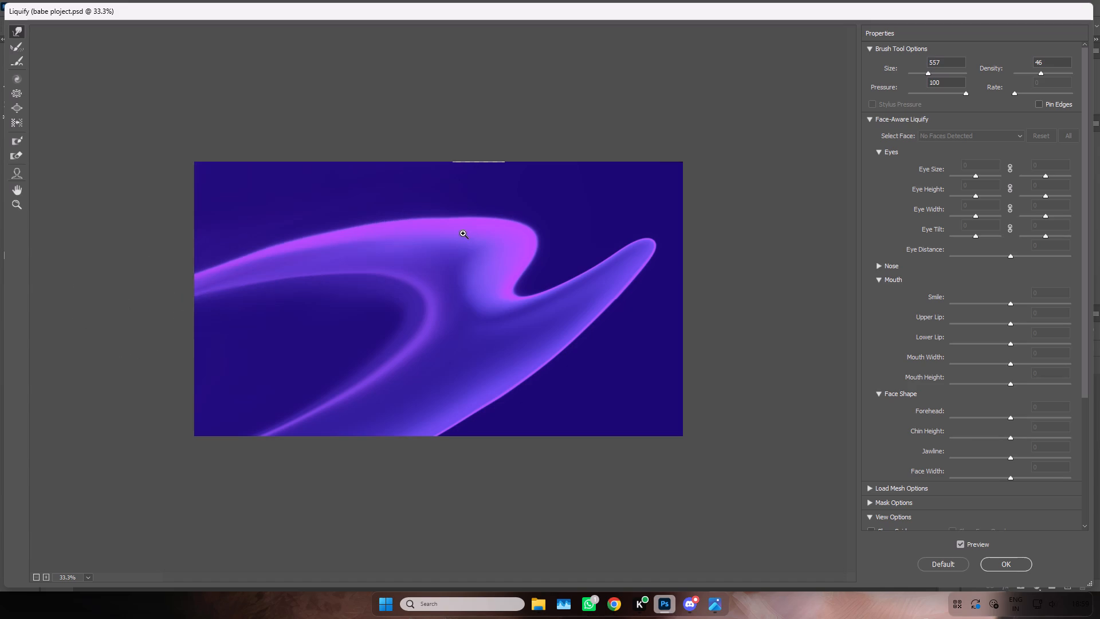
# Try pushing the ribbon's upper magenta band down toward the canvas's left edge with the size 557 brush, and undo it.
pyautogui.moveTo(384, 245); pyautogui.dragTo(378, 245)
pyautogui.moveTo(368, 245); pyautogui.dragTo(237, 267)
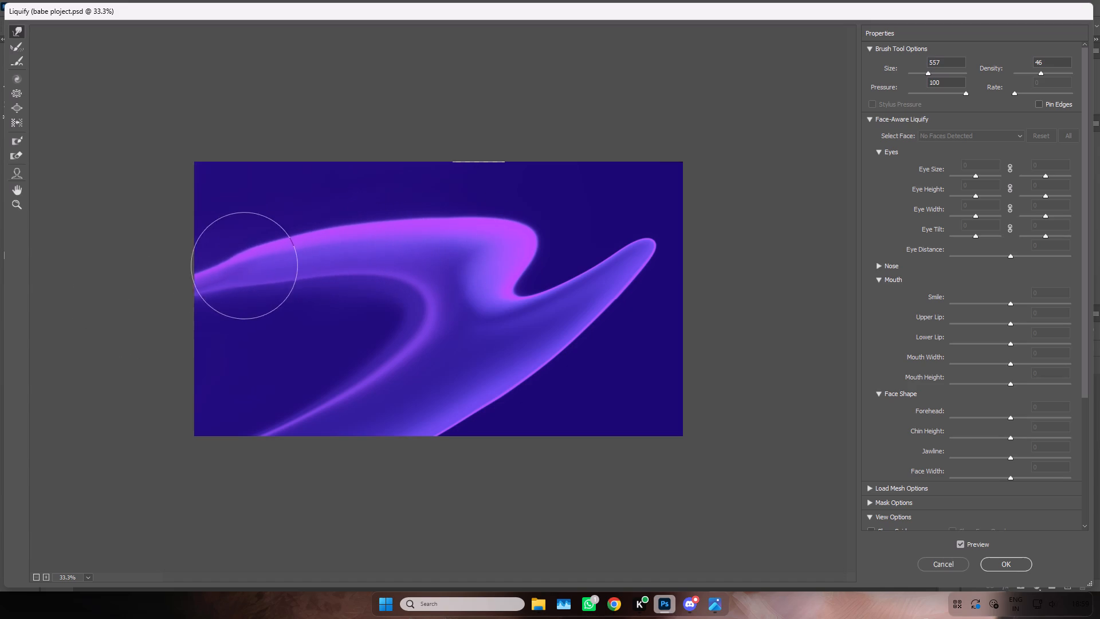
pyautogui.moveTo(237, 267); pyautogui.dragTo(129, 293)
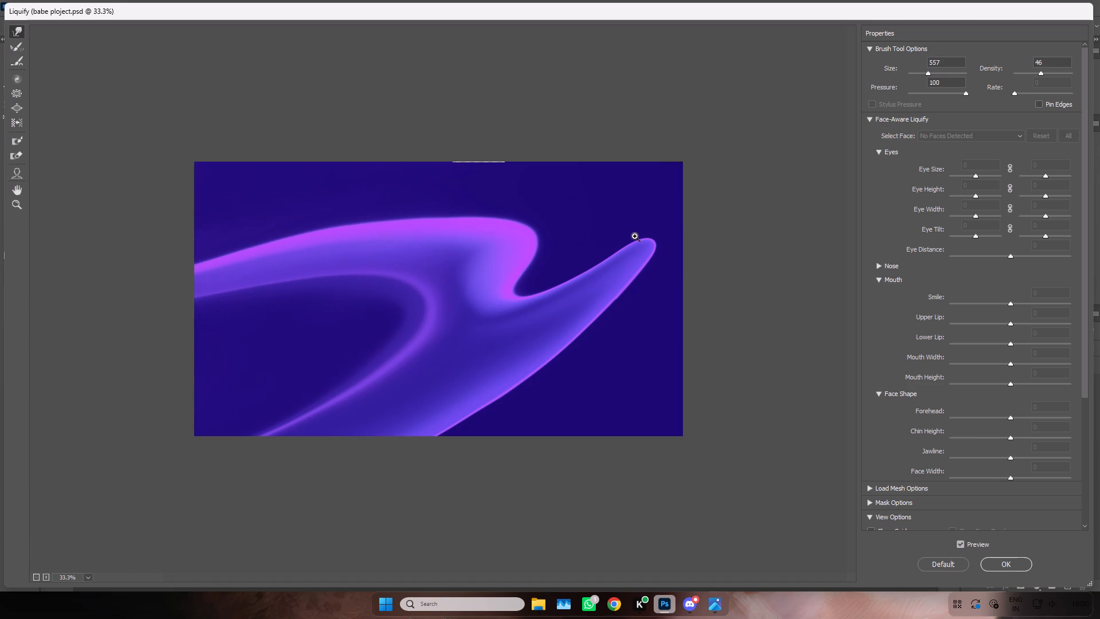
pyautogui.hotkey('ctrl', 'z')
# Push the ribbon's upper magenta band out past the canvas's left edge, thickening the band there.
pyautogui.moveTo(371, 235); pyautogui.dragTo(358, 236)
pyautogui.moveTo(350, 237); pyautogui.dragTo(192, 267)
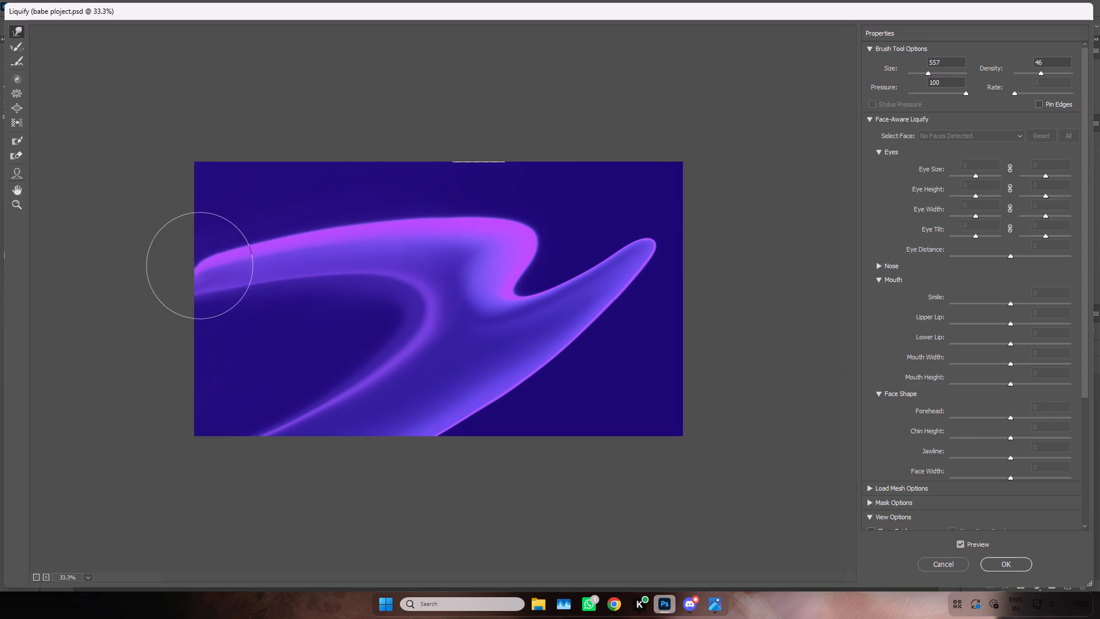
pyautogui.moveTo(192, 267); pyautogui.dragTo(112, 287)
pyautogui.click(110, 287)
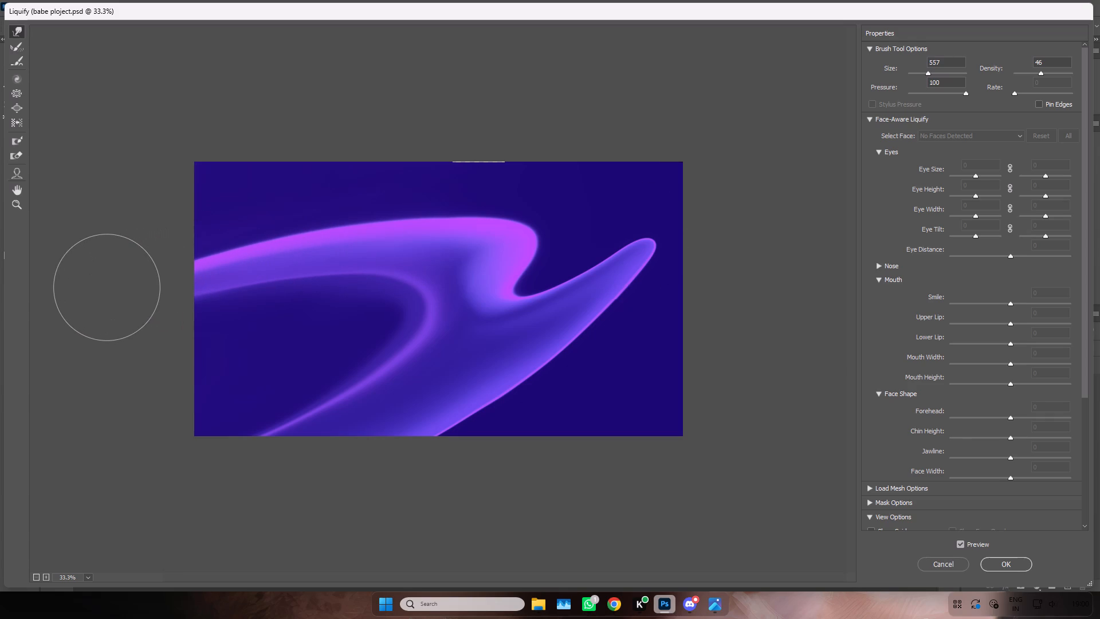
# Nudge the violet glow inside the ribbon's fold outward into the darker area with a size 166 brush.
pyautogui.hotkey('ctrl', '=')
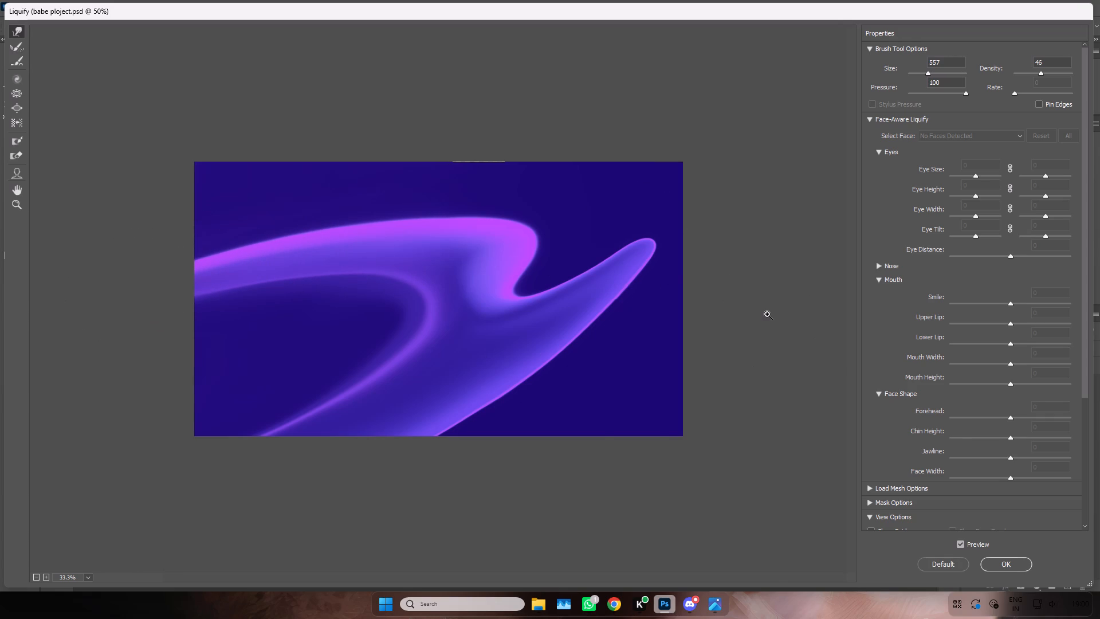
pyautogui.hotkey('ctrl', '=')
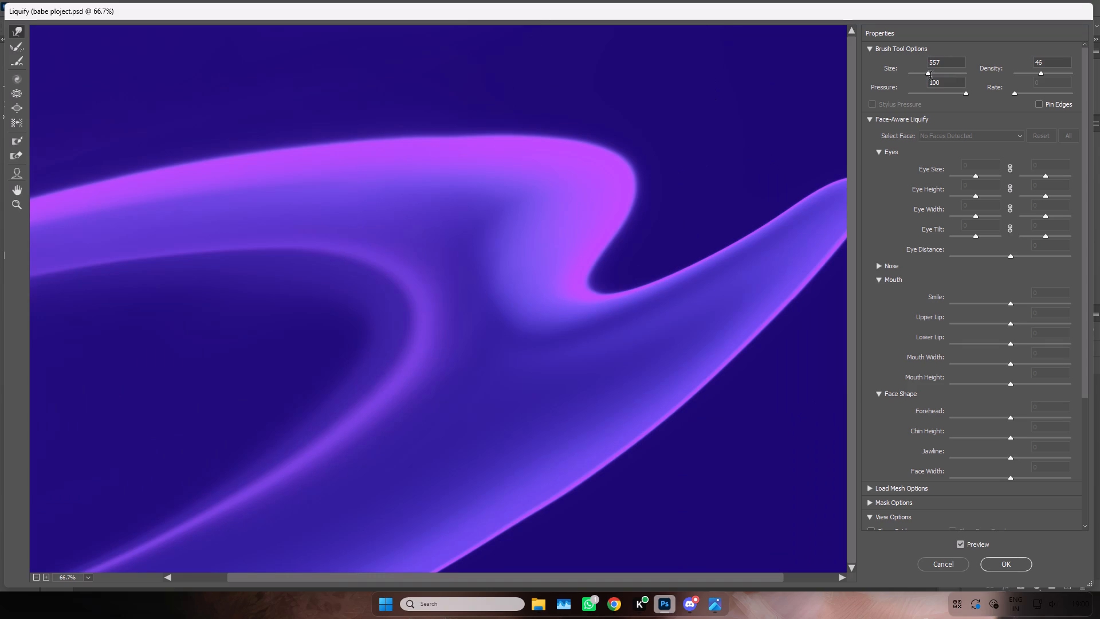
pyautogui.moveTo(928, 73); pyautogui.dragTo(922, 75)
pyautogui.moveTo(527, 306); pyautogui.dragTo(508, 302)
pyautogui.moveTo(508, 302); pyautogui.dragTo(495, 287)
pyautogui.doubleClick(494, 283)
pyautogui.click(492, 267)
pyautogui.click(495, 246)
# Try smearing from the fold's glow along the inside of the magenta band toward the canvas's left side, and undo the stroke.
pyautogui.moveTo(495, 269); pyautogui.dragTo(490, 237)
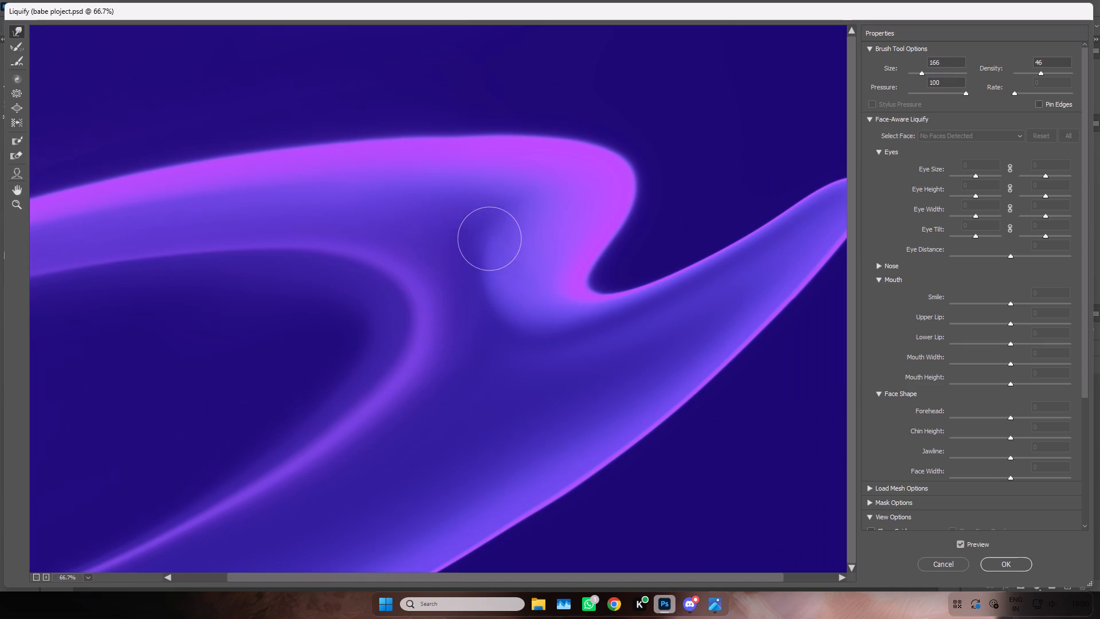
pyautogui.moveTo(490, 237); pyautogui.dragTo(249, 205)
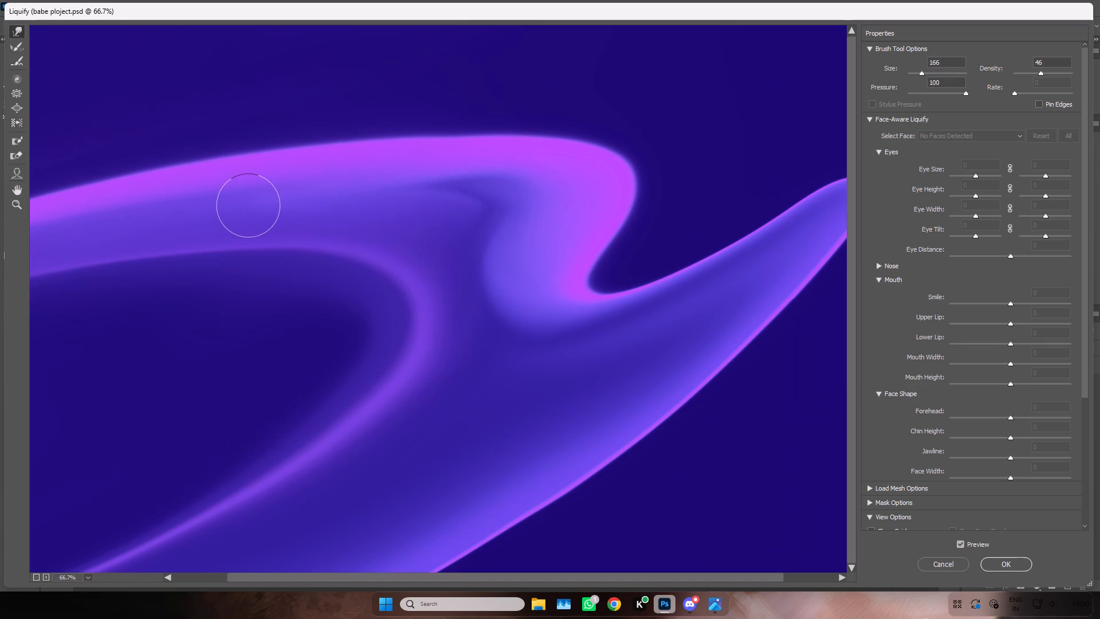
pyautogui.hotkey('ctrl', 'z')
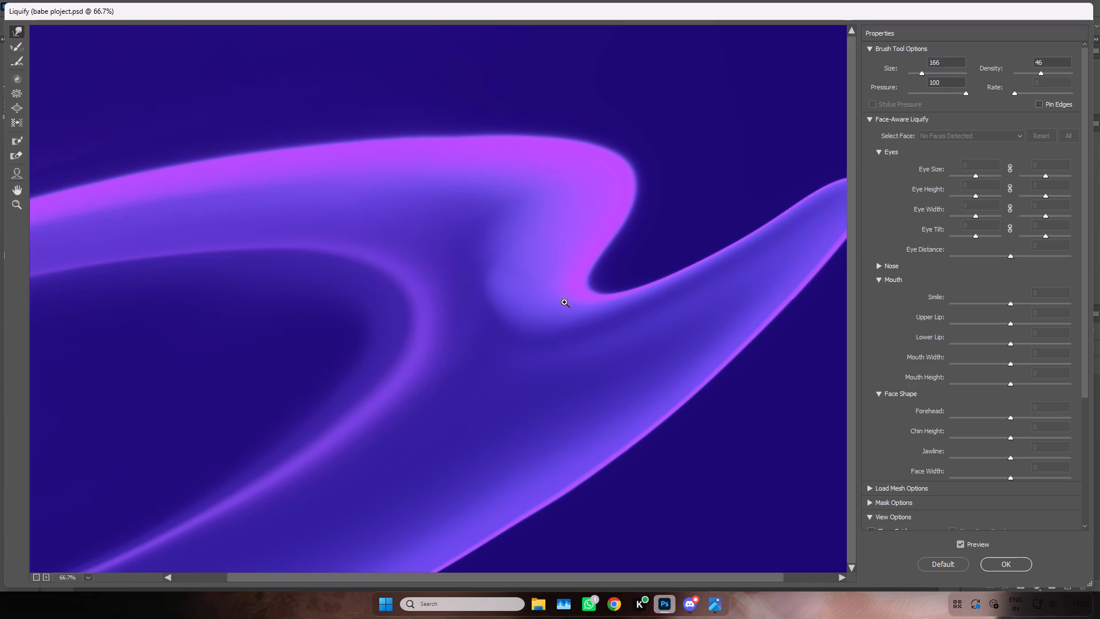
# Push the background up over the thin light gap at the middle of the canvas's top edge and apply the Liquify filter.
pyautogui.hotkey('ctrl', '-')
pyautogui.hotkey('ctrl', '-')
pyautogui.hotkey('ctrl', '-')
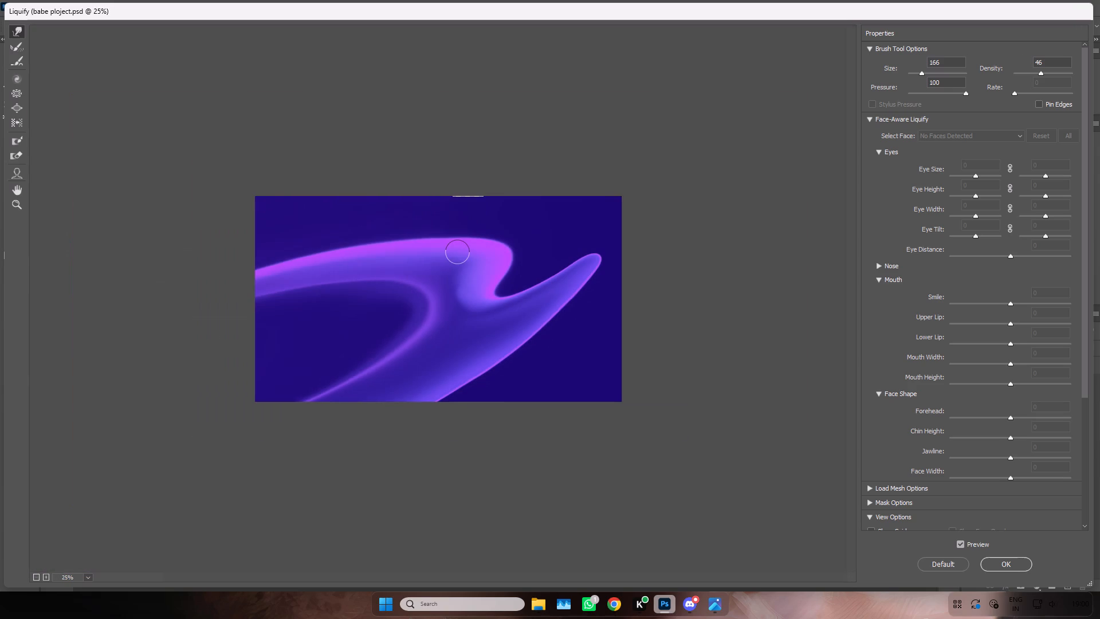
pyautogui.moveTo(474, 174); pyautogui.dragTo(457, 162)
pyautogui.moveTo(470, 193); pyautogui.dragTo(470, 181)
pyautogui.moveTo(477, 193); pyautogui.dragTo(477, 178)
pyautogui.moveTo(480, 186); pyautogui.dragTo(477, 177)
pyautogui.moveTo(457, 193); pyautogui.dragTo(453, 182)
pyautogui.moveTo(453, 194); pyautogui.dragTo(451, 182)
pyautogui.click(996, 559)
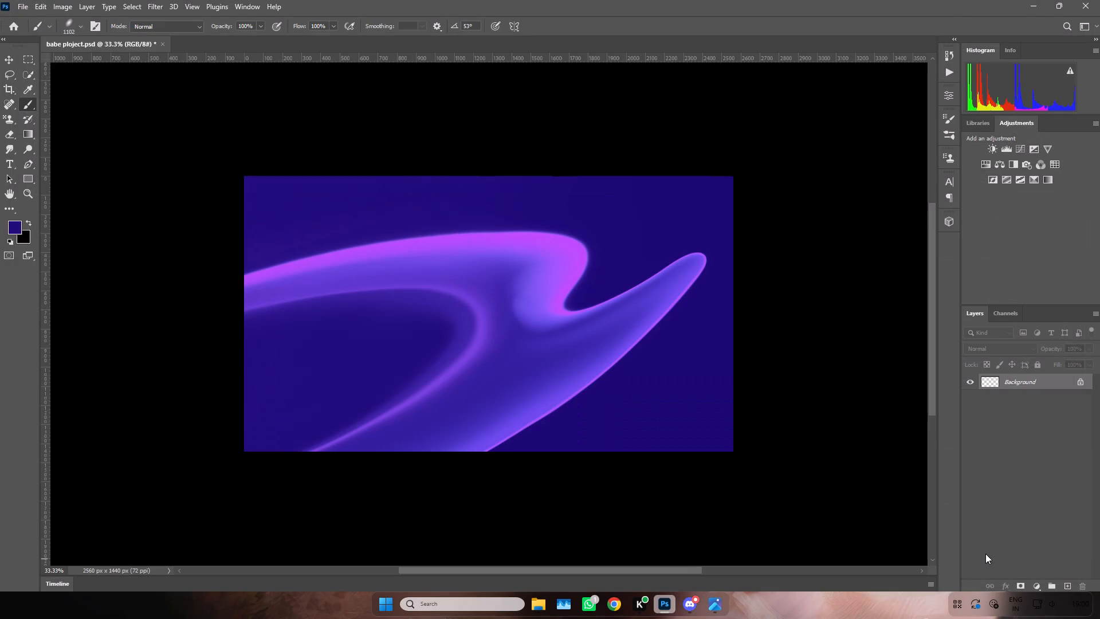
# Save the document and quick export it as the PNG "babe ploject" in PS quick exports, replacing the existing file.
pyautogui.hotkey('ctrl', 's')
pyautogui.click(23, 0)
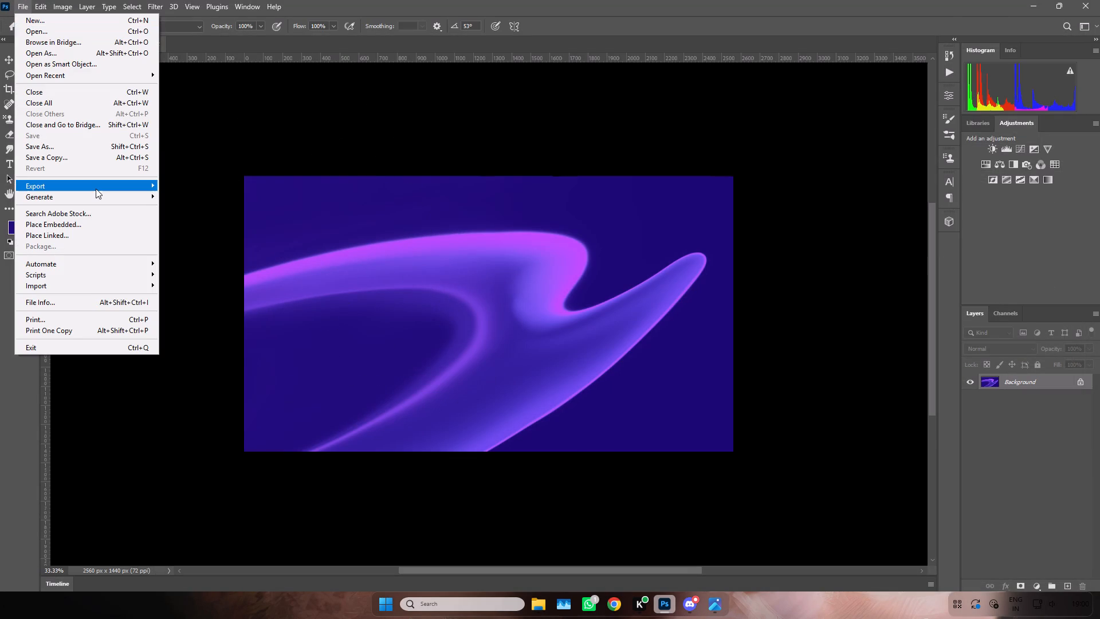
pyautogui.doubleClick(192, 183)
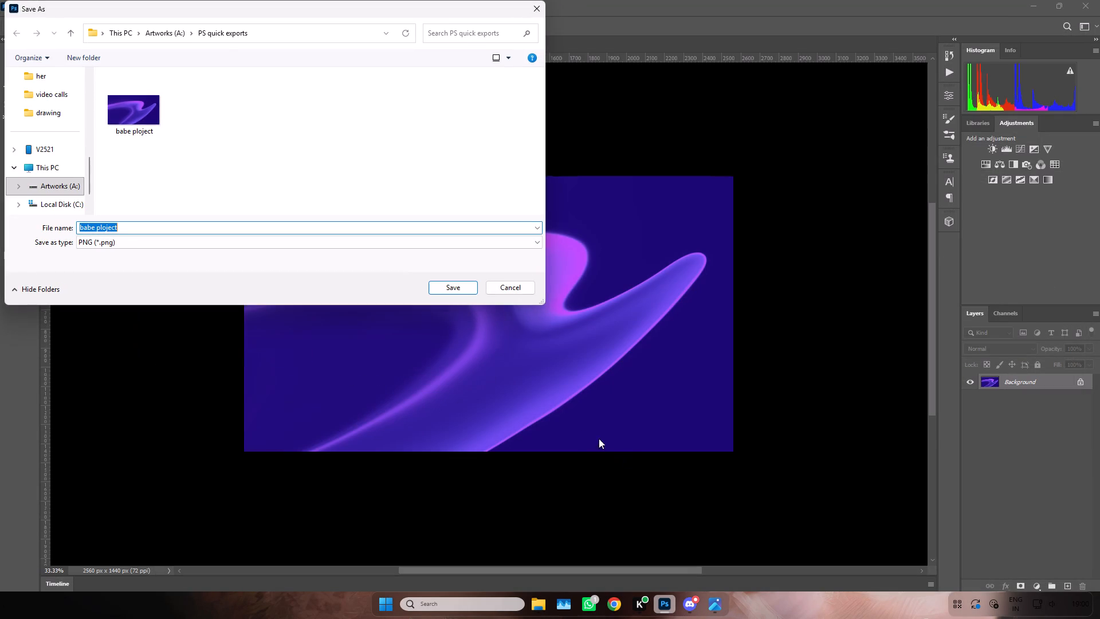
pyautogui.click(452, 289)
pyautogui.click(571, 302)
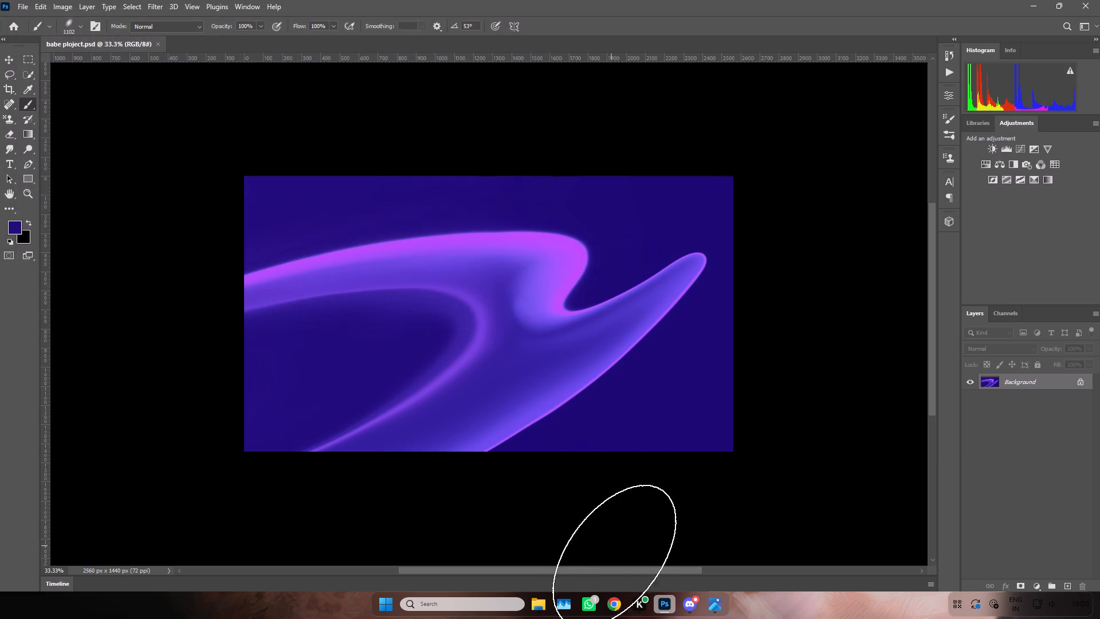
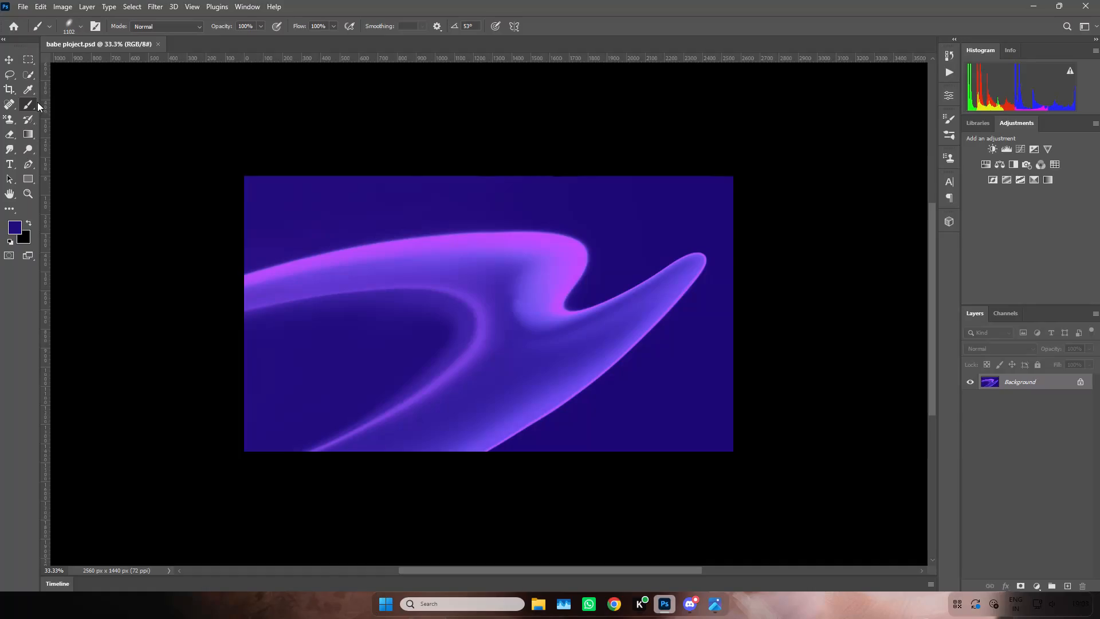
# Change the foreground color to a bright cyan.
pyautogui.click(17, 224)
pyautogui.moveTo(943, 237); pyautogui.dragTo(939, 251)
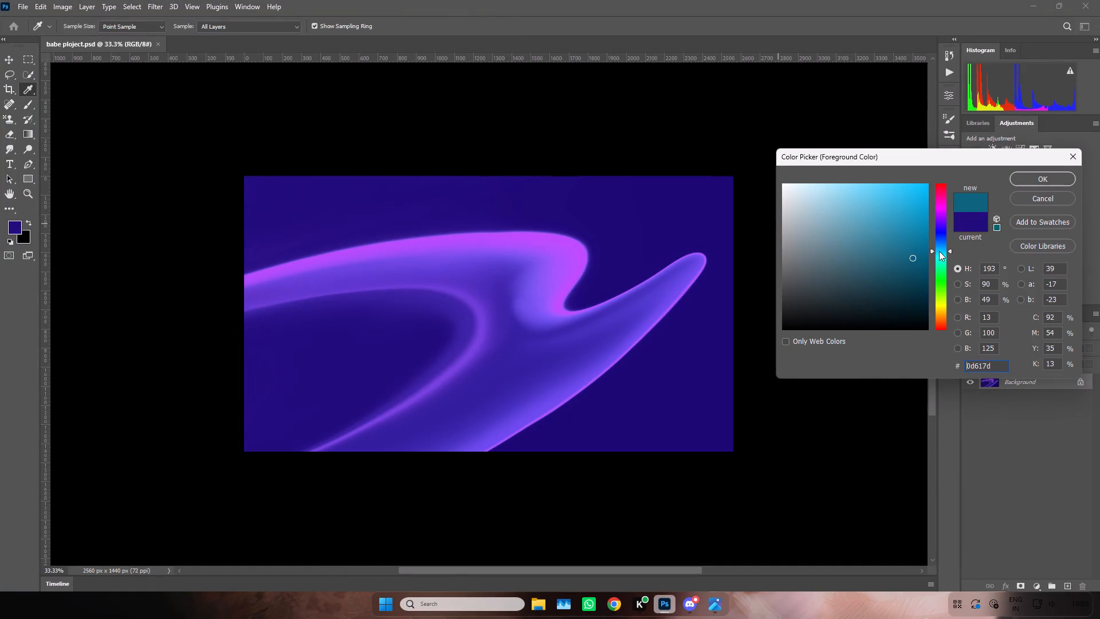
pyautogui.moveTo(939, 251); pyautogui.dragTo(936, 253)
pyautogui.moveTo(917, 230); pyautogui.dragTo(926, 162)
pyautogui.click(1026, 179)
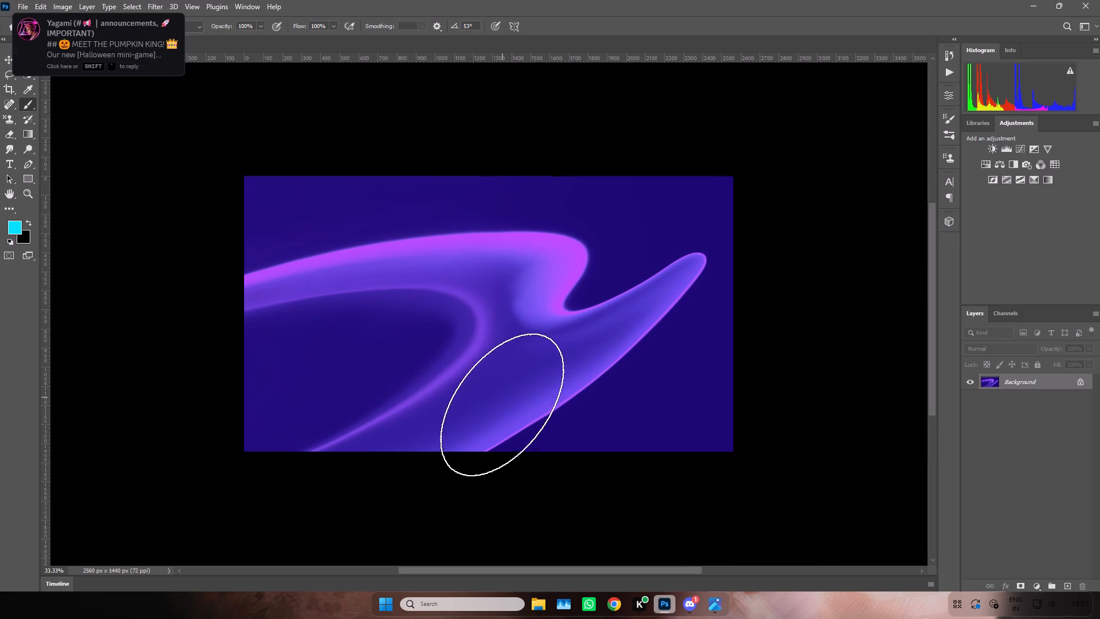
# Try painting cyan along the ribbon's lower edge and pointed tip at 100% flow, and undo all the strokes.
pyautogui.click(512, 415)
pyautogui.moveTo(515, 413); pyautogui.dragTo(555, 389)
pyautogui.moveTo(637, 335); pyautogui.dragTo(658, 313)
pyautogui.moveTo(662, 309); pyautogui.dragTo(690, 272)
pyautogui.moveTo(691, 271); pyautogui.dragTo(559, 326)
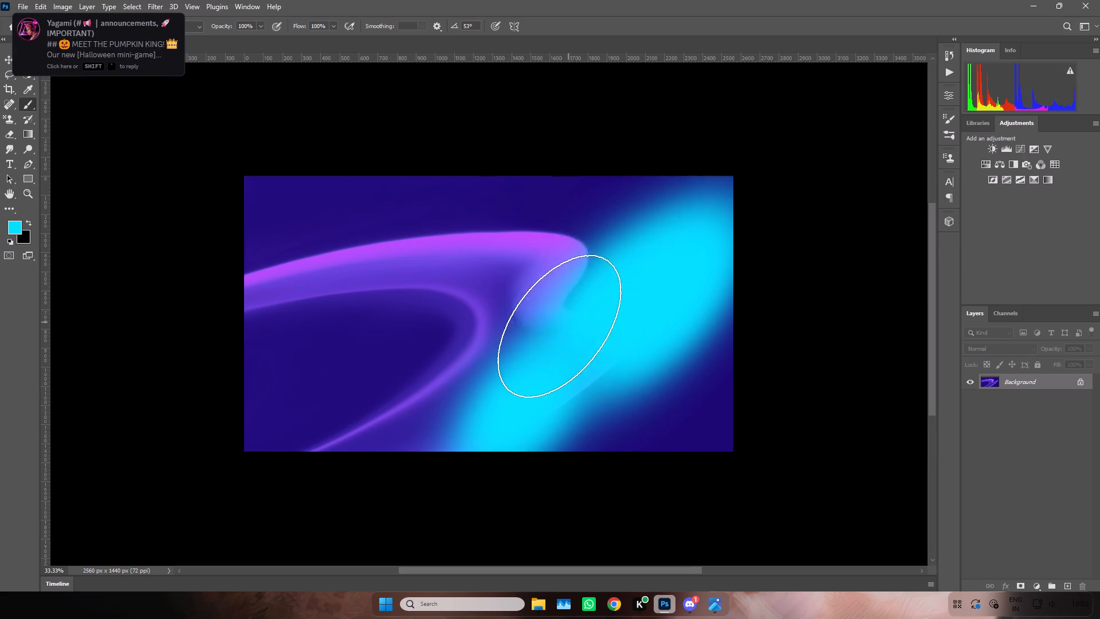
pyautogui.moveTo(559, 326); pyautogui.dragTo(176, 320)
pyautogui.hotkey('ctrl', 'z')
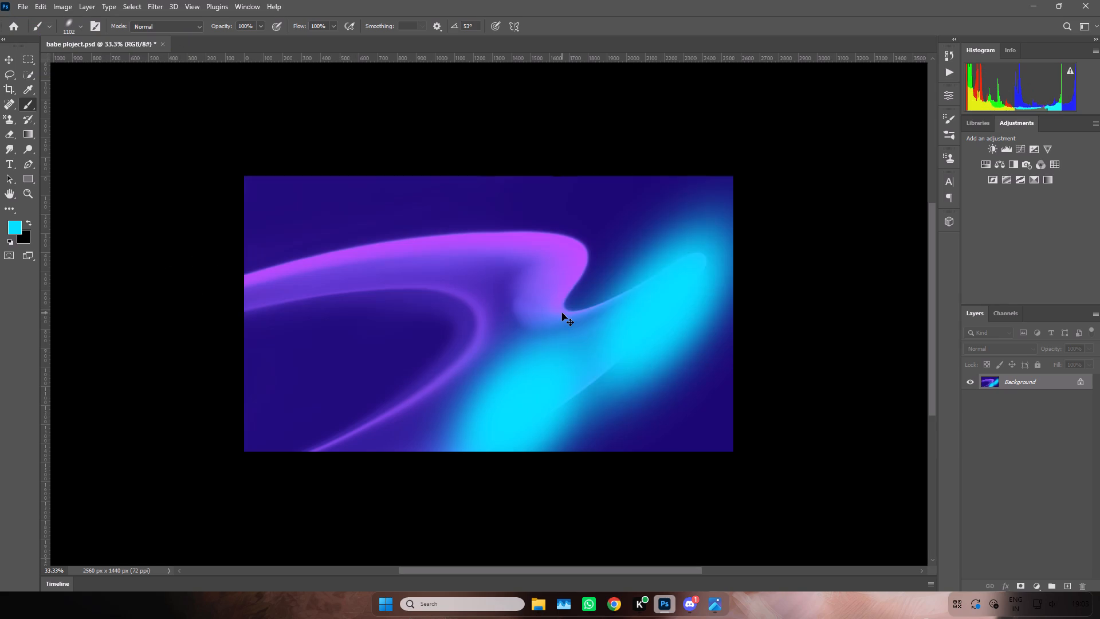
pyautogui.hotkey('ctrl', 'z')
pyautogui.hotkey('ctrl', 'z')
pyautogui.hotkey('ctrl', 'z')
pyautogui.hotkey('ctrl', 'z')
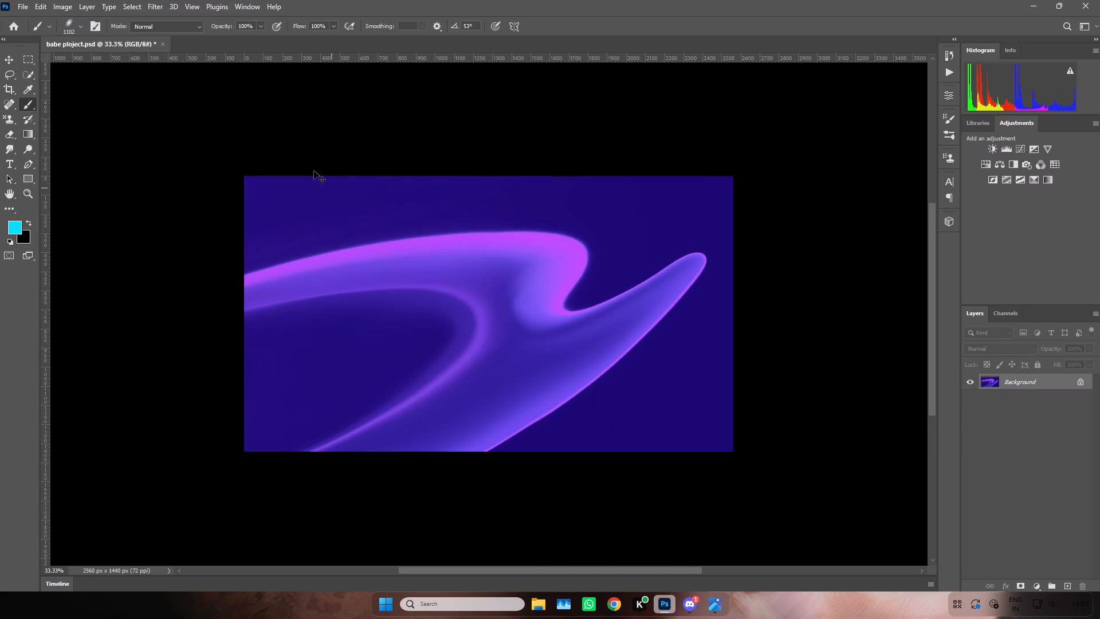
# Lower the brush flow to 1% and brush faint cyan along the pointed arm, the fold and the upper magenta band.
pyautogui.click(335, 27)
pyautogui.moveTo(325, 41); pyautogui.dragTo(311, 41)
pyautogui.moveTo(311, 41); pyautogui.dragTo(280, 46)
pyautogui.moveTo(488, 444); pyautogui.dragTo(568, 382)
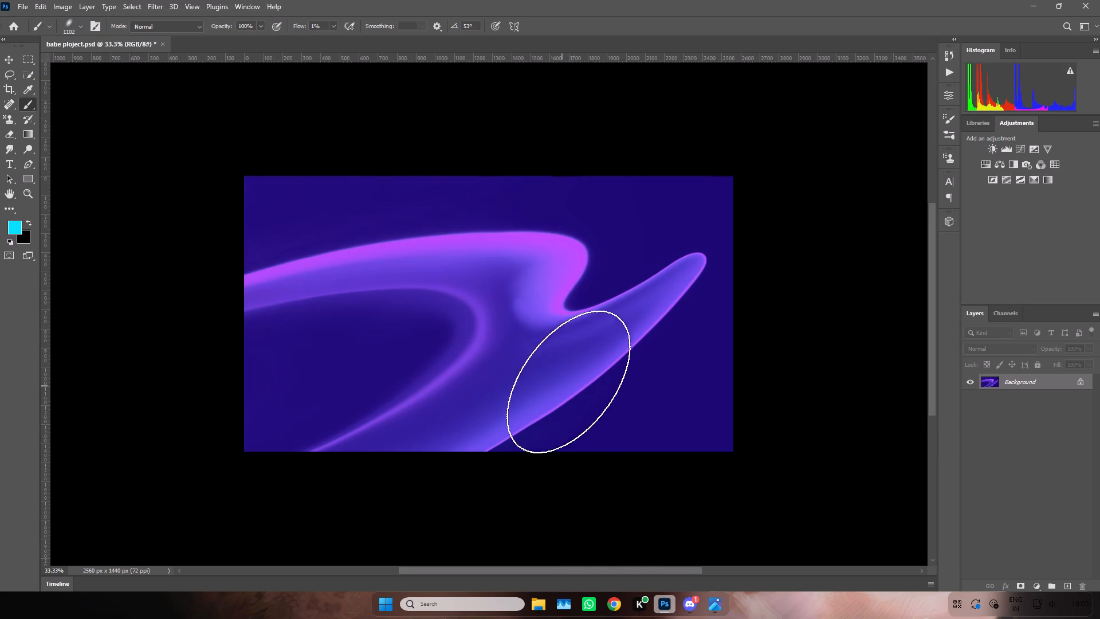
pyautogui.moveTo(568, 382); pyautogui.dragTo(680, 283)
pyautogui.moveTo(677, 280); pyautogui.dragTo(579, 324)
pyautogui.moveTo(576, 316); pyautogui.dragTo(577, 296)
pyautogui.moveTo(578, 260); pyautogui.dragTo(556, 257)
pyautogui.moveTo(442, 256); pyautogui.dragTo(273, 286)
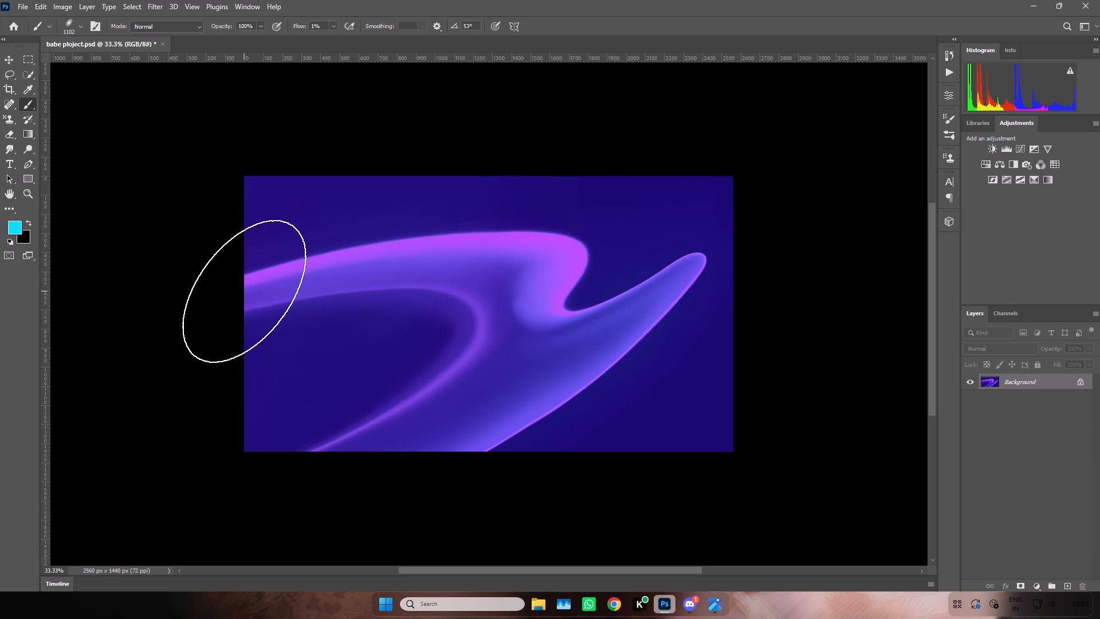
# Set the brush flow to 27% and its angle to 22°, and dab a cyan glow in the dark hollow inside the ribbon's curve.
pyautogui.click(260, 26)
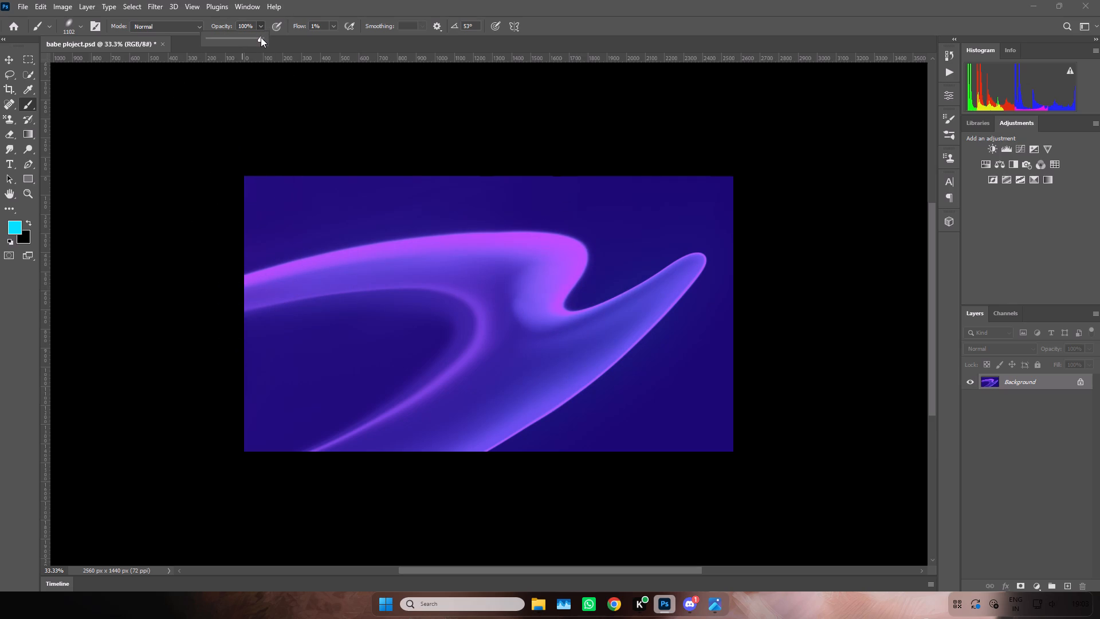
pyautogui.click(333, 25)
pyautogui.moveTo(332, 40); pyautogui.dragTo(347, 39)
pyautogui.click(82, 28)
pyautogui.moveTo(44, 52); pyautogui.dragTo(56, 56)
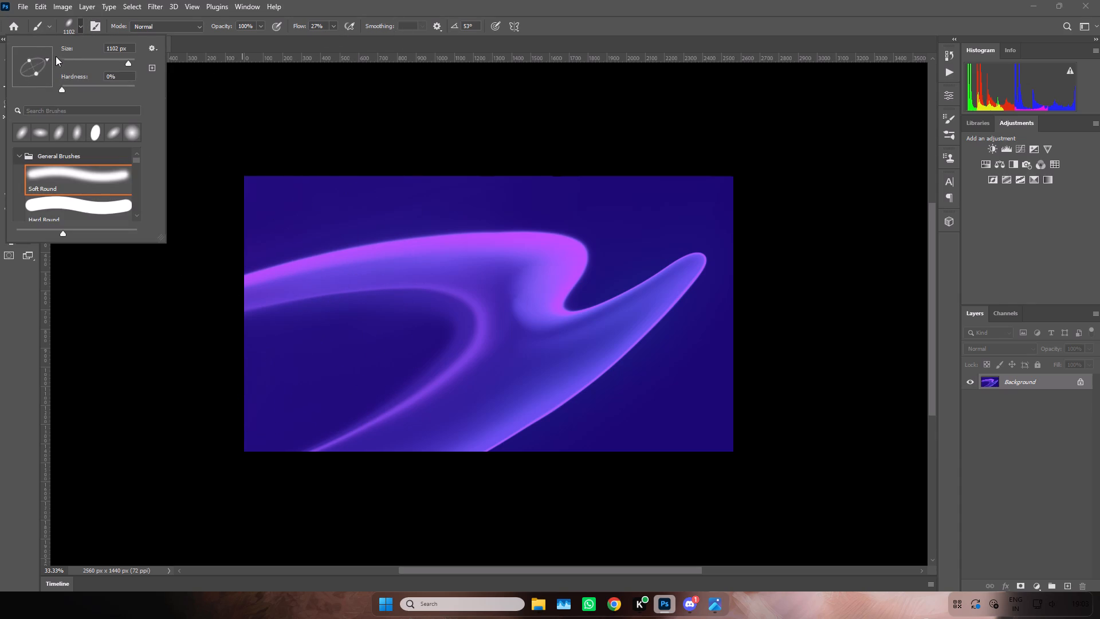
pyautogui.moveTo(56, 56); pyautogui.dragTo(69, 53)
pyautogui.doubleClick(78, 23)
pyautogui.click(335, 365)
pyautogui.click(335, 365)
pyautogui.click(335, 365)
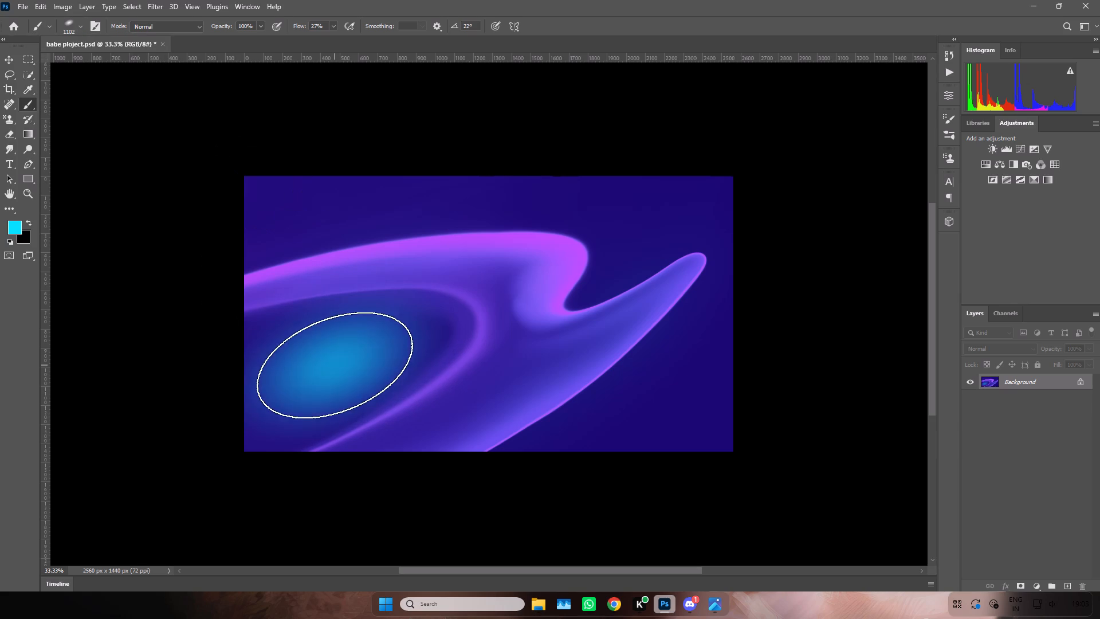
# Extend the cyan glow inside the hollow toward the canvas's left edge, undoing the lowest dabs and repainting them slightly higher.
pyautogui.click(294, 364)
pyautogui.click(284, 371)
pyautogui.moveTo(264, 393); pyautogui.dragTo(262, 399)
pyautogui.doubleClick(254, 417)
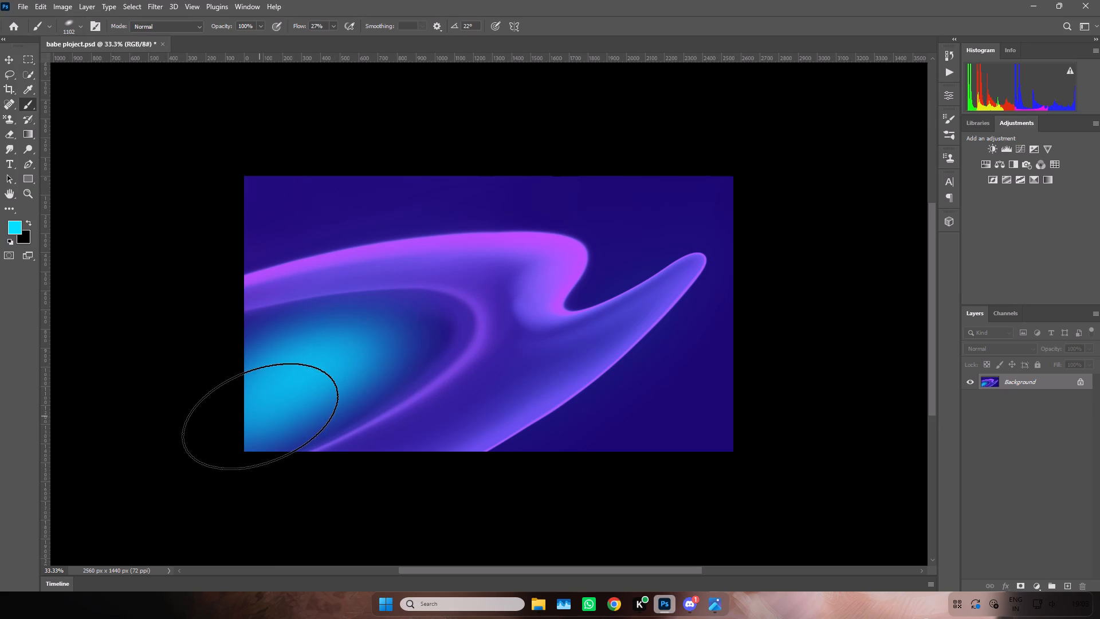
pyautogui.hotkey('ctrl', 'z')
pyautogui.hotkey('ctrl', 'z')
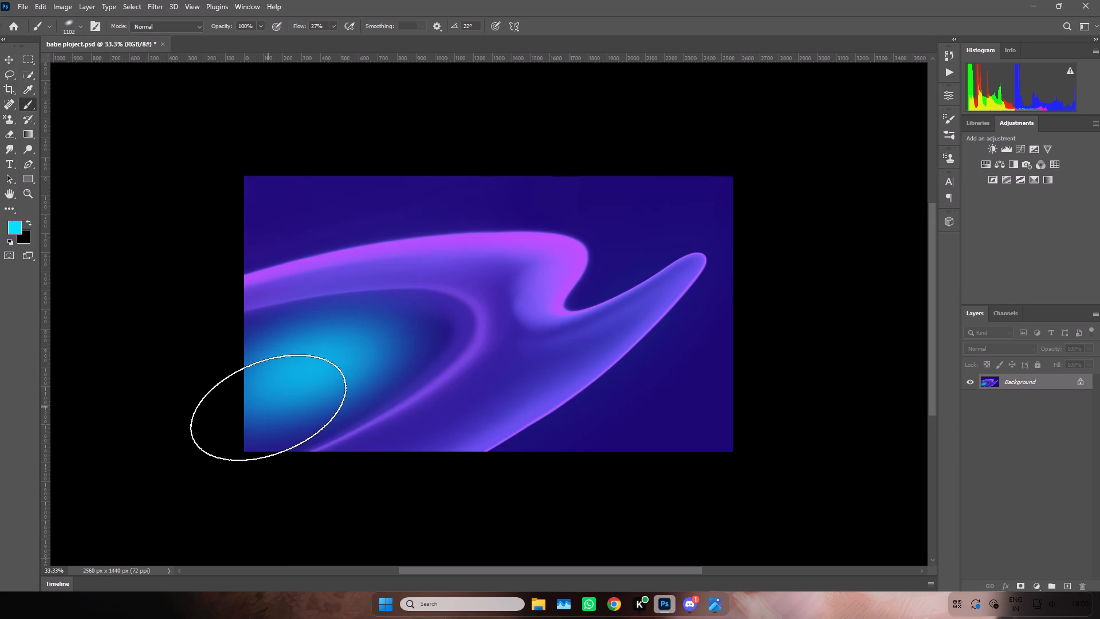
pyautogui.click(264, 407)
pyautogui.doubleClick(258, 383)
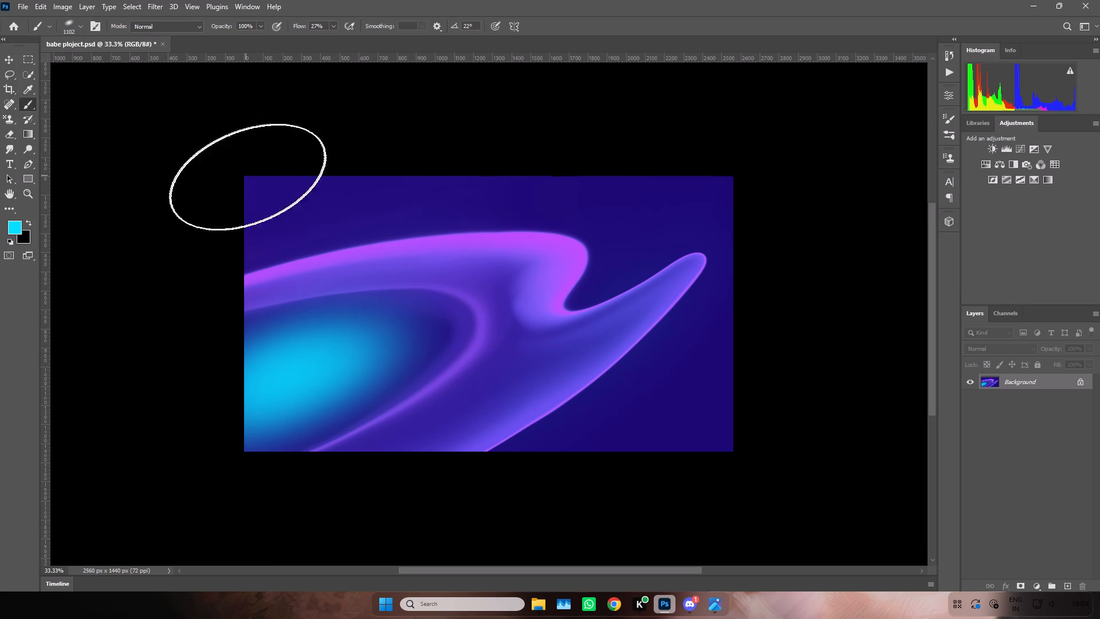
# Sample the dark indigo background, set the brush angle to 94°, and paint indigo over the cyan along the canvas's left edge.
pyautogui.click(30, 90)
pyautogui.click(324, 211)
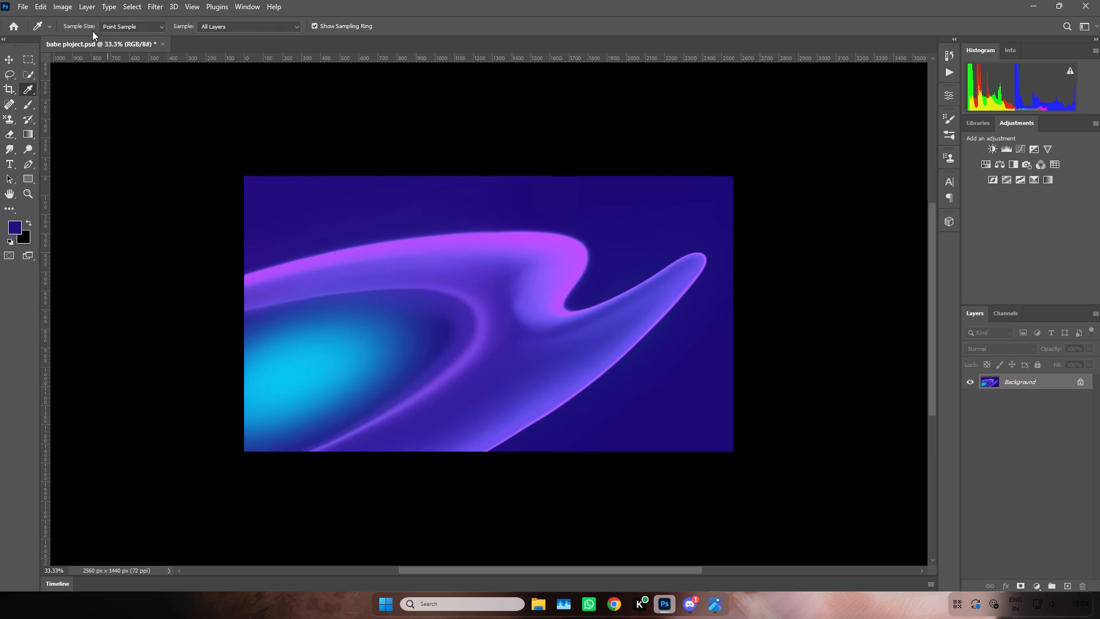
pyautogui.click(27, 102)
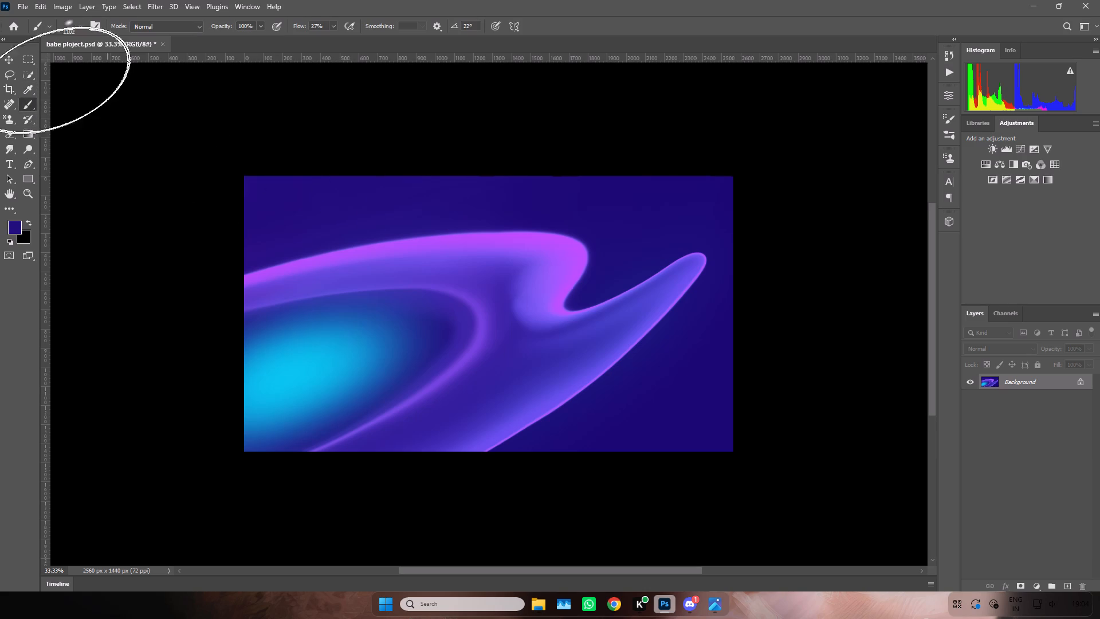
pyautogui.click(80, 25)
pyautogui.moveTo(46, 57); pyautogui.dragTo(30, 34)
pyautogui.doubleClick(218, 392)
pyautogui.doubleClick(223, 399)
pyautogui.click(225, 405)
pyautogui.doubleClick(225, 408)
pyautogui.click(225, 412)
pyautogui.moveTo(229, 417); pyautogui.dragTo(233, 422)
pyautogui.click(233, 423)
pyautogui.click(235, 427)
pyautogui.moveTo(234, 424); pyautogui.dragTo(232, 418)
# Darken the cyan glow's left side further with indigo dabs down to the canvas's bottom-left corner.
pyautogui.click(230, 414)
pyautogui.moveTo(226, 408); pyautogui.dragTo(224, 401)
pyautogui.click(223, 393)
pyautogui.click(223, 389)
pyautogui.click(222, 395)
pyautogui.moveTo(222, 405); pyautogui.dragTo(223, 416)
pyautogui.moveTo(222, 421); pyautogui.dragTo(222, 430)
pyautogui.moveTo(221, 432); pyautogui.dragTo(222, 438)
pyautogui.moveTo(222, 438); pyautogui.dragTo(225, 445)
pyautogui.moveTo(224, 446); pyautogui.dragTo(226, 450)
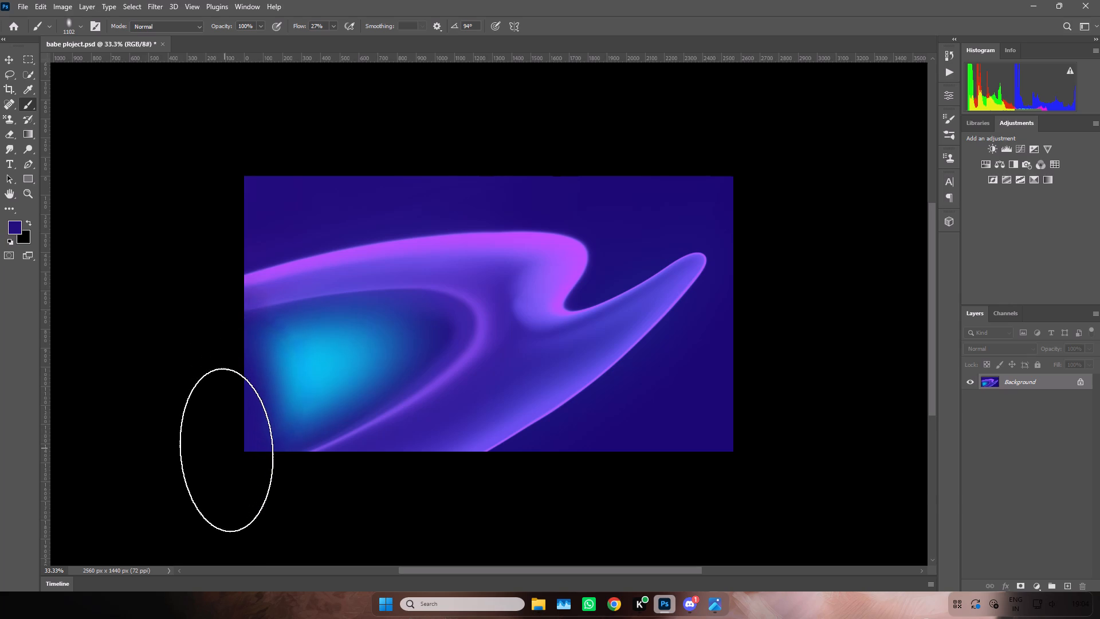
pyautogui.moveTo(226, 450); pyautogui.dragTo(226, 451)
pyautogui.click(227, 451)
pyautogui.click(229, 455)
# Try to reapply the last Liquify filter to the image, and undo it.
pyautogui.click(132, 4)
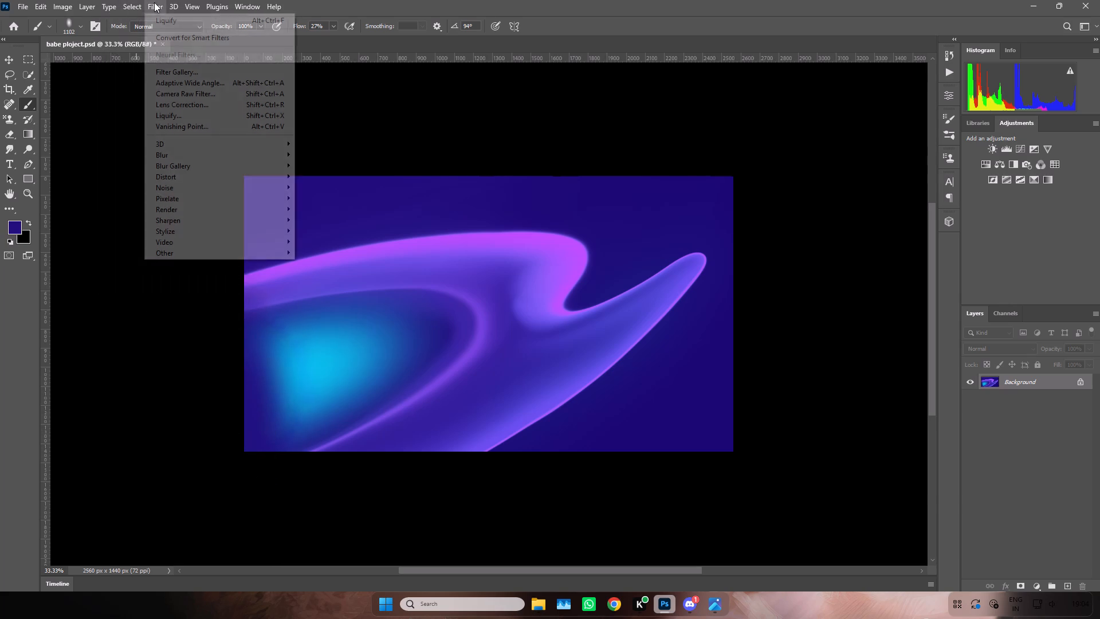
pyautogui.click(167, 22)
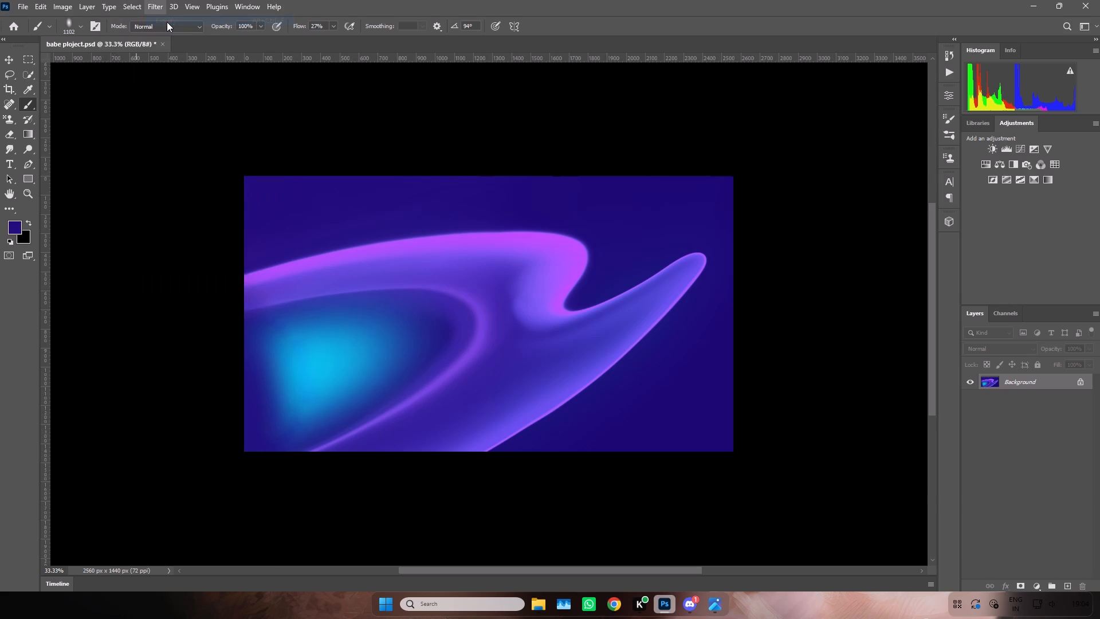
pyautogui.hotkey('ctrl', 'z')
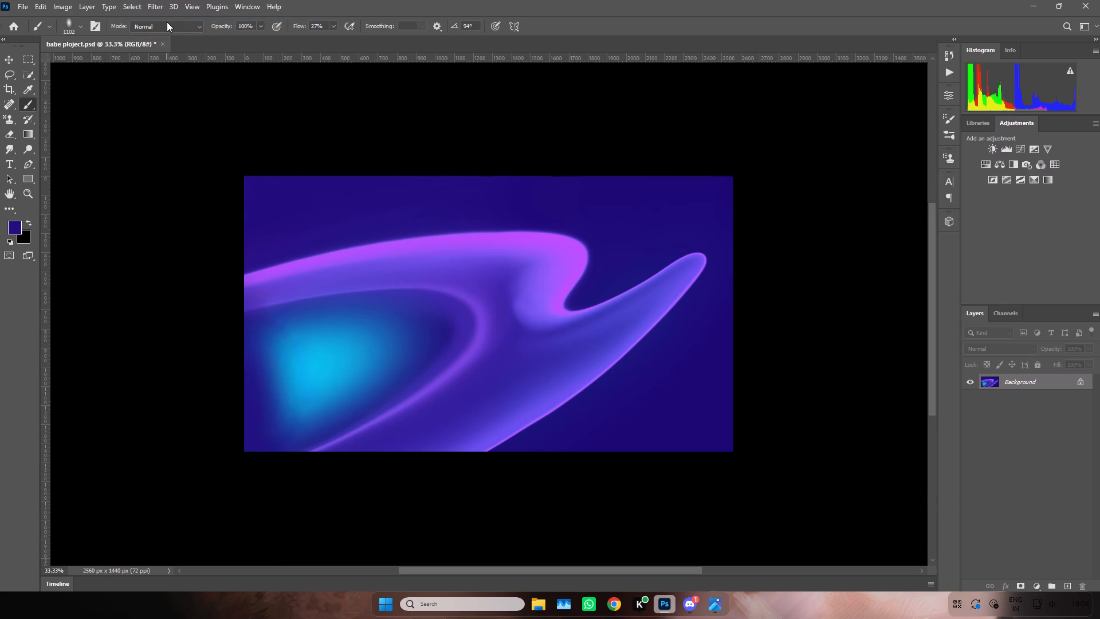
# Open the Liquify filter and smear the top of the cyan glow out to the canvas's left edge with a size 166 brush.
pyautogui.click(147, 3)
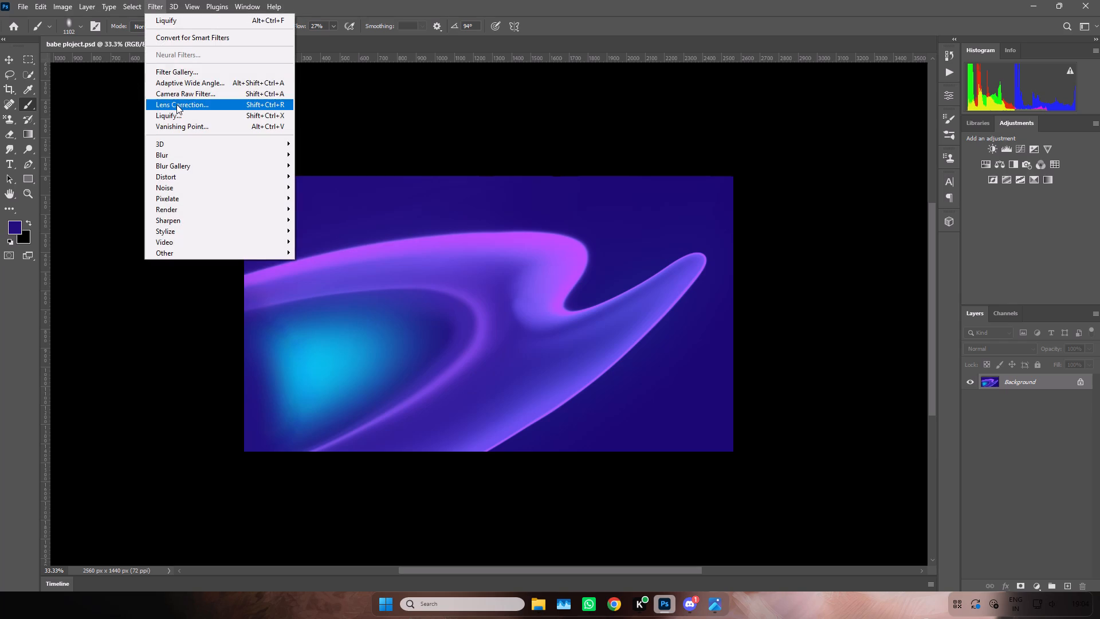
pyautogui.click(180, 116)
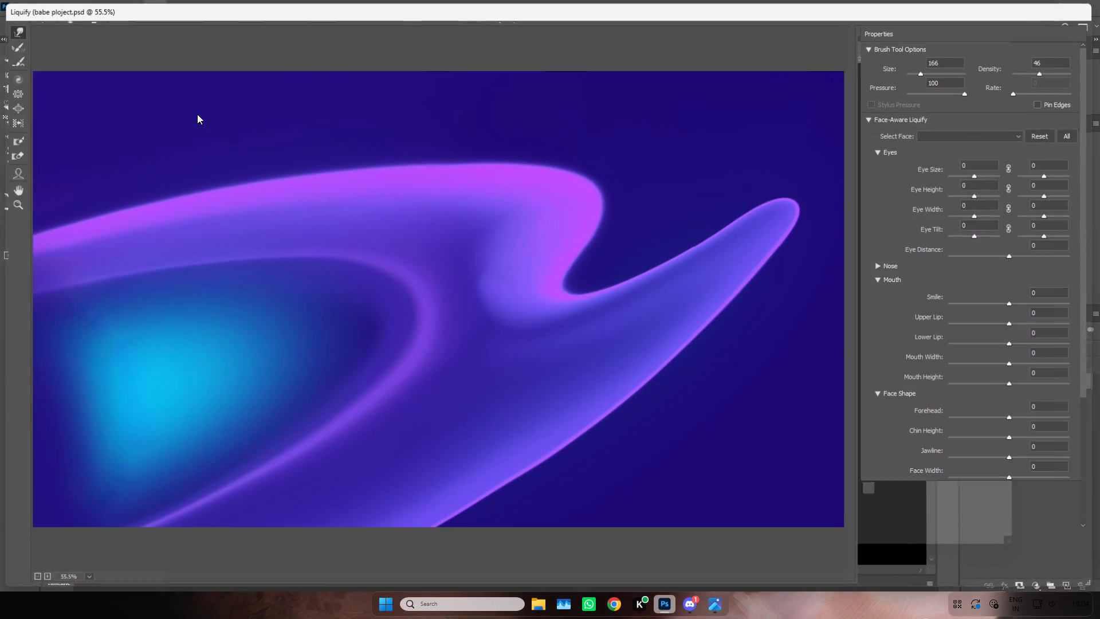
pyautogui.press('space')
pyautogui.press('space')
pyautogui.press('space')
pyautogui.press('space')
pyautogui.press('space')
pyautogui.press('space')
pyautogui.press('space')
pyautogui.press('space')
pyautogui.press('space')
pyautogui.press('space')
pyautogui.moveTo(348, 277); pyautogui.dragTo(483, 229)
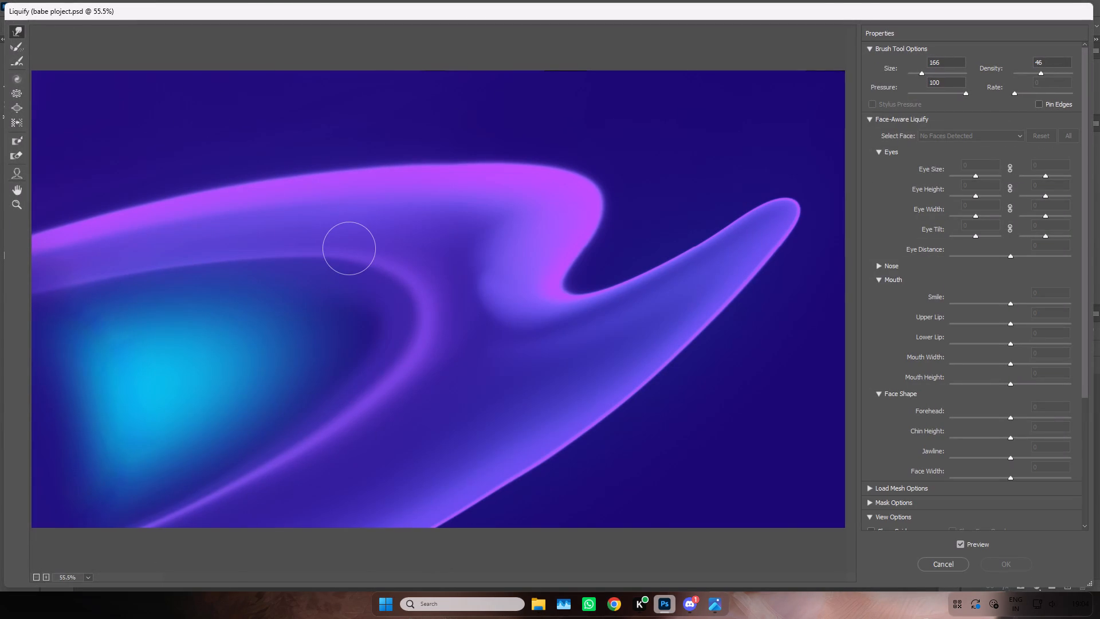
pyautogui.hotkey('ctrl', 'z')
pyautogui.hotkey('ctrl', '-')
pyautogui.hotkey('ctrl', 'z')
pyautogui.hotkey('ctrl', 'z')
pyautogui.hotkey('ctrl', 'z')
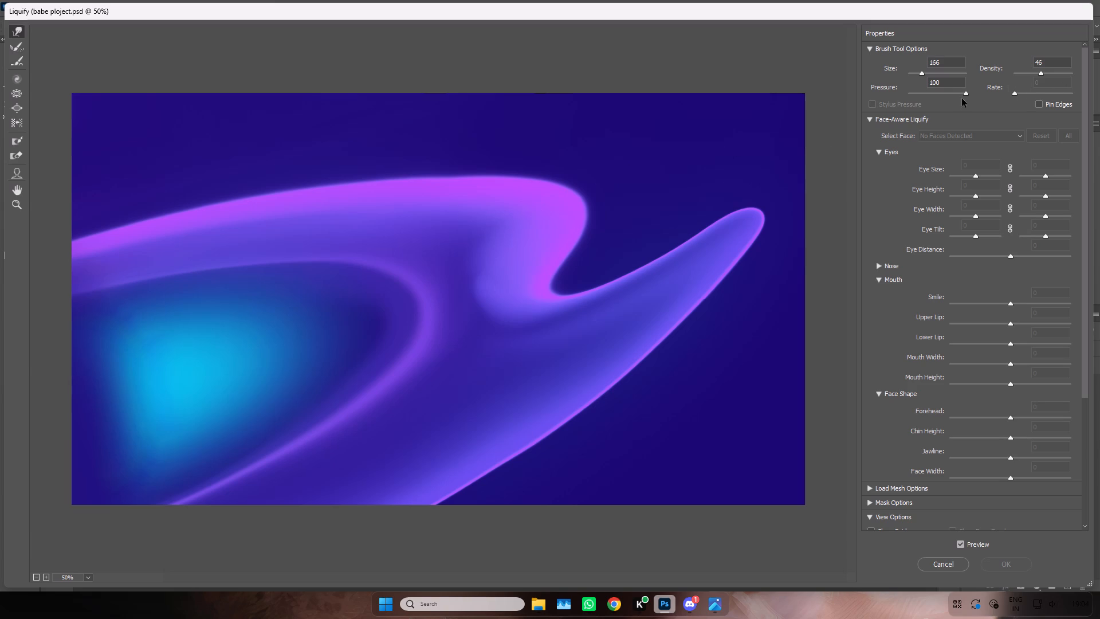
pyautogui.moveTo(194, 350); pyautogui.dragTo(65, 328)
pyautogui.moveTo(151, 327); pyautogui.dragTo(6, 319)
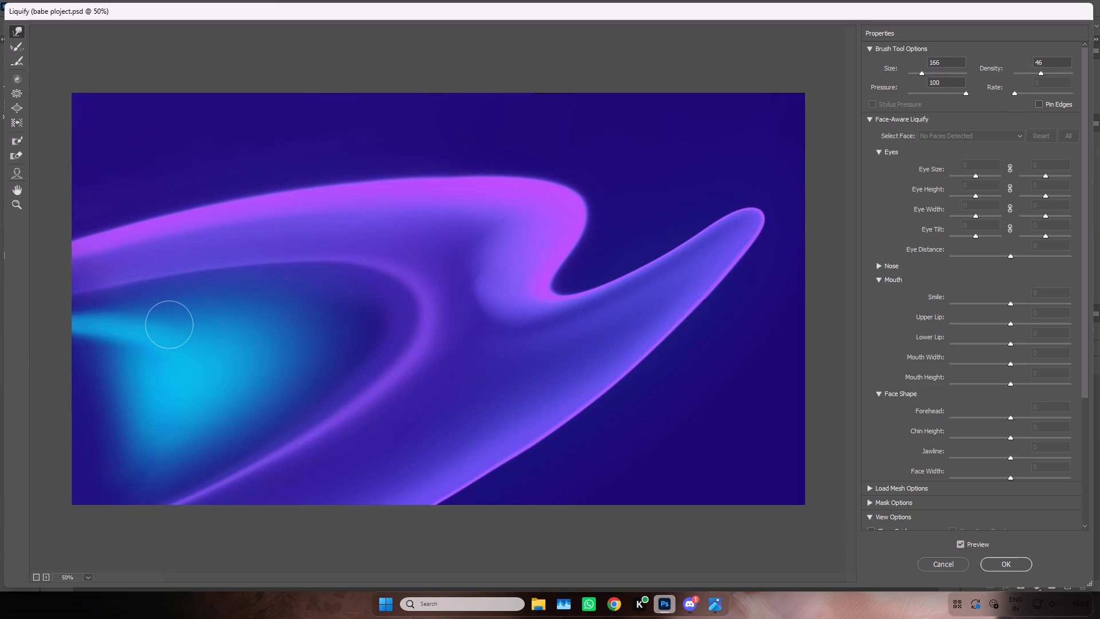
pyautogui.moveTo(175, 322); pyautogui.dragTo(10, 316)
pyautogui.moveTo(154, 305); pyautogui.dragTo(0, 308)
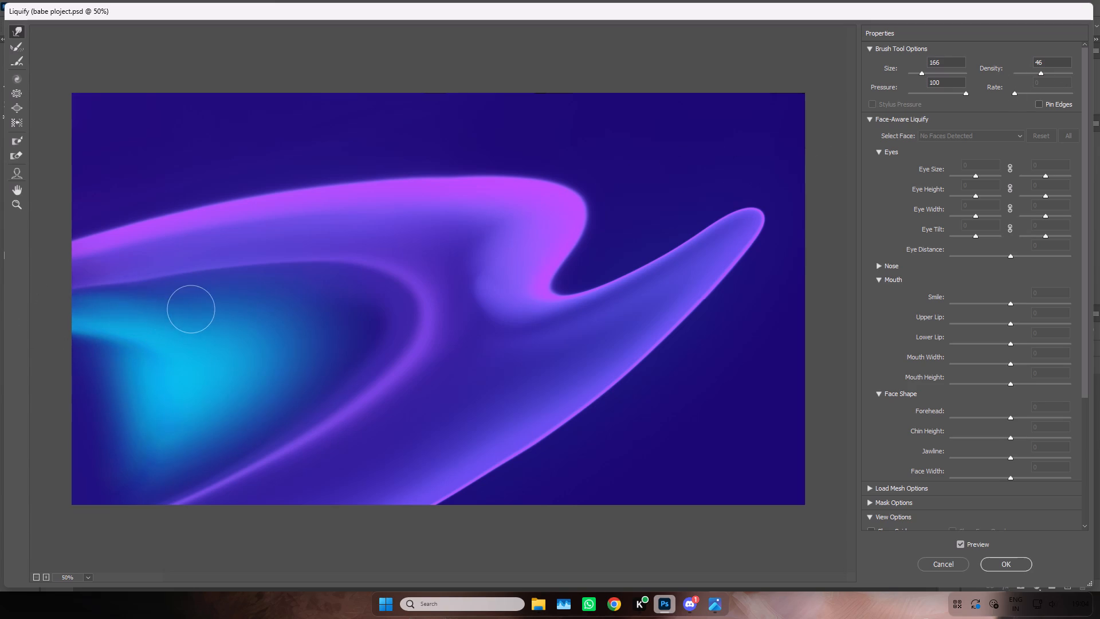
# Push the cyan along the underside of the hollow's upper rim to the start of the bend.
pyautogui.moveTo(198, 309); pyautogui.dragTo(115, 300)
pyautogui.moveTo(113, 304); pyautogui.dragTo(176, 292)
pyautogui.click(176, 292)
pyautogui.moveTo(127, 307); pyautogui.dragTo(246, 285)
pyautogui.moveTo(154, 302); pyautogui.dragTo(248, 283)
pyautogui.moveTo(142, 297); pyautogui.dragTo(300, 280)
pyautogui.moveTo(214, 293); pyautogui.dragTo(348, 279)
pyautogui.moveTo(263, 283); pyautogui.dragTo(359, 284)
pyautogui.moveTo(307, 284); pyautogui.dragTo(391, 286)
pyautogui.click(391, 286)
pyautogui.moveTo(365, 283); pyautogui.dragTo(414, 303)
pyautogui.click(414, 304)
# Carry the cyan streak around the hollow's bend and down along the inside of its lower magenta line.
pyautogui.moveTo(399, 297); pyautogui.dragTo(399, 328)
pyautogui.moveTo(399, 319); pyautogui.dragTo(376, 365)
pyautogui.moveTo(377, 351); pyautogui.dragTo(325, 391)
pyautogui.moveTo(364, 354); pyautogui.dragTo(300, 417)
pyautogui.moveTo(372, 352); pyautogui.dragTo(277, 432)
pyautogui.moveTo(332, 379); pyautogui.dragTo(226, 457)
pyautogui.moveTo(379, 342); pyautogui.dragTo(280, 421)
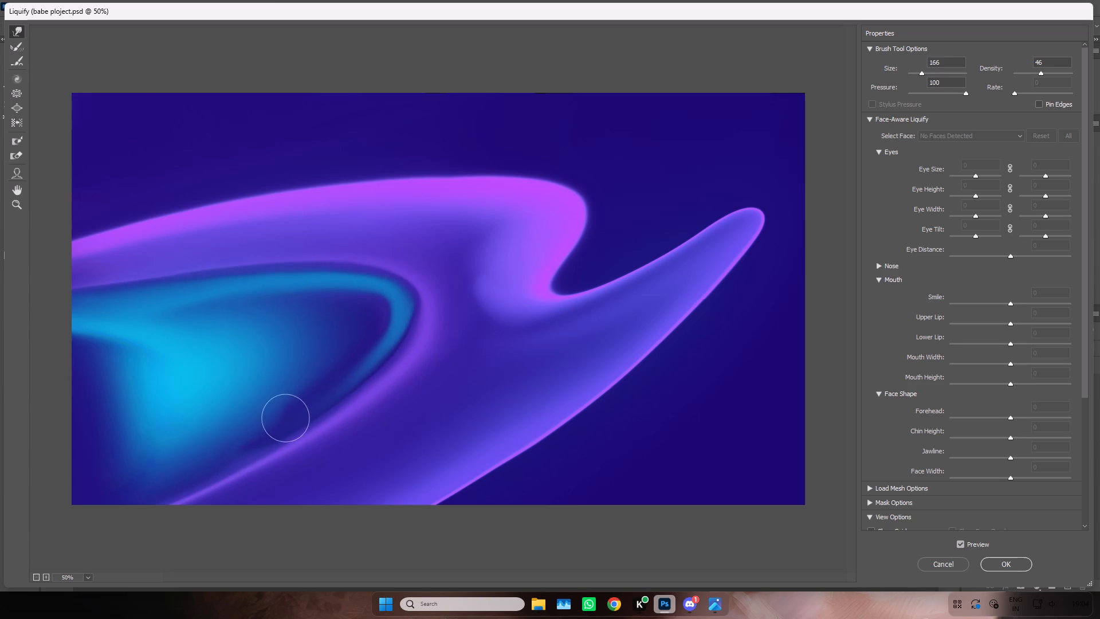
pyautogui.moveTo(280, 421); pyautogui.dragTo(237, 446)
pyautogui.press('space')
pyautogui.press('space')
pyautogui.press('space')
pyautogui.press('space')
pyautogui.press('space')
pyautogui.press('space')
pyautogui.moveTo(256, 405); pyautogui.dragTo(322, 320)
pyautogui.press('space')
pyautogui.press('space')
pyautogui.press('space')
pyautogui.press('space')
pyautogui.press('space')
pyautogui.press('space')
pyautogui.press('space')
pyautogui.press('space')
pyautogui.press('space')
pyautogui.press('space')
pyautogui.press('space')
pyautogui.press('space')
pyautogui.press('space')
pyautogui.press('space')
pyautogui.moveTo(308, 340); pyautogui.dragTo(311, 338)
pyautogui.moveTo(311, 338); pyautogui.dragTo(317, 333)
# Pull the bottom of the cyan glow down toward the canvas's bottom-left corner.
pyautogui.hotkey('ctrl', '-')
pyautogui.moveTo(305, 349); pyautogui.dragTo(214, 429)
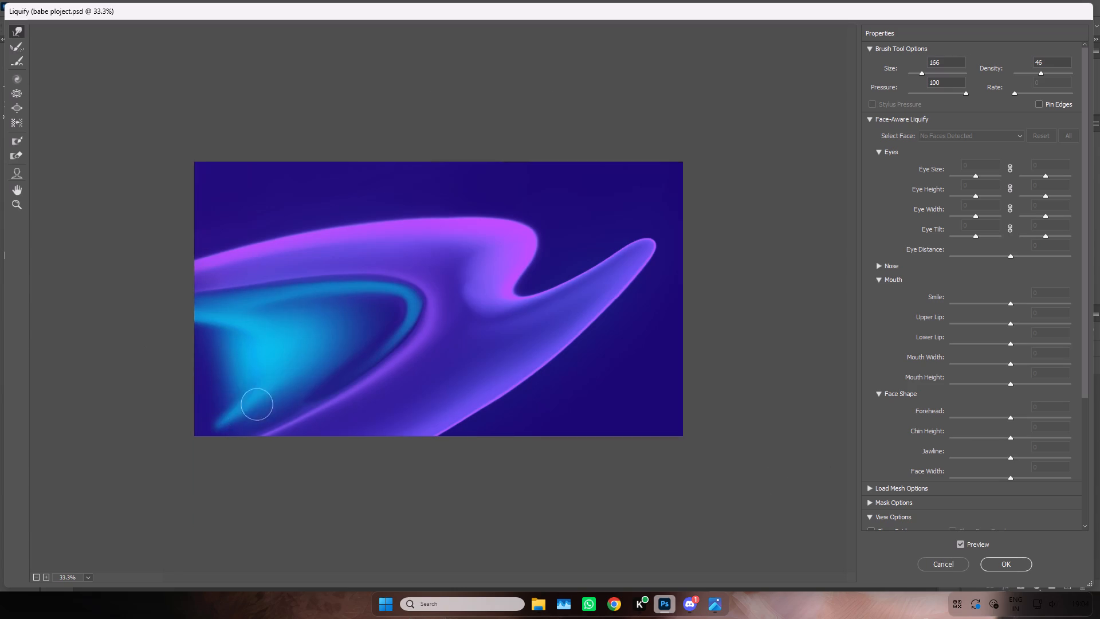
pyautogui.moveTo(286, 385); pyautogui.dragTo(229, 440)
pyautogui.moveTo(288, 381); pyautogui.dragTo(204, 440)
pyautogui.moveTo(284, 395); pyautogui.dragTo(229, 433)
pyautogui.moveTo(303, 391); pyautogui.dragTo(243, 429)
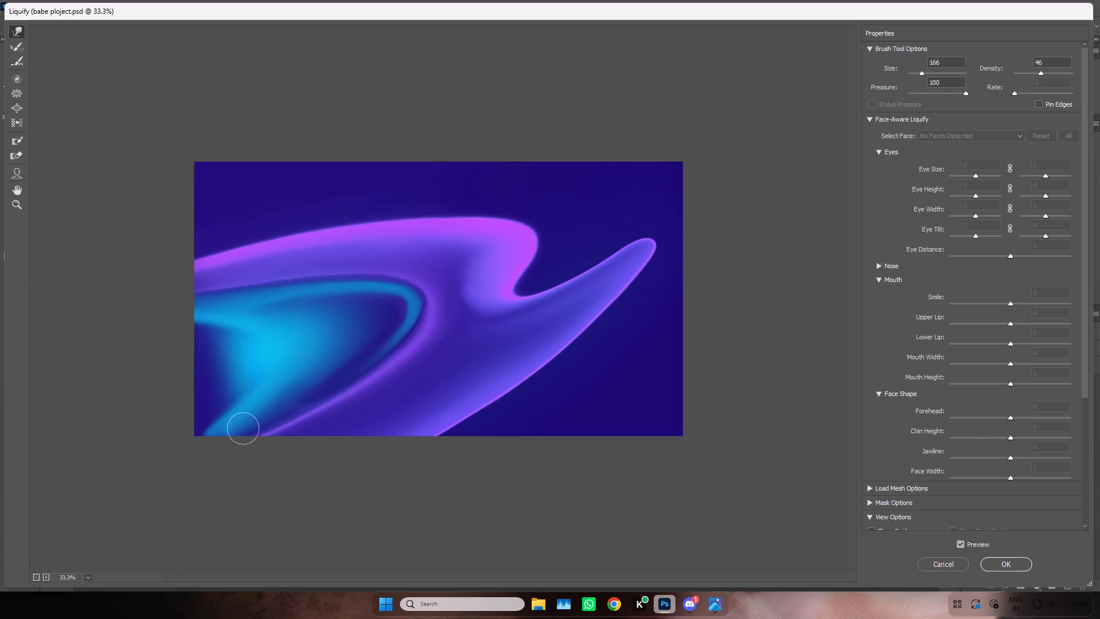
# Smear the cyan glow from its lower tail and centre out across the hollow toward the bend.
pyautogui.moveTo(247, 417); pyautogui.dragTo(332, 381)
pyautogui.moveTo(283, 405); pyautogui.dragTo(391, 338)
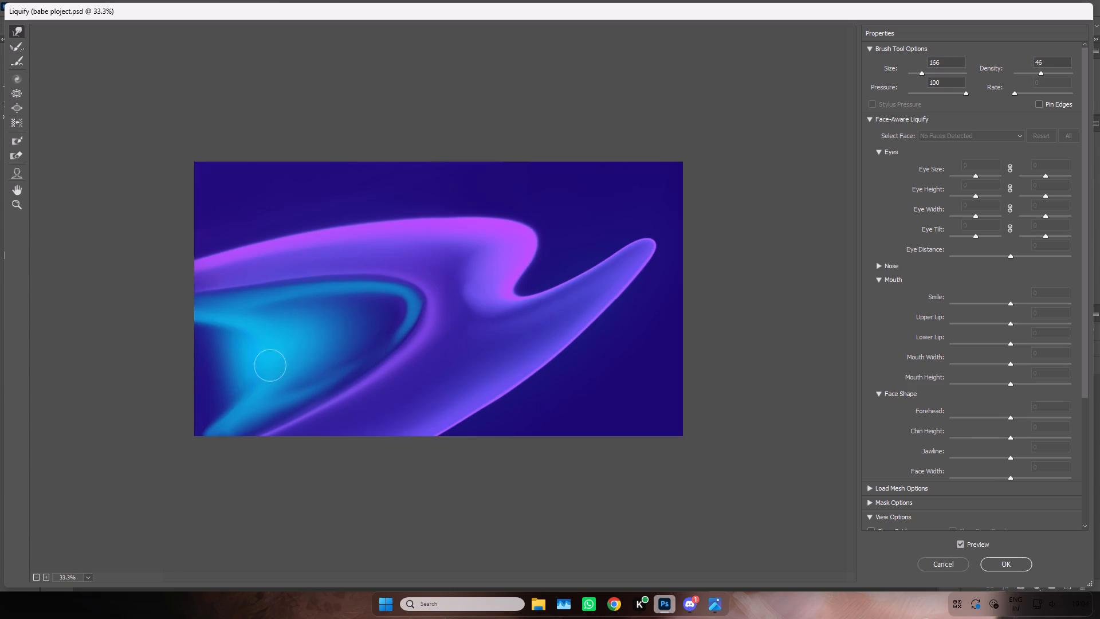
pyautogui.moveTo(259, 361); pyautogui.dragTo(376, 329)
pyautogui.moveTo(328, 367); pyautogui.dragTo(357, 358)
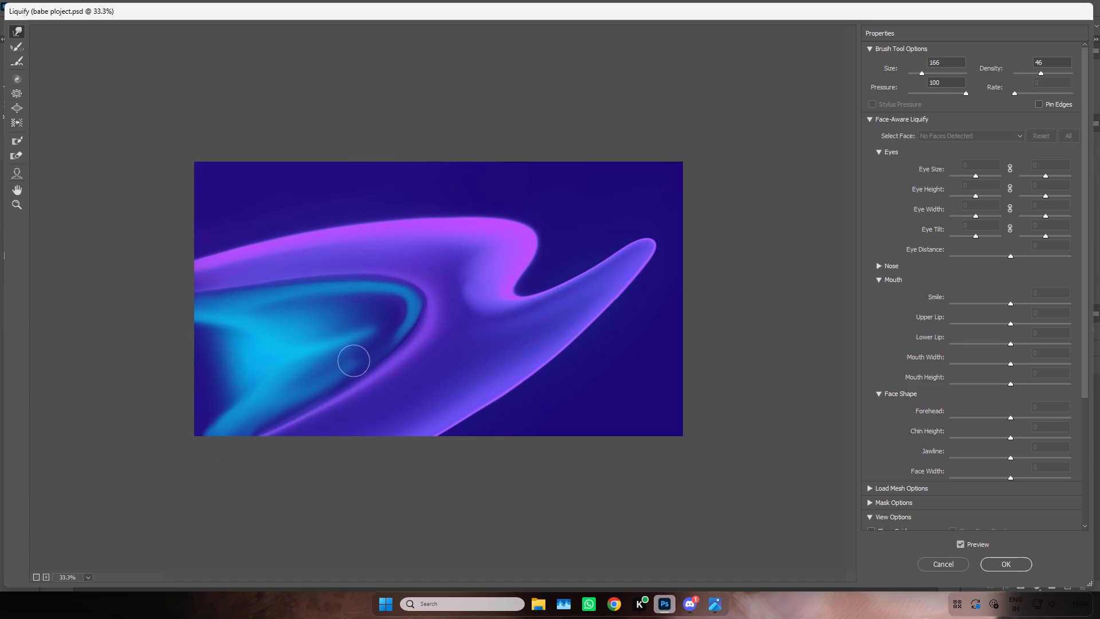
# Stretch the glow's upper arm past the canvas's left edge and its lower tail past the bottom-left corner, smearing the lower side toward the bend.
pyautogui.moveTo(357, 358); pyautogui.dragTo(201, 311)
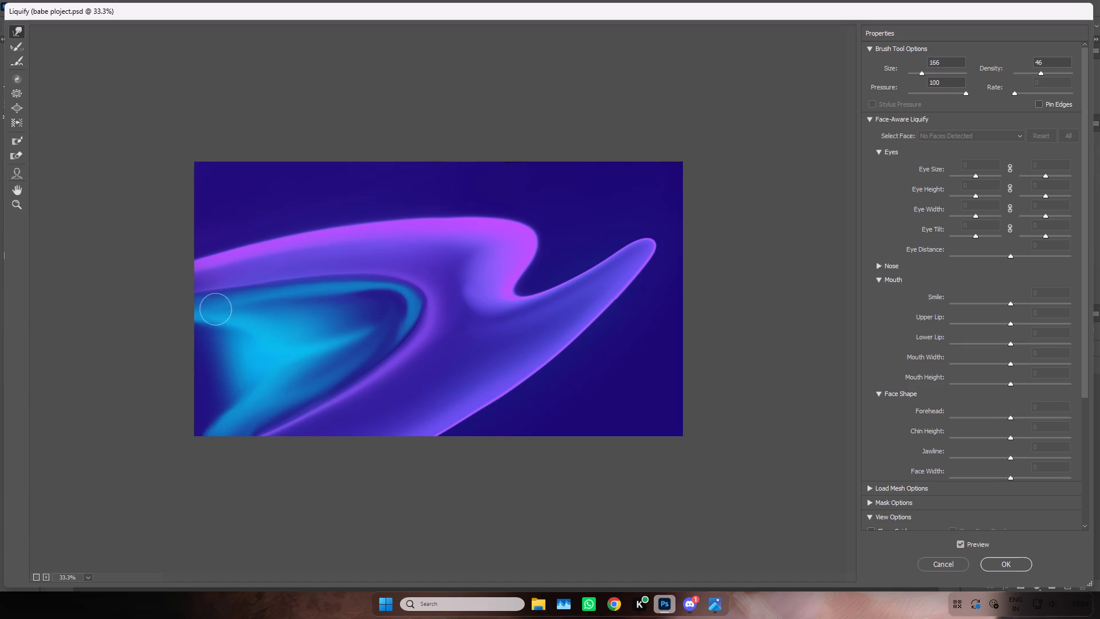
pyautogui.moveTo(201, 311); pyautogui.dragTo(151, 318)
pyautogui.moveTo(285, 402); pyautogui.dragTo(190, 454)
pyautogui.moveTo(266, 414); pyautogui.dragTo(213, 450)
pyautogui.moveTo(253, 425); pyautogui.dragTo(195, 458)
pyautogui.moveTo(284, 403); pyautogui.dragTo(368, 346)
pyautogui.click(370, 344)
# Streak the cyan glow into the hollow's bend with overlapping strokes and curl it back beneath the upper rim.
pyautogui.moveTo(266, 379); pyautogui.dragTo(396, 308)
pyautogui.moveTo(400, 308); pyautogui.dragTo(351, 356)
pyautogui.moveTo(396, 322); pyautogui.dragTo(324, 371)
pyautogui.moveTo(304, 374); pyautogui.dragTo(335, 363)
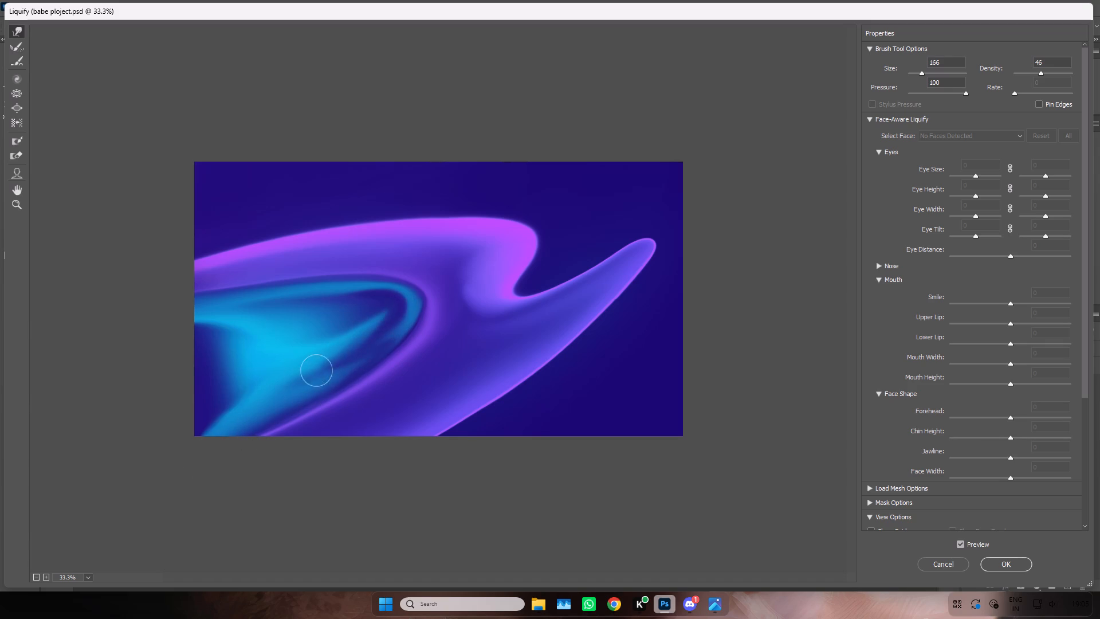
pyautogui.moveTo(335, 363); pyautogui.dragTo(384, 331)
pyautogui.moveTo(300, 375); pyautogui.dragTo(384, 334)
pyautogui.click(384, 334)
pyautogui.moveTo(340, 370); pyautogui.dragTo(410, 325)
pyautogui.moveTo(348, 368); pyautogui.dragTo(386, 288)
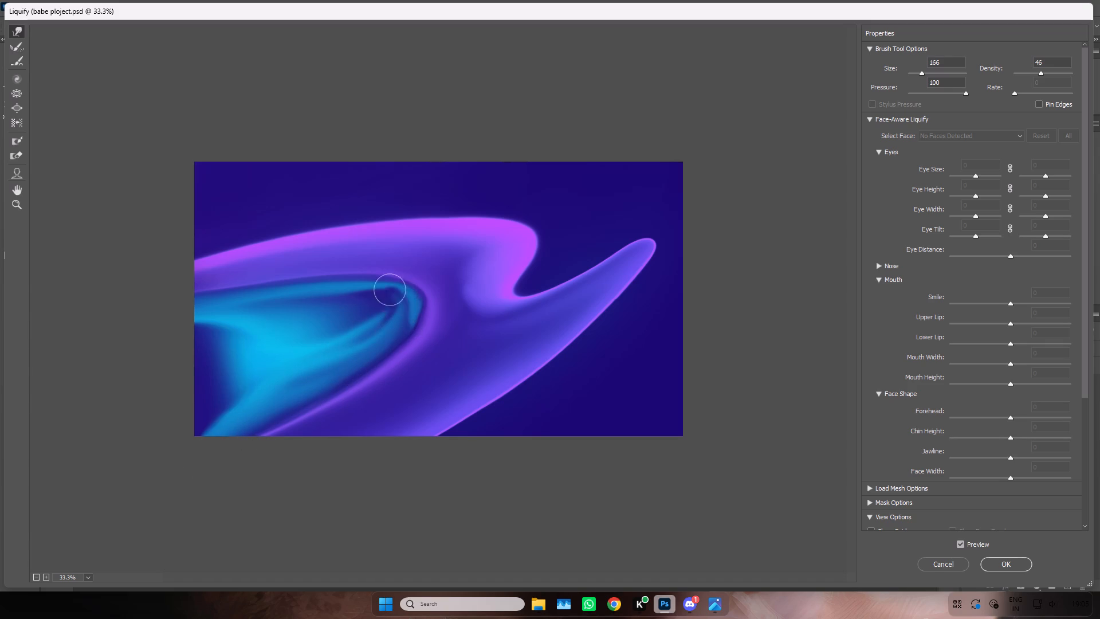
pyautogui.moveTo(386, 288); pyautogui.dragTo(253, 309)
# Enlarge the Liquify brush to size 418 and push the cyan glow out of the hollow's middle toward the bend.
pyautogui.hotkey('ctrl', '=')
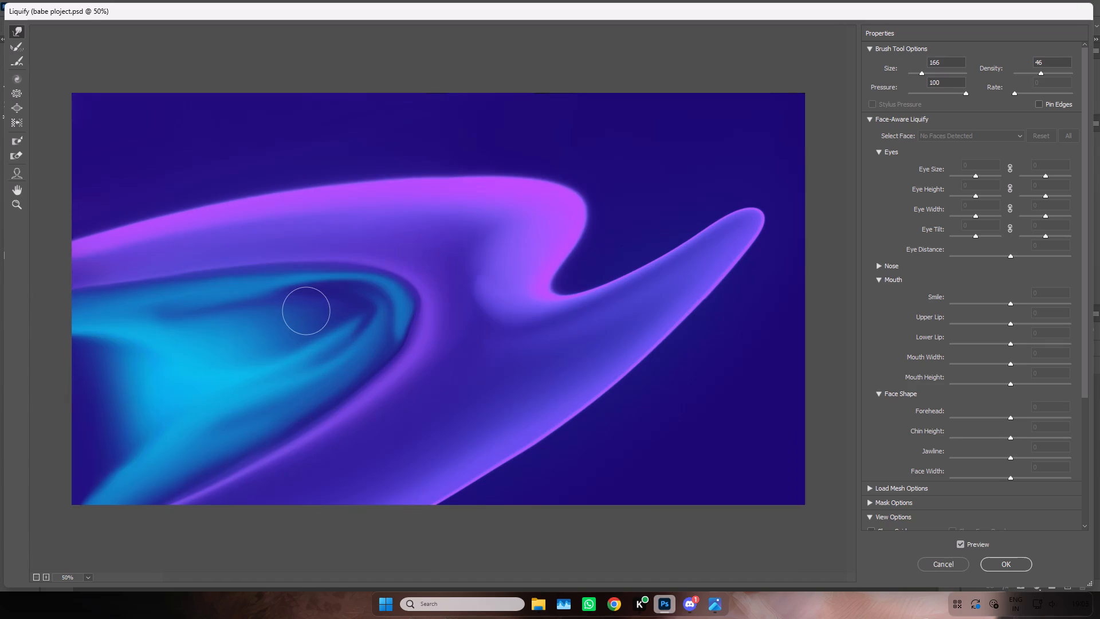
pyautogui.click(923, 73)
pyautogui.hotkey('ctrl', '-')
pyautogui.moveTo(215, 375); pyautogui.dragTo(280, 351)
pyautogui.moveTo(229, 378); pyautogui.dragTo(279, 341)
pyautogui.moveTo(213, 369); pyautogui.dragTo(287, 328)
pyautogui.moveTo(234, 354); pyautogui.dragTo(288, 329)
pyautogui.moveTo(252, 353); pyautogui.dragTo(307, 335)
pyautogui.moveTo(243, 363); pyautogui.dragTo(313, 347)
pyautogui.moveTo(250, 378); pyautogui.dragTo(316, 357)
pyautogui.moveTo(231, 401); pyautogui.dragTo(308, 375)
pyautogui.moveTo(243, 399); pyautogui.dragTo(324, 363)
pyautogui.click(324, 363)
pyautogui.moveTo(231, 401); pyautogui.dragTo(365, 333)
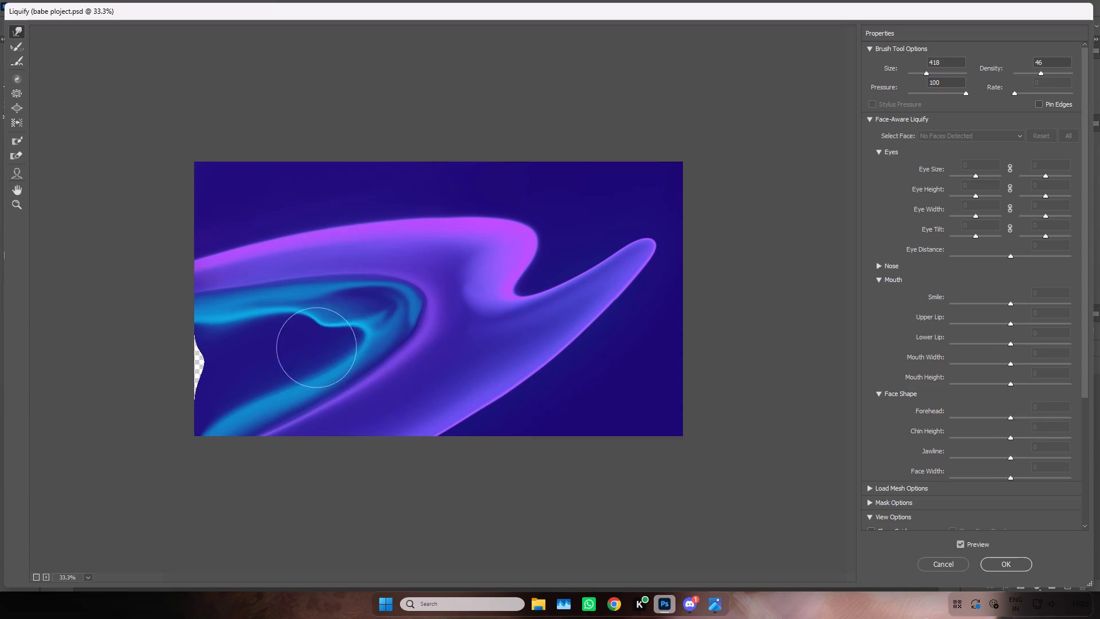
# Round the inner end of the dark hollow by pushing the cyan edge up and toward the bend.
pyautogui.moveTo(315, 347); pyautogui.dragTo(350, 316)
pyautogui.moveTo(317, 338); pyautogui.dragTo(349, 314)
pyautogui.moveTo(323, 338); pyautogui.dragTo(345, 317)
pyautogui.moveTo(319, 342); pyautogui.dragTo(334, 327)
# Pull the dark interior back over the canvas's left edge to close the transparent gap below the upper cyan band.
pyautogui.moveTo(211, 371); pyautogui.dragTo(154, 380)
pyautogui.moveTo(221, 347); pyautogui.dragTo(185, 371)
pyautogui.moveTo(215, 355); pyautogui.dragTo(179, 389)
pyautogui.moveTo(206, 357); pyautogui.dragTo(200, 354)
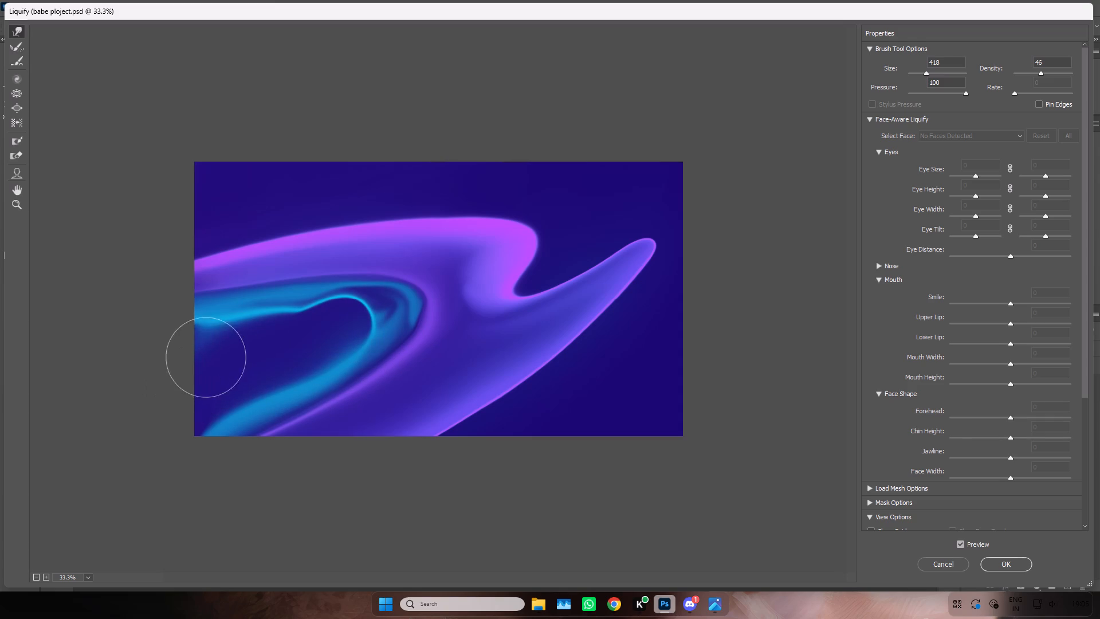
pyautogui.moveTo(200, 354); pyautogui.dragTo(183, 339)
pyautogui.moveTo(204, 348); pyautogui.dragTo(186, 343)
pyautogui.moveTo(219, 338); pyautogui.dragTo(205, 331)
# Press the inner cyan edge out against the hollow's bend and sweep it back along the upper rim.
pyautogui.hotkey('ctrl', '=')
pyautogui.hotkey('ctrl', '=')
pyautogui.hotkey('ctrl', '=')
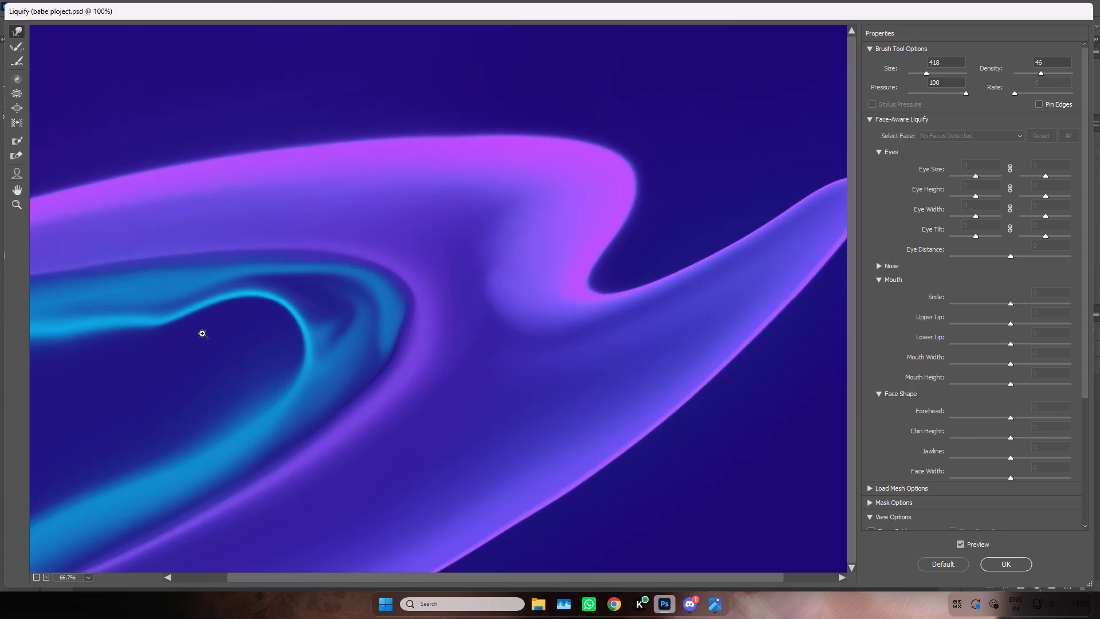
pyautogui.hotkey('ctrl', '-')
pyautogui.hotkey('ctrl', '-')
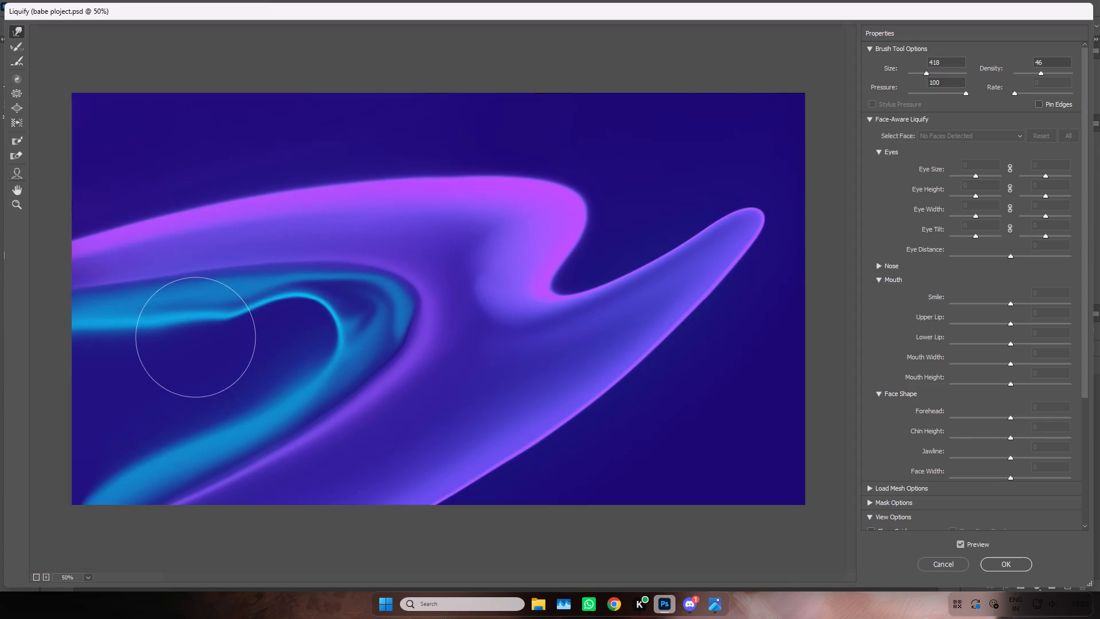
pyautogui.moveTo(254, 354); pyautogui.dragTo(386, 307)
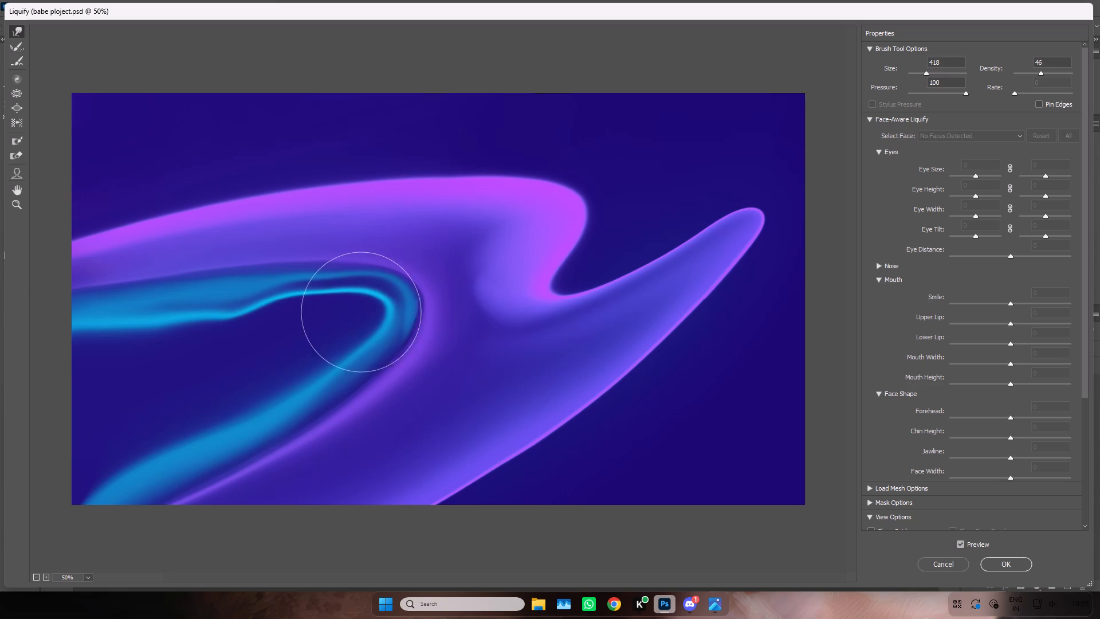
pyautogui.moveTo(353, 312); pyautogui.dragTo(120, 319)
# Sweep the thick end of the upper cyan band off the canvas's left edge, leaving a thin line beneath the upper rim.
pyautogui.press('space')
pyautogui.press('space')
pyautogui.press('space')
pyautogui.press('space')
pyautogui.press('space')
pyautogui.press('space')
pyautogui.press('space')
pyautogui.press('space')
pyautogui.press('space')
pyautogui.press('space')
pyautogui.press('space')
pyautogui.press('space')
pyautogui.press('space')
pyautogui.press('space')
pyautogui.press('space')
pyautogui.press('space')
pyautogui.press('space')
pyautogui.press('space')
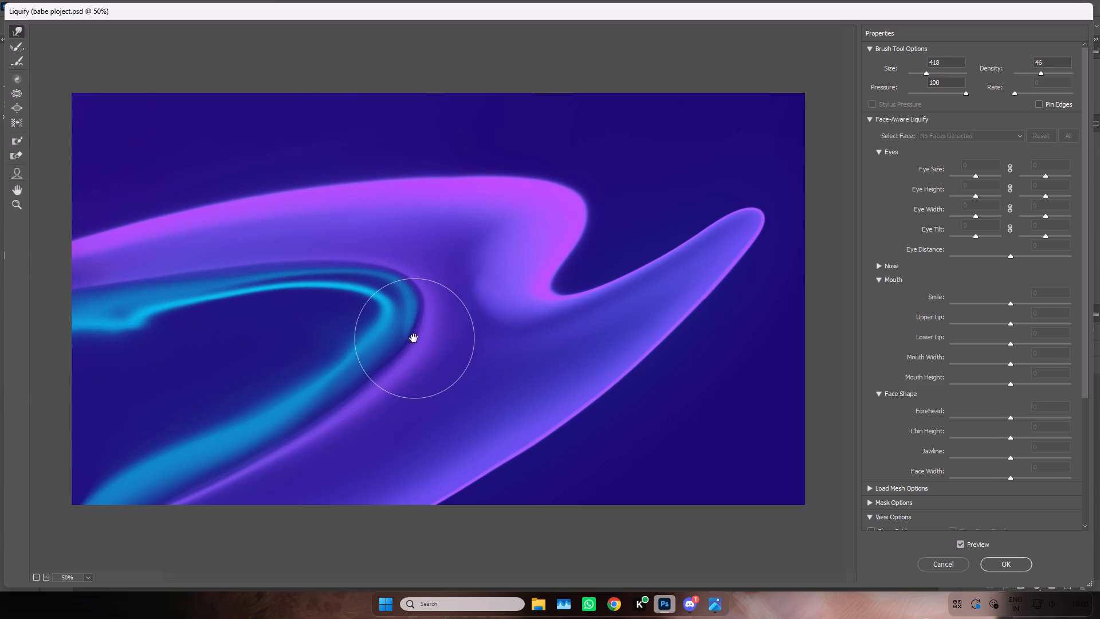
pyautogui.moveTo(409, 336); pyautogui.dragTo(443, 326)
pyautogui.hotkey('ctrl', '-')
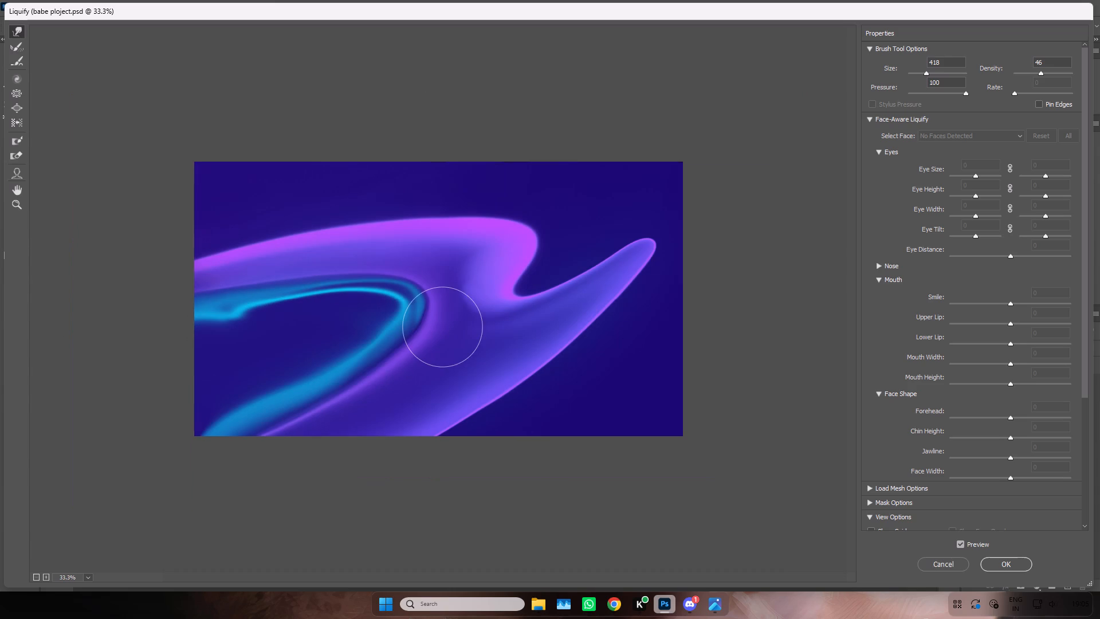
pyautogui.moveTo(305, 319); pyautogui.dragTo(112, 326)
pyautogui.moveTo(288, 312); pyautogui.dragTo(301, 309)
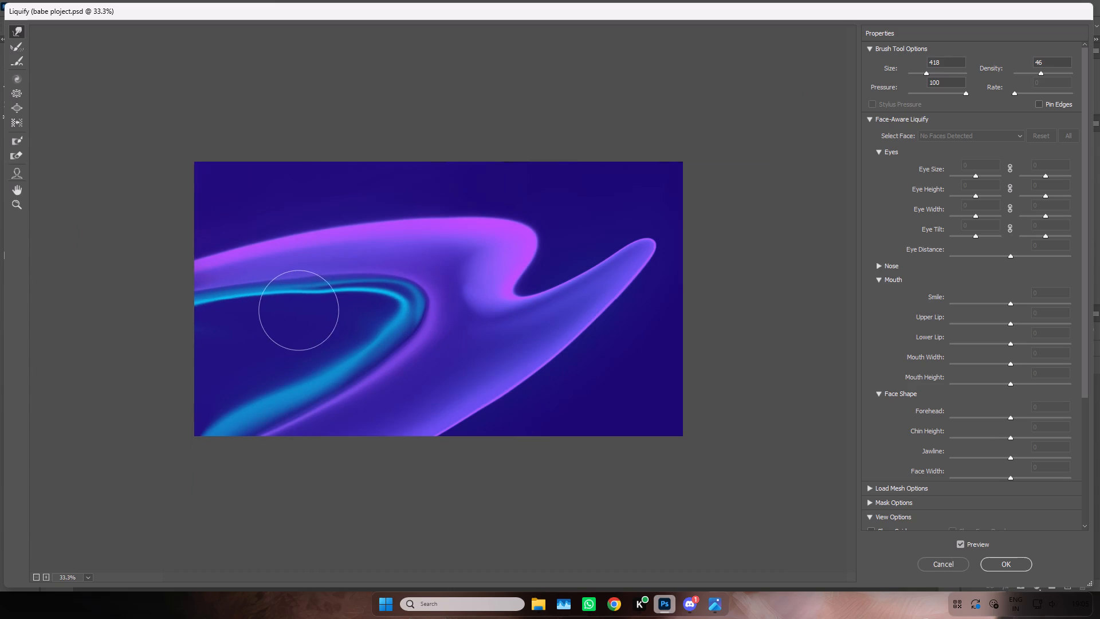
pyautogui.moveTo(301, 309); pyautogui.dragTo(159, 327)
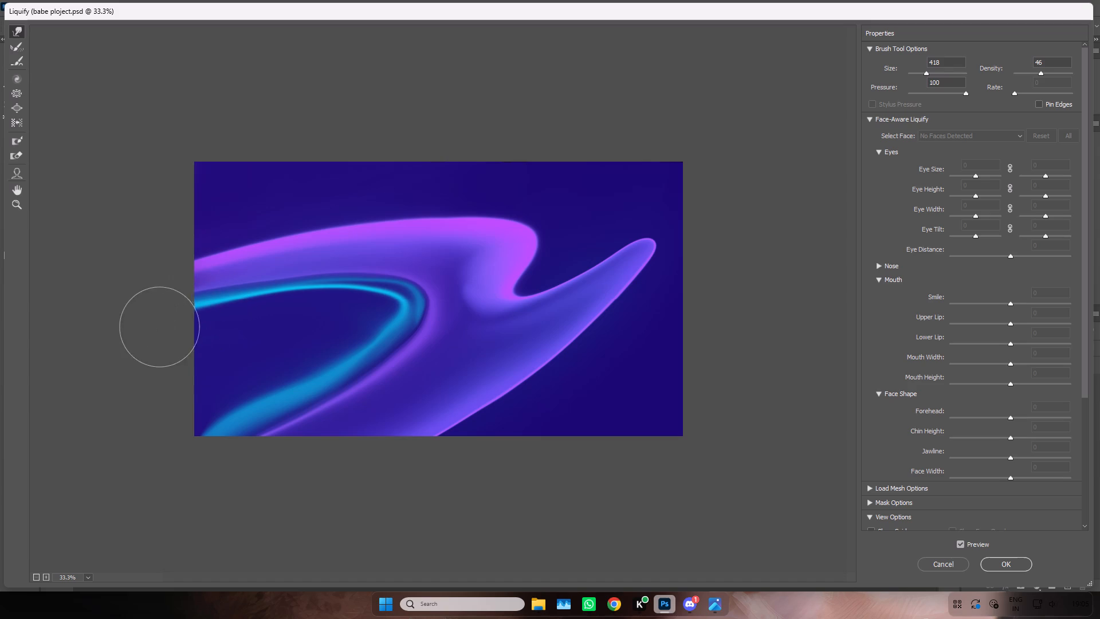
# Sweep the lower cyan band down along the inside of the magenta line and past the canvas's bottom-left corner.
pyautogui.moveTo(351, 327); pyautogui.dragTo(171, 443)
pyautogui.moveTo(370, 329); pyautogui.dragTo(366, 334)
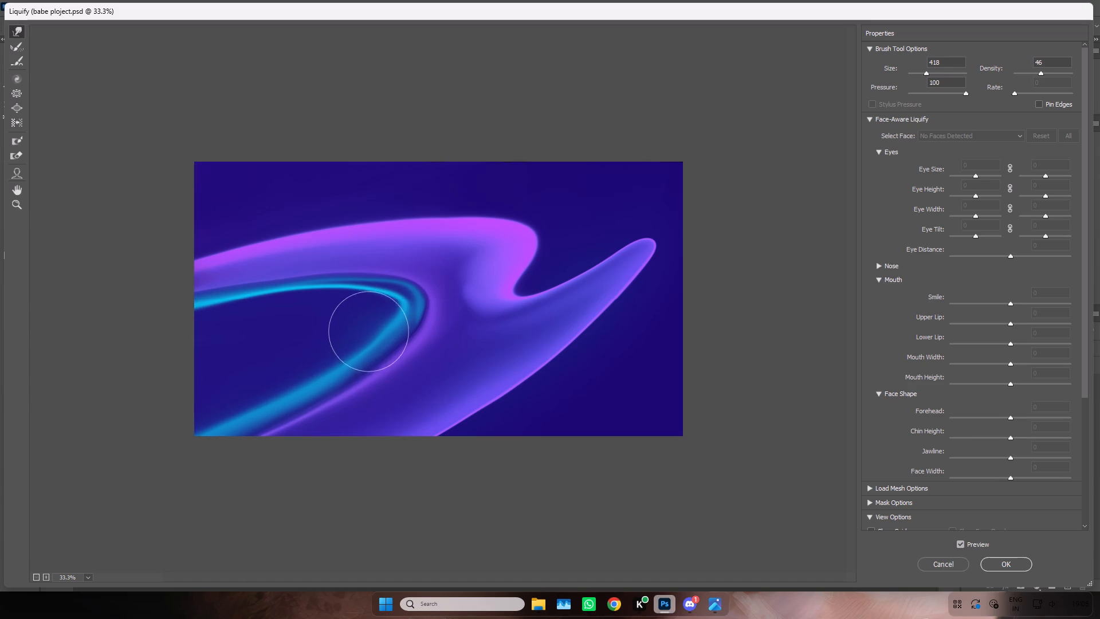
pyautogui.moveTo(366, 334); pyautogui.dragTo(171, 463)
pyautogui.moveTo(338, 350); pyautogui.dragTo(247, 421)
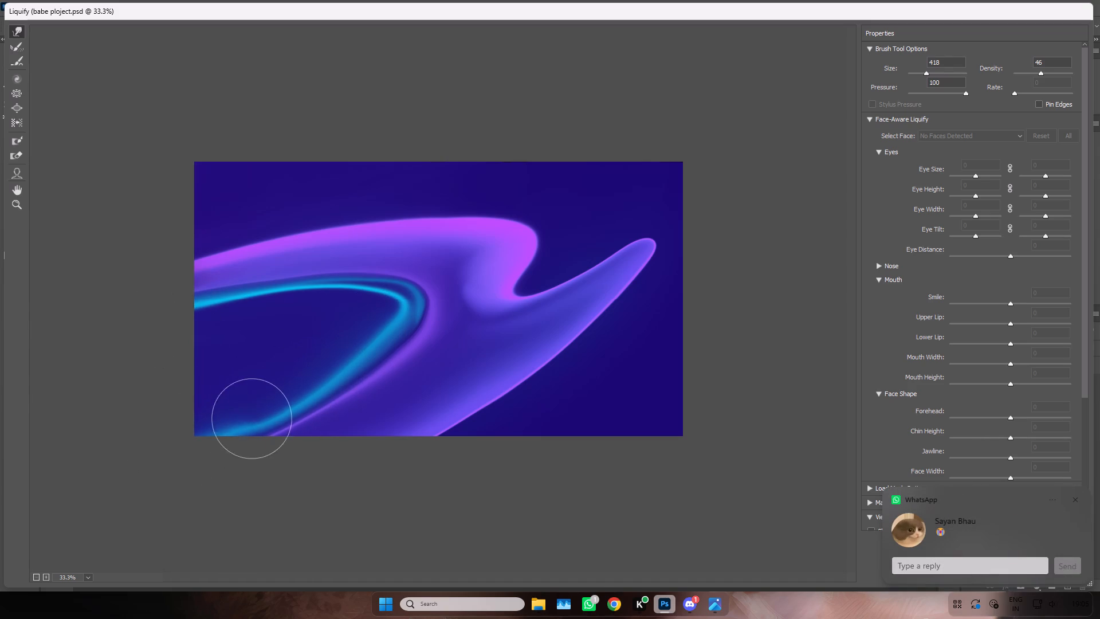
pyautogui.moveTo(247, 421); pyautogui.dragTo(194, 446)
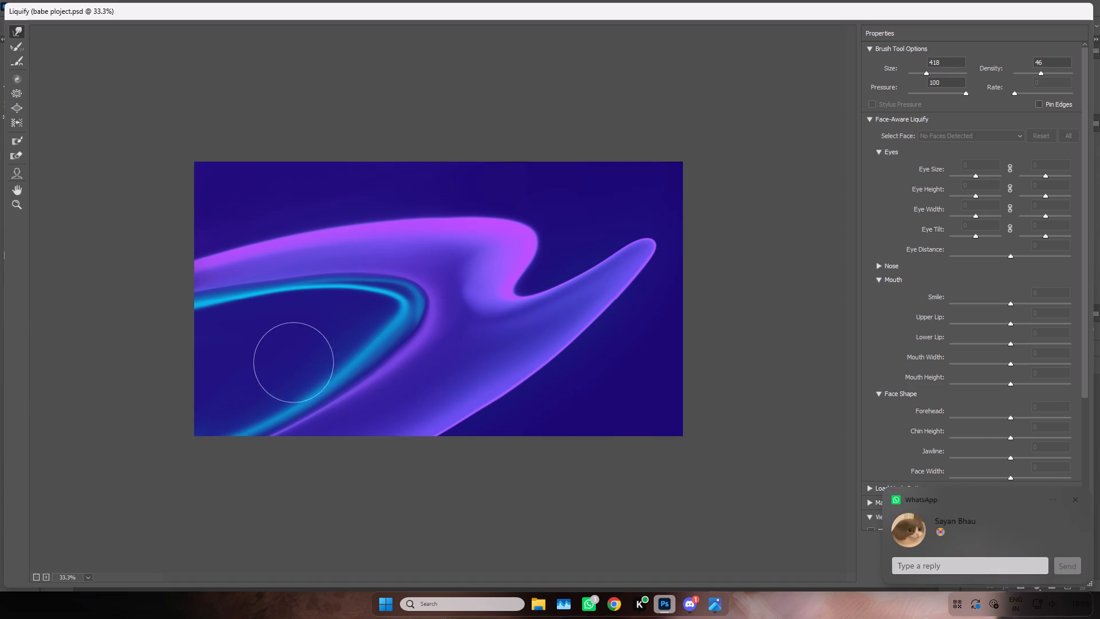
# Push the cyan band outward into the bend and smooth its upper stretch out to the canvas's left edge.
pyautogui.moveTo(301, 371); pyautogui.dragTo(339, 353)
pyautogui.click(346, 350)
pyautogui.moveTo(360, 342); pyautogui.dragTo(399, 308)
pyautogui.moveTo(400, 305); pyautogui.dragTo(398, 300)
pyautogui.moveTo(371, 296); pyautogui.dragTo(249, 307)
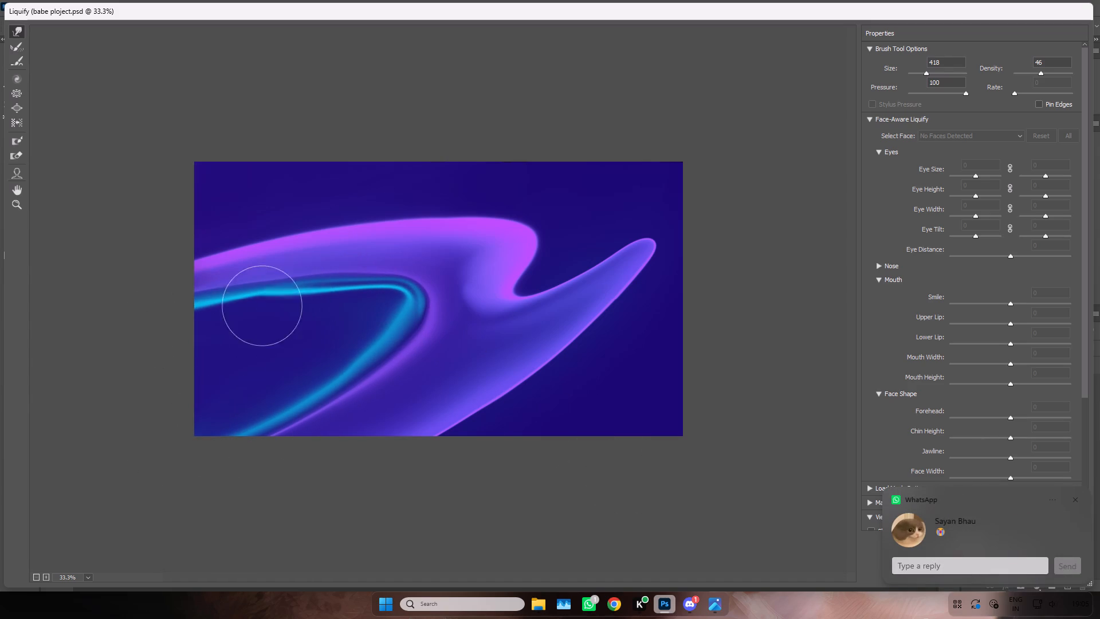
pyautogui.moveTo(249, 307); pyautogui.dragTo(157, 328)
pyautogui.moveTo(339, 292); pyautogui.dragTo(119, 331)
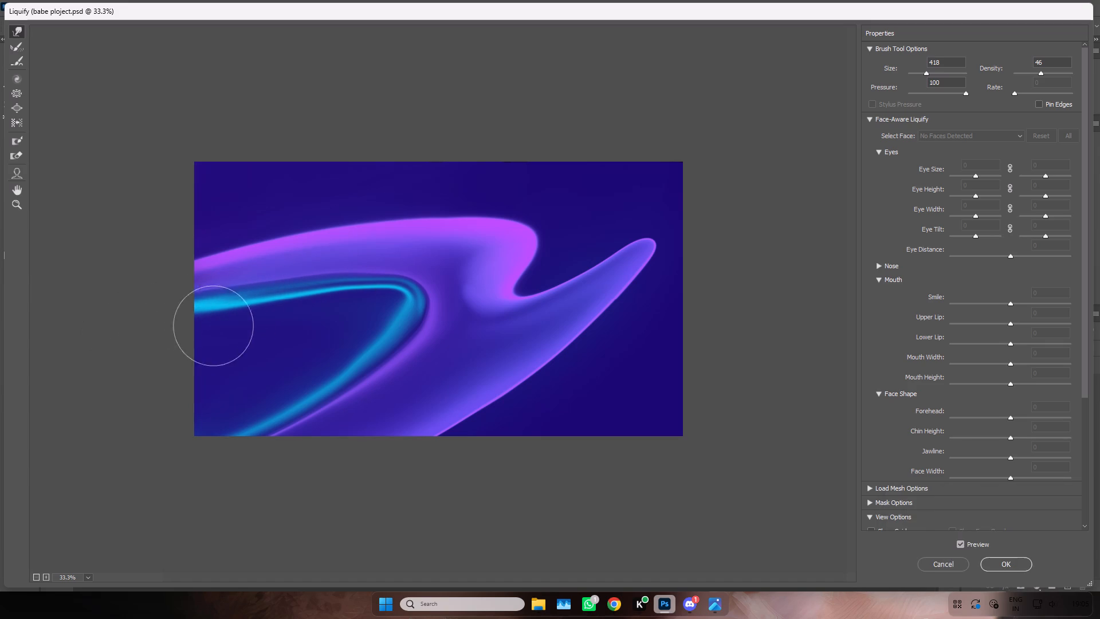
pyautogui.moveTo(344, 294); pyautogui.dragTo(110, 320)
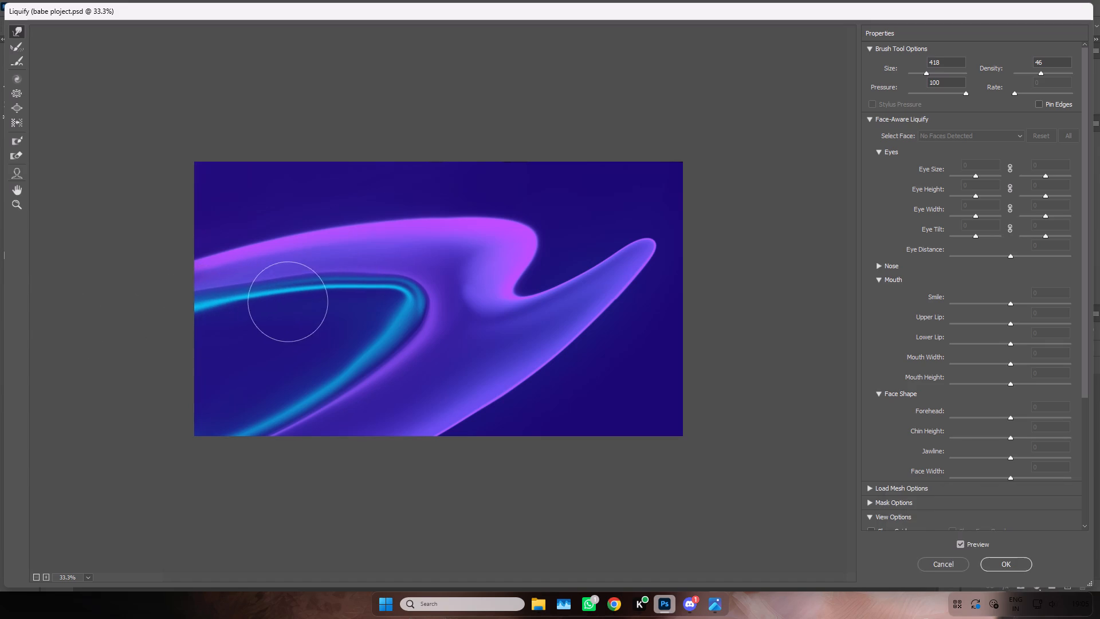
# Slim the whole cyan band by pressing it against the lower magenta line, into the bend and along the upper rim.
pyautogui.moveTo(323, 300); pyautogui.dragTo(213, 449)
pyautogui.moveTo(349, 357); pyautogui.dragTo(180, 454)
pyautogui.moveTo(327, 359); pyautogui.dragTo(181, 456)
pyautogui.moveTo(367, 318); pyautogui.dragTo(394, 295)
pyautogui.moveTo(385, 315); pyautogui.dragTo(396, 307)
pyautogui.click(396, 307)
pyautogui.moveTo(387, 303); pyautogui.dragTo(324, 300)
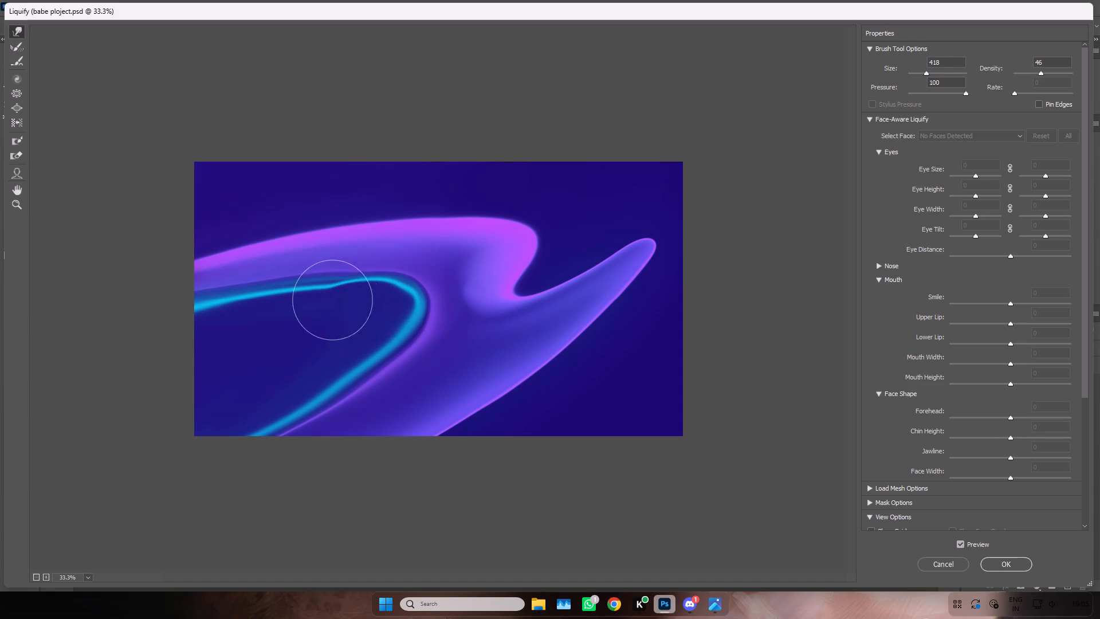
pyautogui.moveTo(324, 300); pyautogui.dragTo(139, 328)
pyautogui.moveTo(357, 300); pyautogui.dragTo(119, 327)
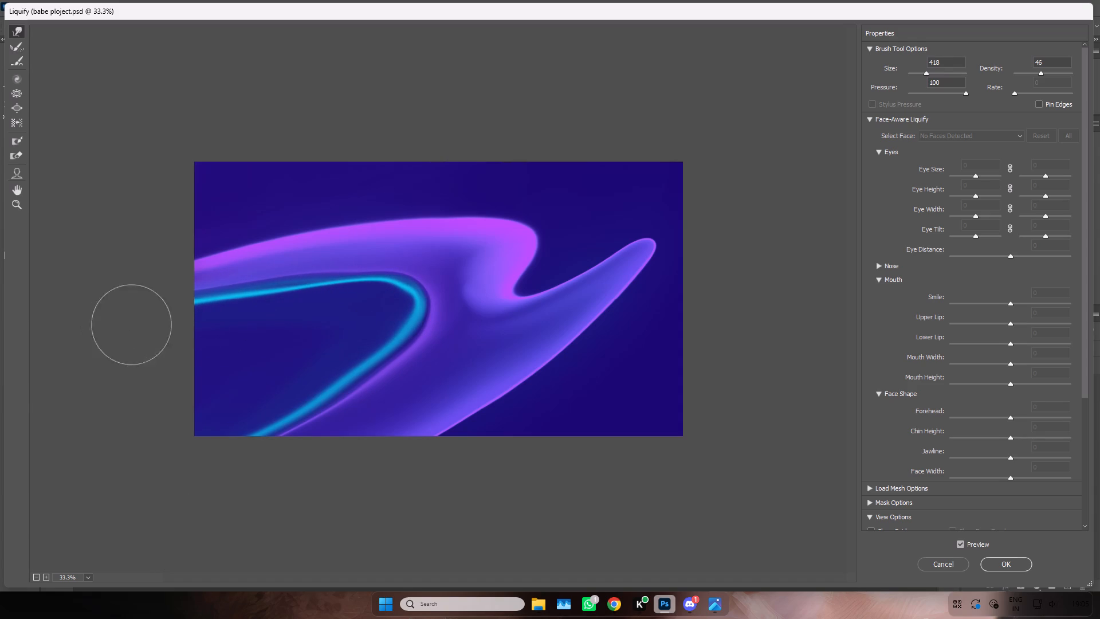
# Reduce the Liquify brush to size 189 and thin the upper cyan line against the rim out to the canvas's left edge.
pyautogui.hotkey('ctrl', '=')
pyautogui.hotkey('ctrl', '=')
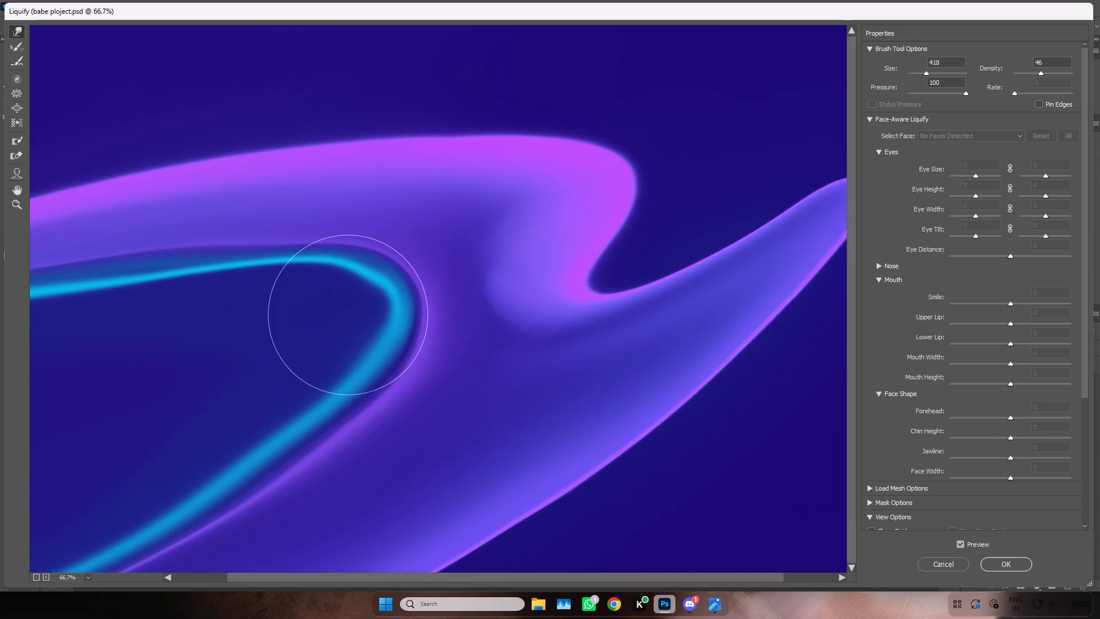
pyautogui.press('space')
pyautogui.press('space')
pyautogui.press('space')
pyautogui.press('space')
pyautogui.press('space')
pyautogui.press('space')
pyautogui.press('space')
pyautogui.press('space')
pyautogui.press('space')
pyautogui.press('space')
pyautogui.press('space')
pyautogui.press('space')
pyautogui.press('space')
pyautogui.press('space')
pyautogui.press('space')
pyautogui.press('space')
pyautogui.press('space')
pyautogui.press('space')
pyautogui.press('space')
pyautogui.press('space')
pyautogui.moveTo(351, 311); pyautogui.dragTo(585, 281)
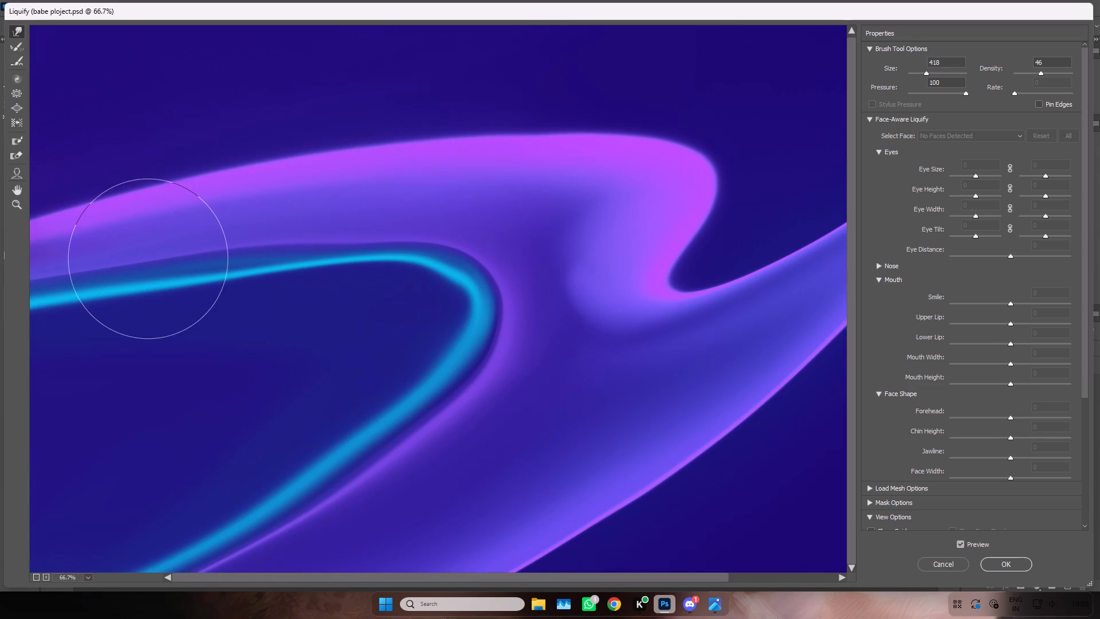
pyautogui.click(929, 75)
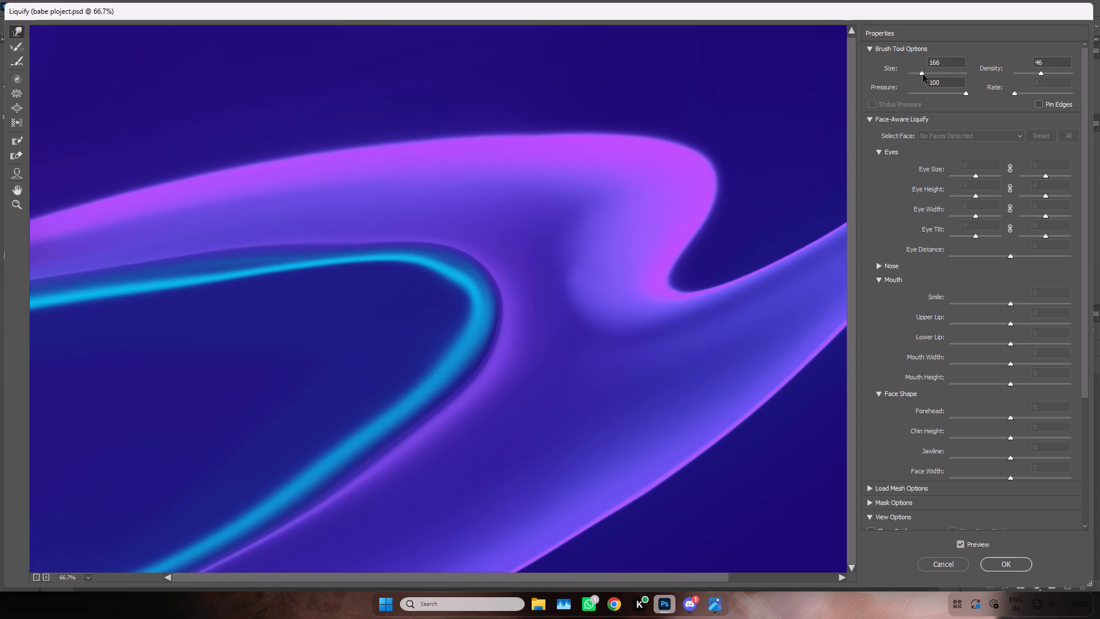
pyautogui.moveTo(371, 272); pyautogui.dragTo(227, 283)
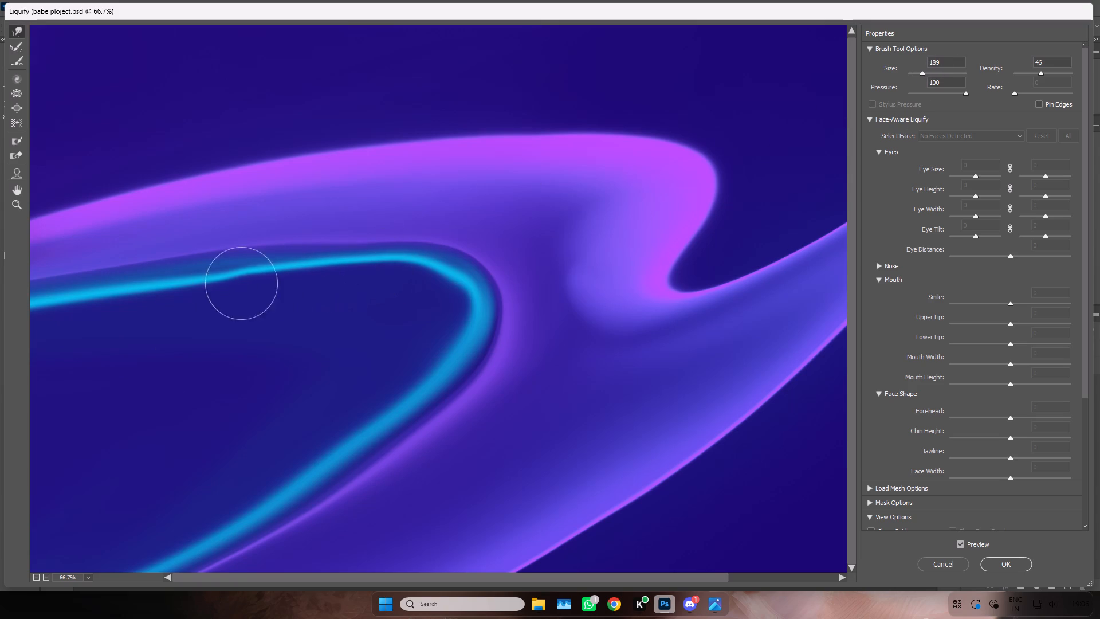
pyautogui.moveTo(227, 283); pyautogui.dragTo(0, 309)
pyautogui.moveTo(323, 285); pyautogui.dragTo(0, 288)
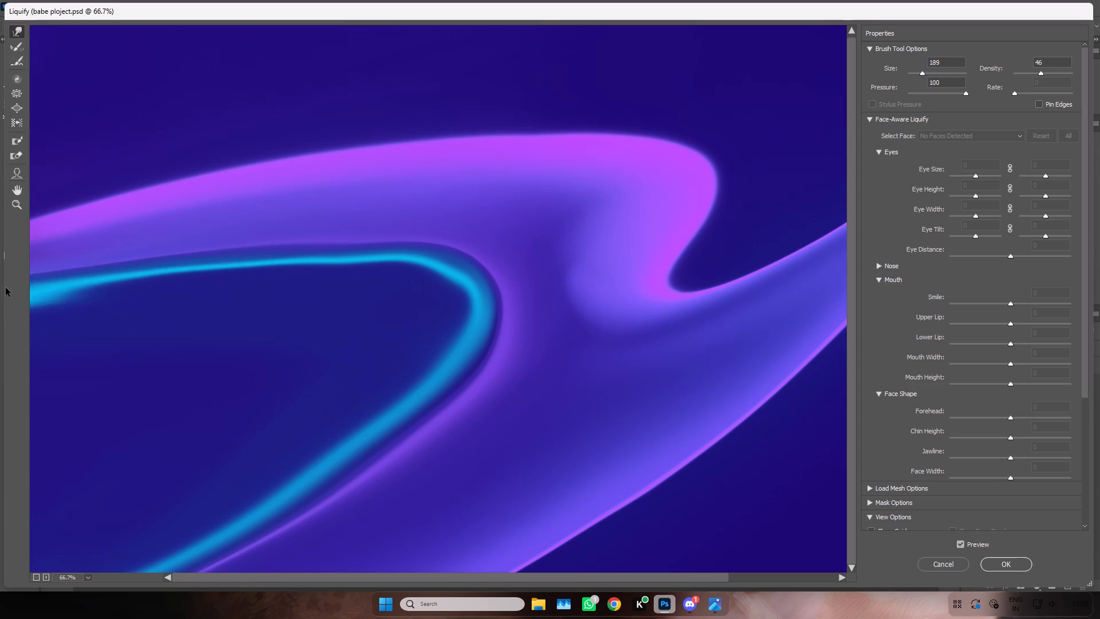
pyautogui.moveTo(101, 299); pyautogui.dragTo(0, 293)
pyautogui.moveTo(116, 304); pyautogui.dragTo(0, 301)
pyautogui.moveTo(236, 293); pyautogui.dragTo(7, 289)
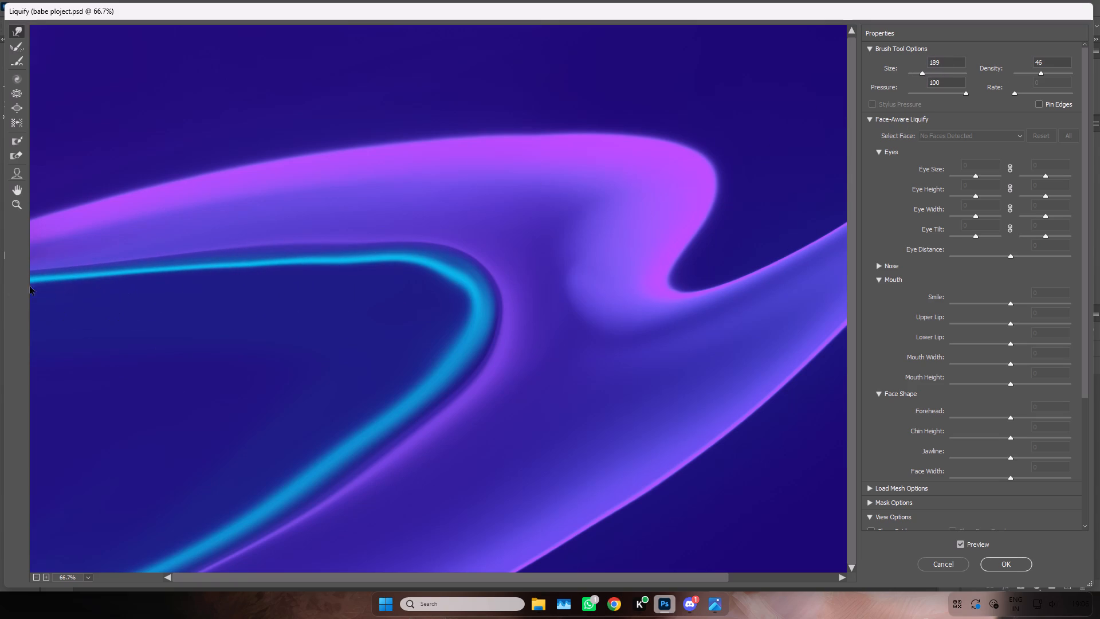
# Slim the cyan band around the bend and down its lower arm with the size 189 brush.
pyautogui.moveTo(343, 291); pyautogui.dragTo(446, 318)
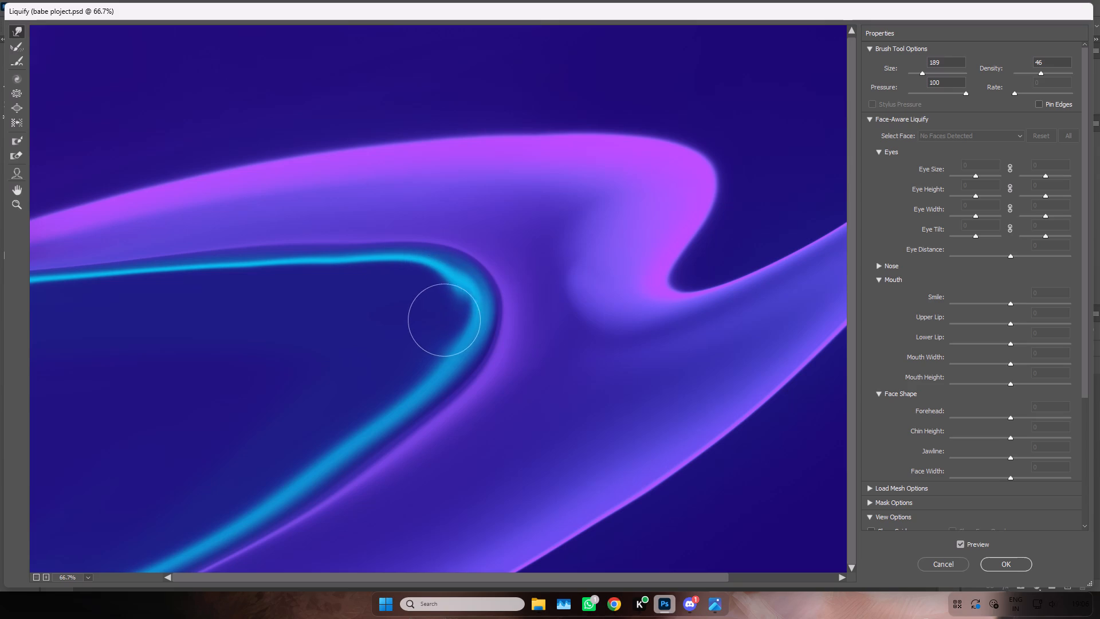
pyautogui.moveTo(446, 318); pyautogui.dragTo(378, 395)
pyautogui.moveTo(438, 333); pyautogui.dragTo(414, 387)
pyautogui.moveTo(435, 351); pyautogui.dragTo(307, 453)
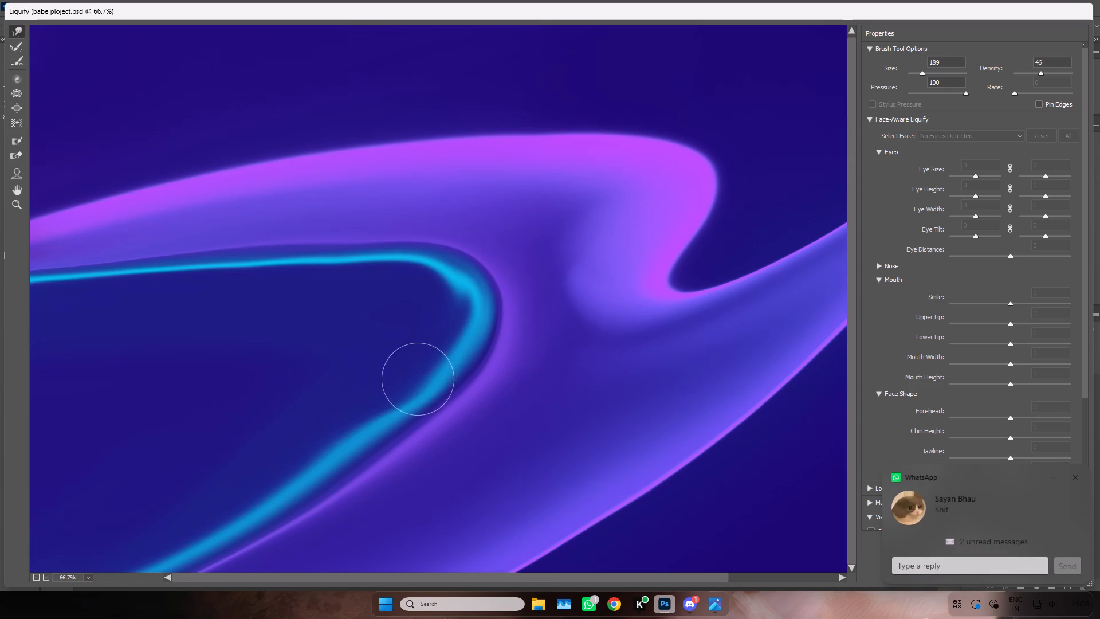
pyautogui.moveTo(423, 375); pyautogui.dragTo(336, 455)
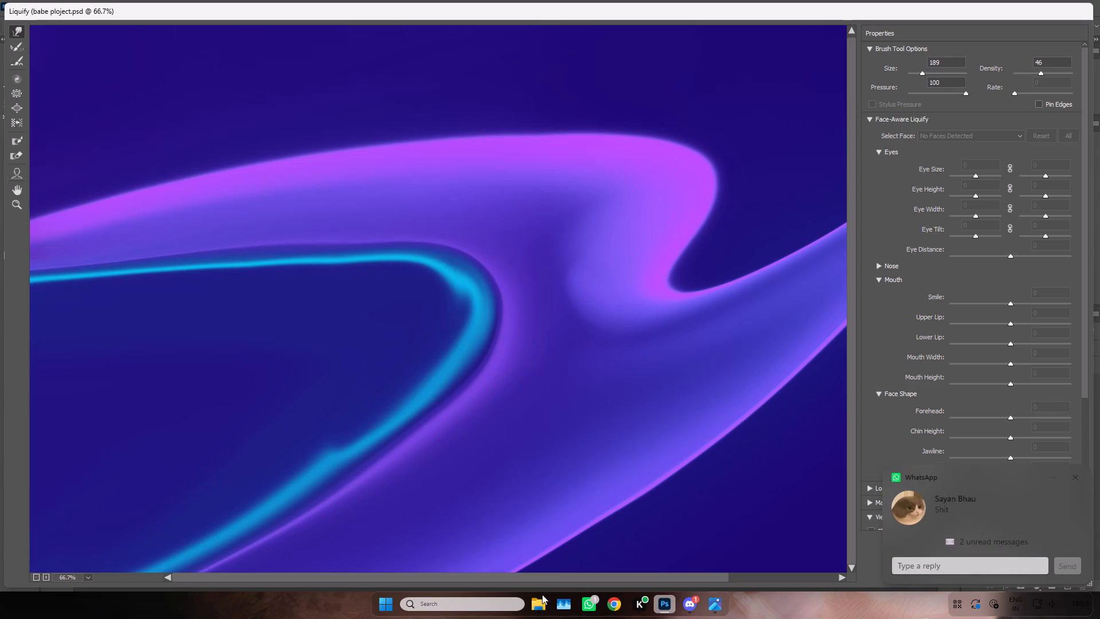
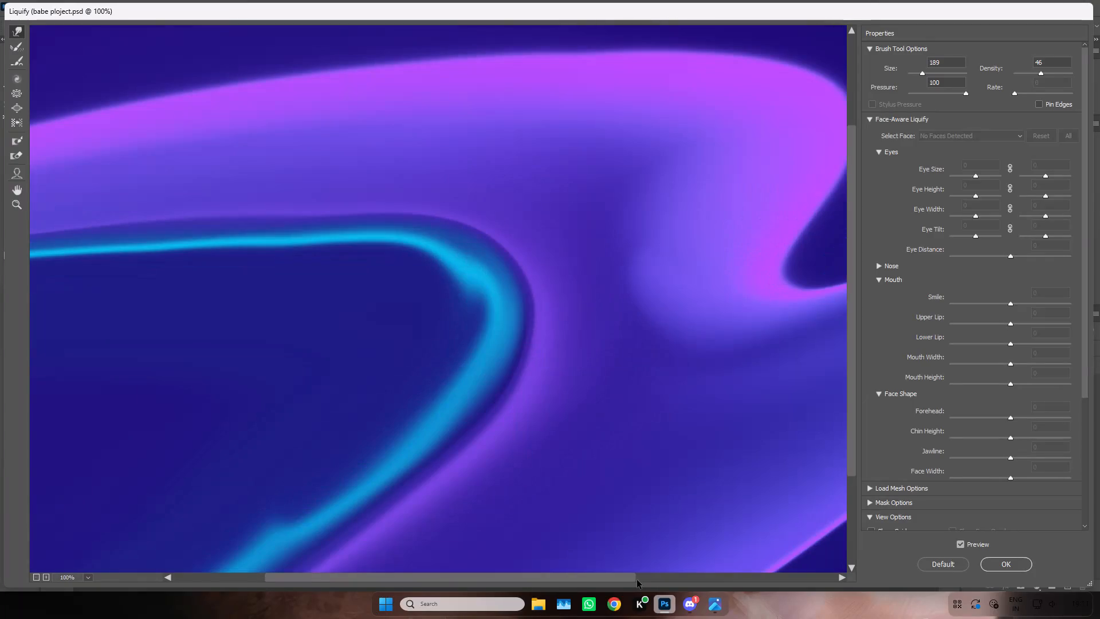
# Smooth the bump on the cyan band's lower arm and slim the arm down to the canvas's bottom edge.
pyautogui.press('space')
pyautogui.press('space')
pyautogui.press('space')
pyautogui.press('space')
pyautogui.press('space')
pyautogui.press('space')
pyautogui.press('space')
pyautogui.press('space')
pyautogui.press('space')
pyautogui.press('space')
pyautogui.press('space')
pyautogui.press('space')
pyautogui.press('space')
pyautogui.moveTo(531, 468); pyautogui.dragTo(685, 263)
pyautogui.moveTo(539, 357); pyautogui.dragTo(483, 393)
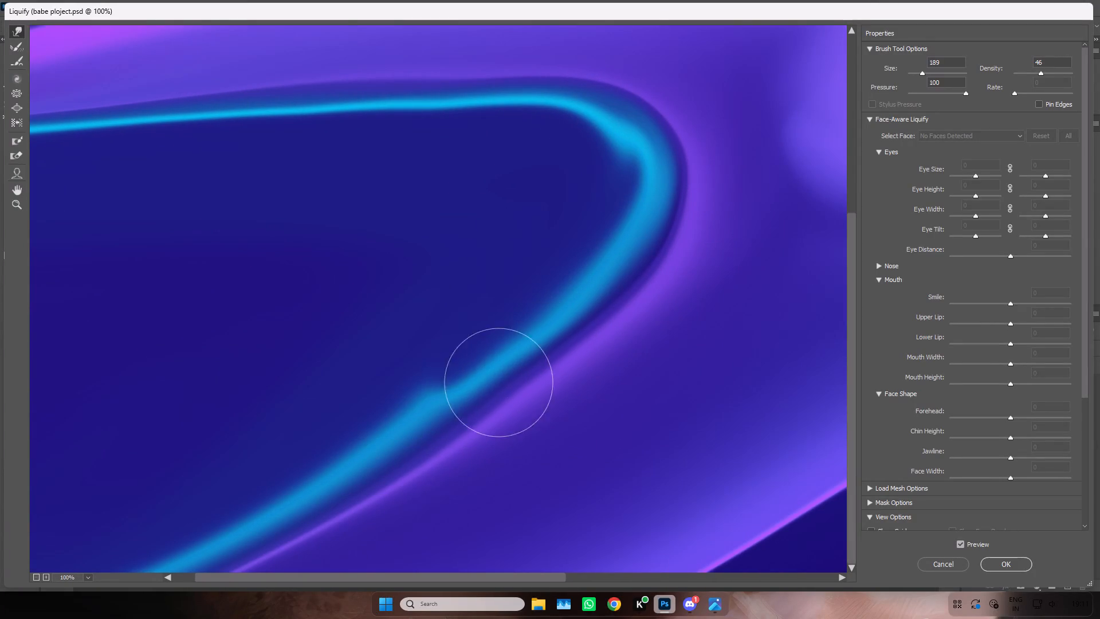
pyautogui.moveTo(483, 393); pyautogui.dragTo(186, 587)
pyautogui.hotkey('ctrl', '-')
pyautogui.hotkey('ctrl', '-')
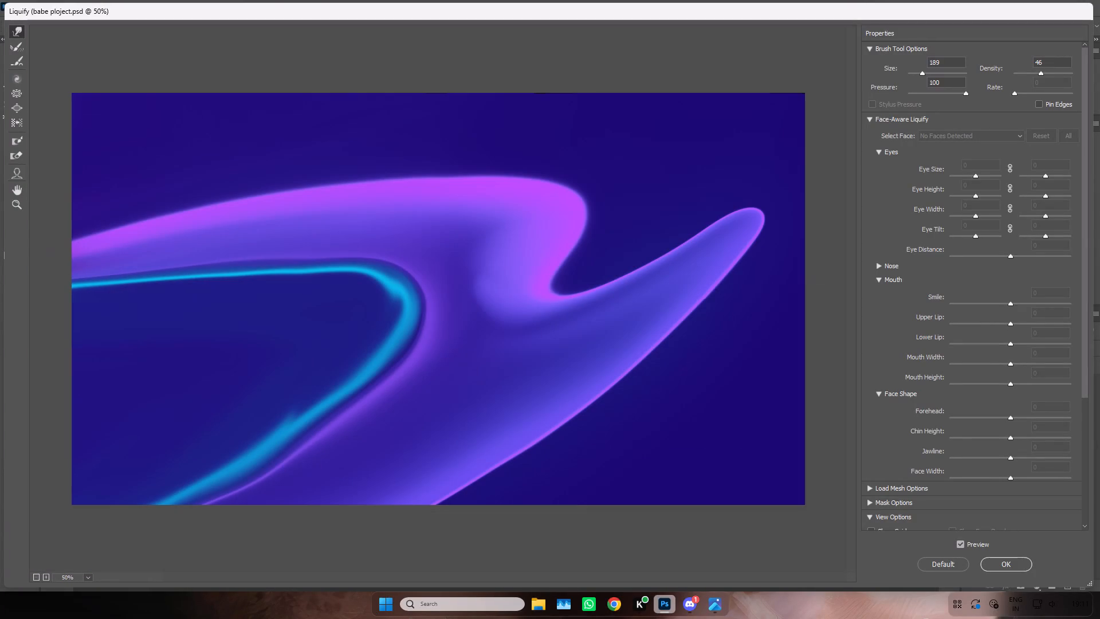
pyautogui.moveTo(311, 425); pyautogui.dragTo(142, 546)
pyautogui.moveTo(239, 480); pyautogui.dragTo(119, 554)
pyautogui.moveTo(231, 488); pyautogui.dragTo(121, 545)
pyautogui.moveTo(293, 393); pyautogui.dragTo(125, 535)
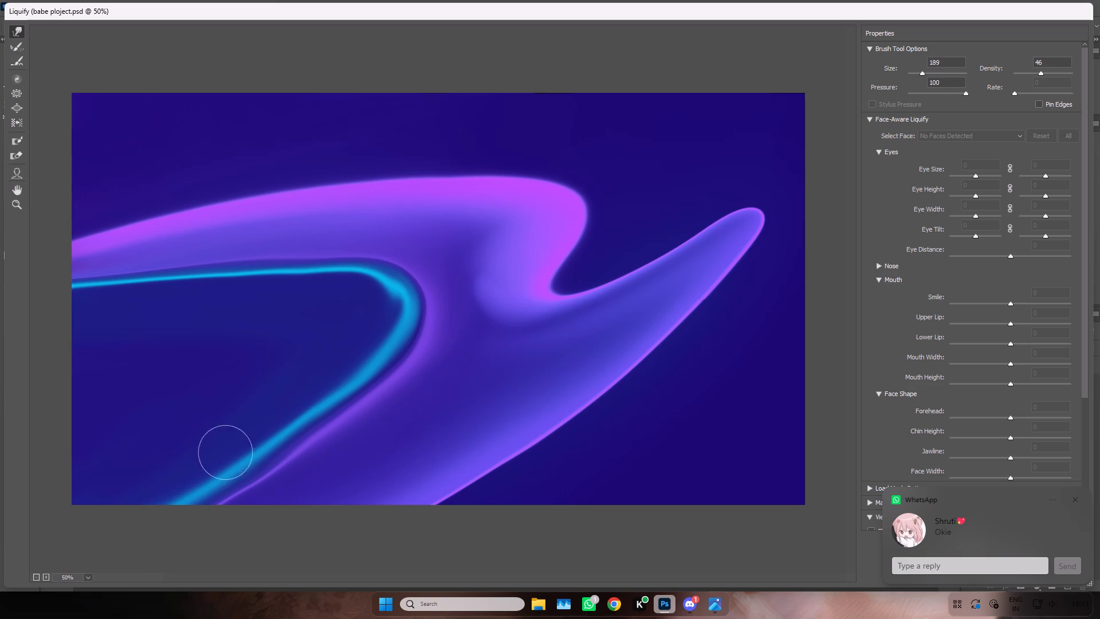
pyautogui.moveTo(256, 425); pyautogui.dragTo(121, 513)
# Even out the upper cyan line from the top of the bend to the canvas's left edge.
pyautogui.moveTo(340, 291); pyautogui.dragTo(81, 293)
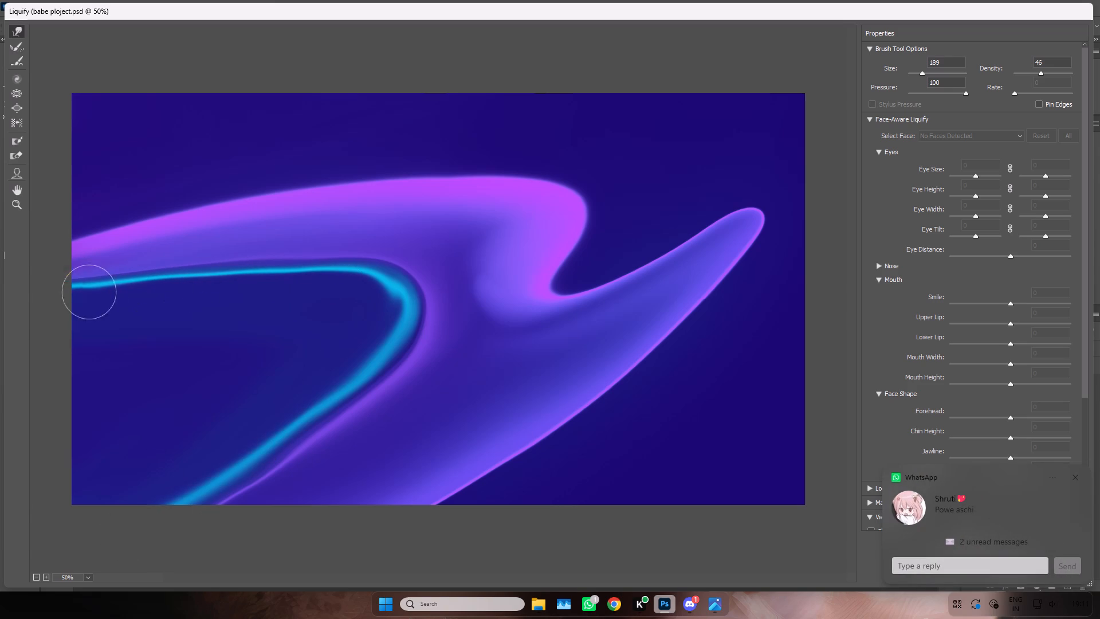
pyautogui.moveTo(81, 293); pyautogui.dragTo(0, 303)
pyautogui.moveTo(384, 305); pyautogui.dragTo(339, 279)
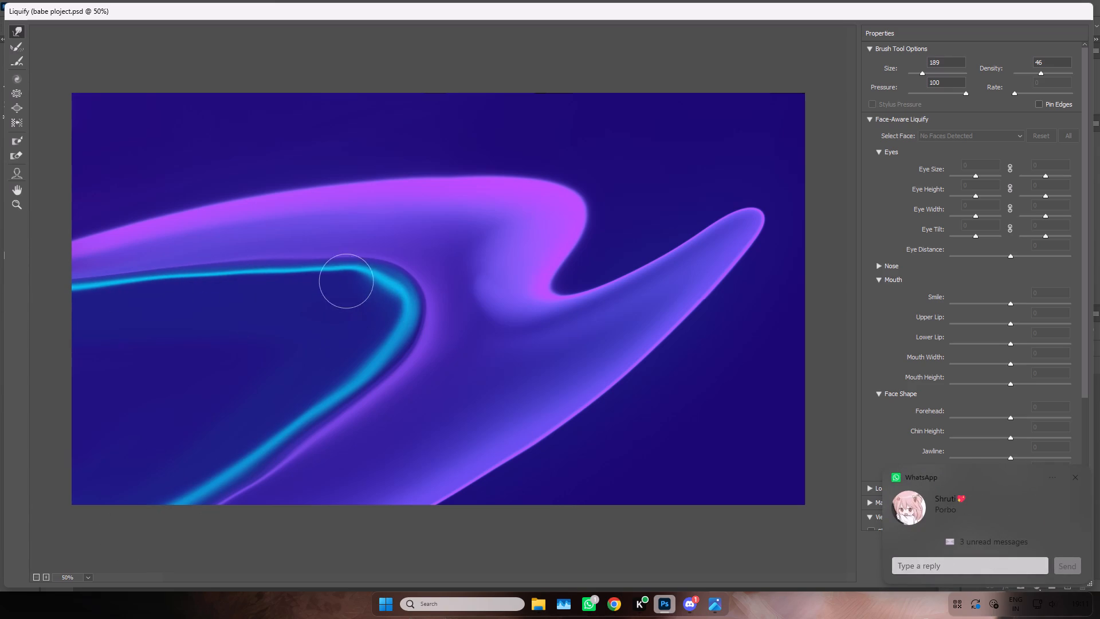
pyautogui.moveTo(339, 279); pyautogui.dragTo(9, 299)
pyautogui.click(9, 299)
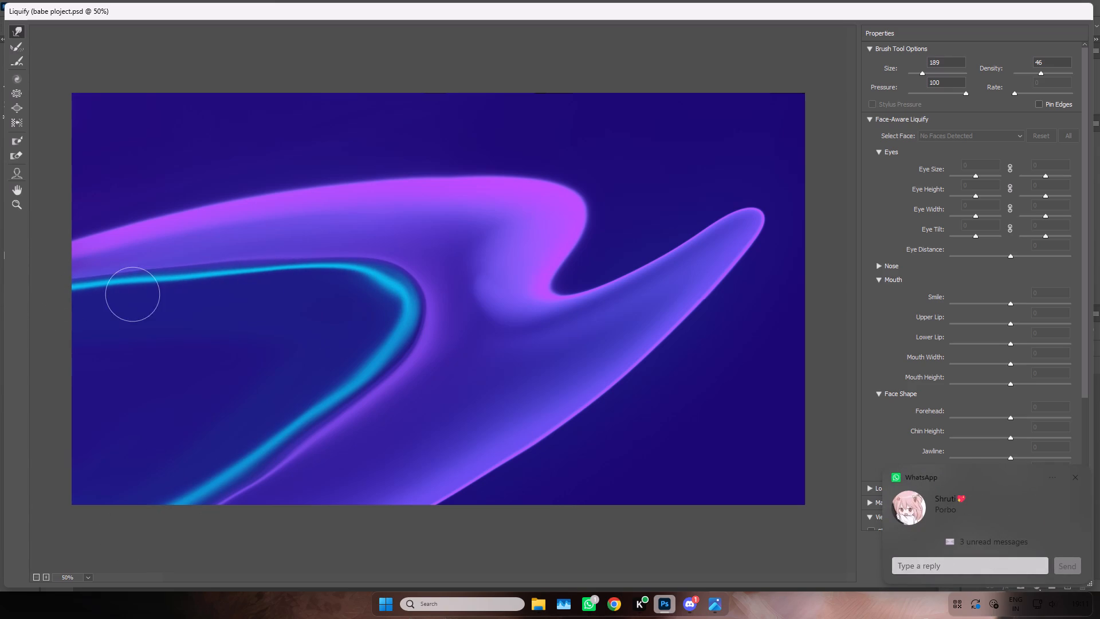
pyautogui.moveTo(132, 294); pyautogui.dragTo(9, 303)
# Rework the cyan band's lower arm from the bend to the canvas's bottom edge, keeping it slim alongside the magenta line.
pyautogui.moveTo(376, 318); pyautogui.dragTo(181, 485)
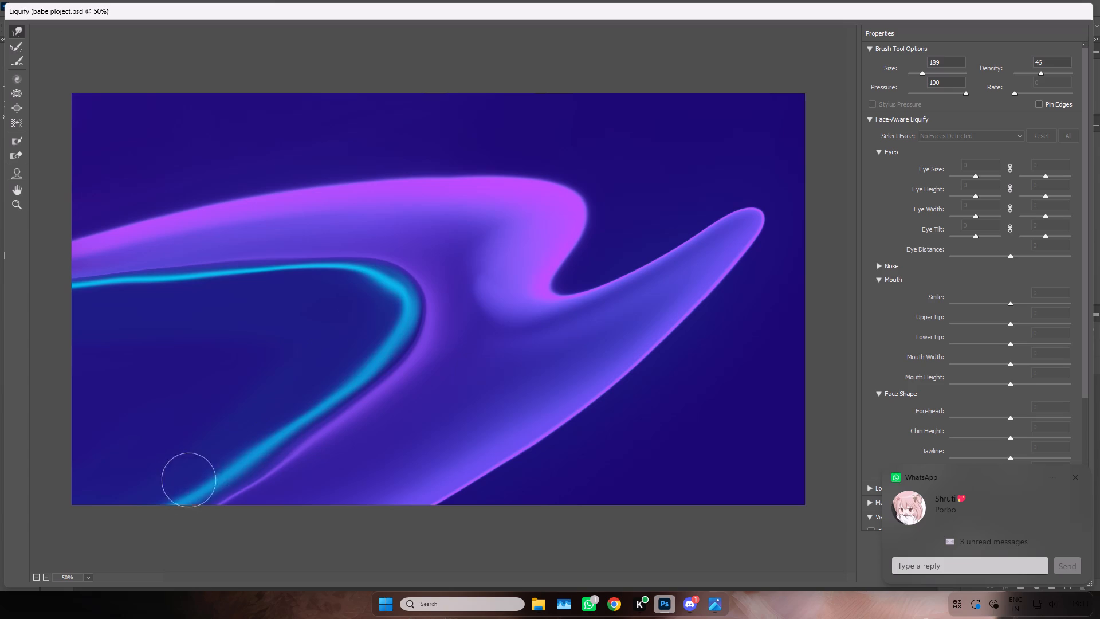
pyautogui.moveTo(181, 485); pyautogui.dragTo(105, 523)
pyautogui.moveTo(282, 424); pyautogui.dragTo(108, 527)
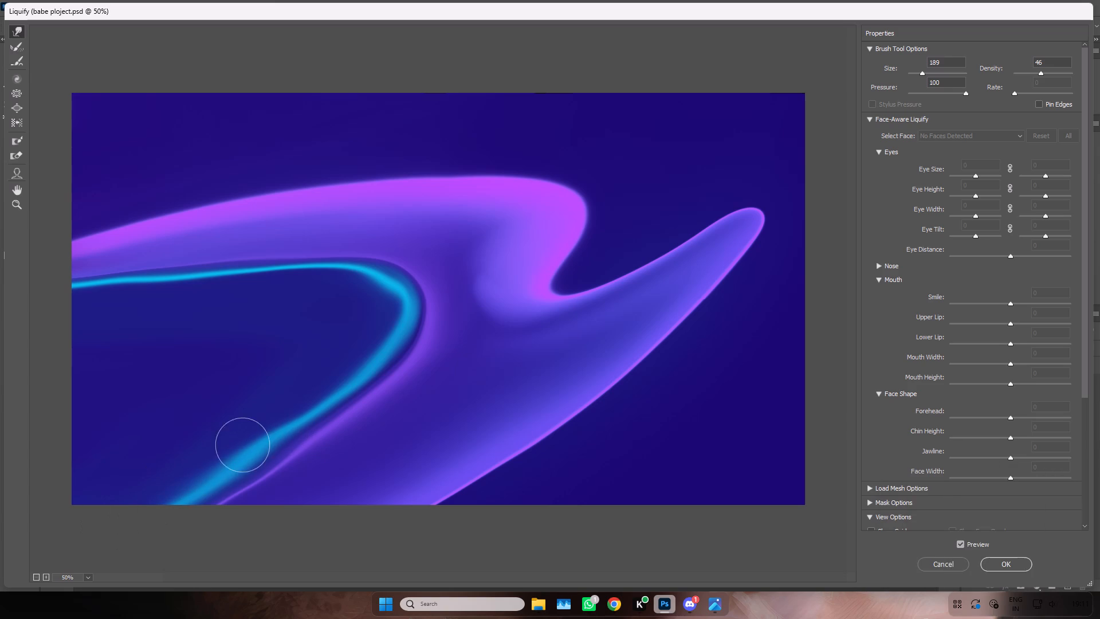
pyautogui.moveTo(346, 381); pyautogui.dragTo(211, 479)
pyautogui.moveTo(343, 393); pyautogui.dragTo(179, 515)
pyautogui.moveTo(260, 447); pyautogui.dragTo(128, 542)
pyautogui.moveTo(253, 467); pyautogui.dragTo(194, 506)
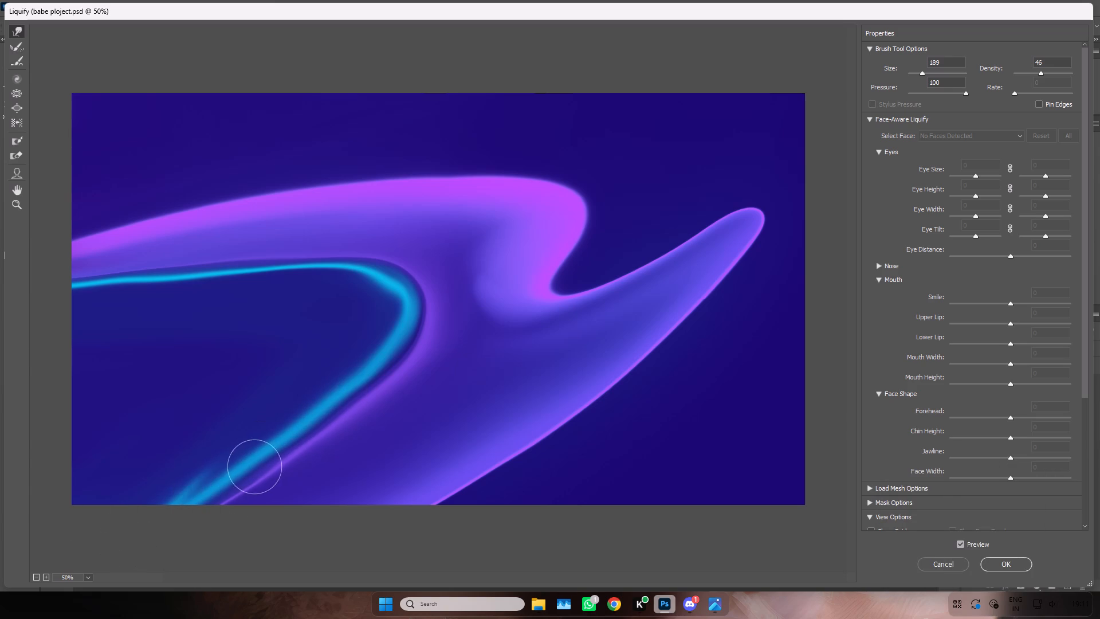
pyautogui.moveTo(194, 506); pyautogui.dragTo(81, 566)
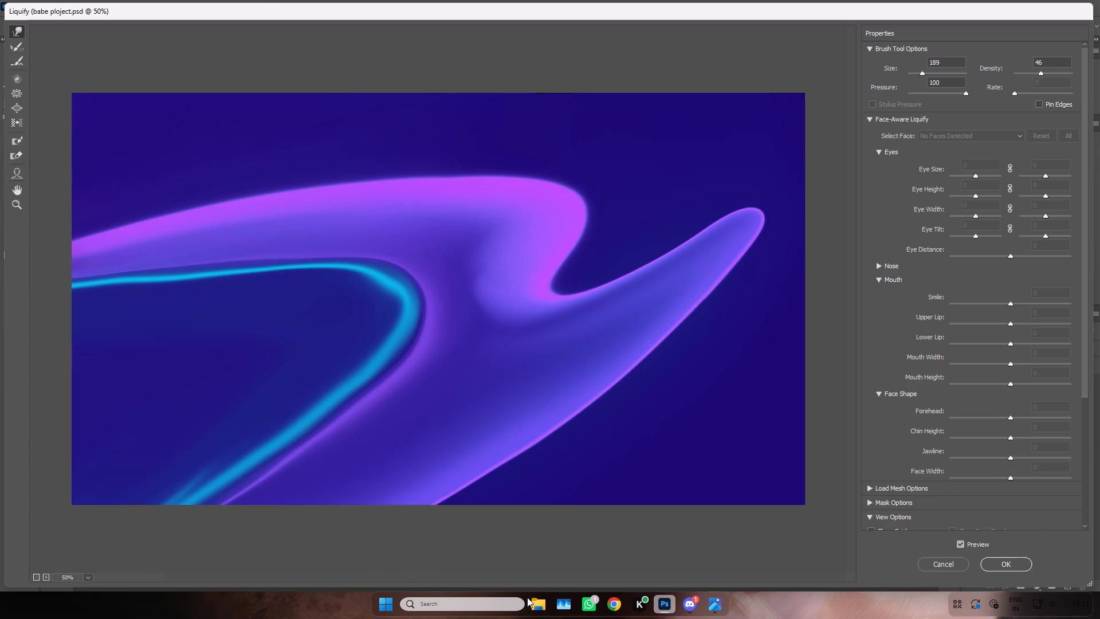